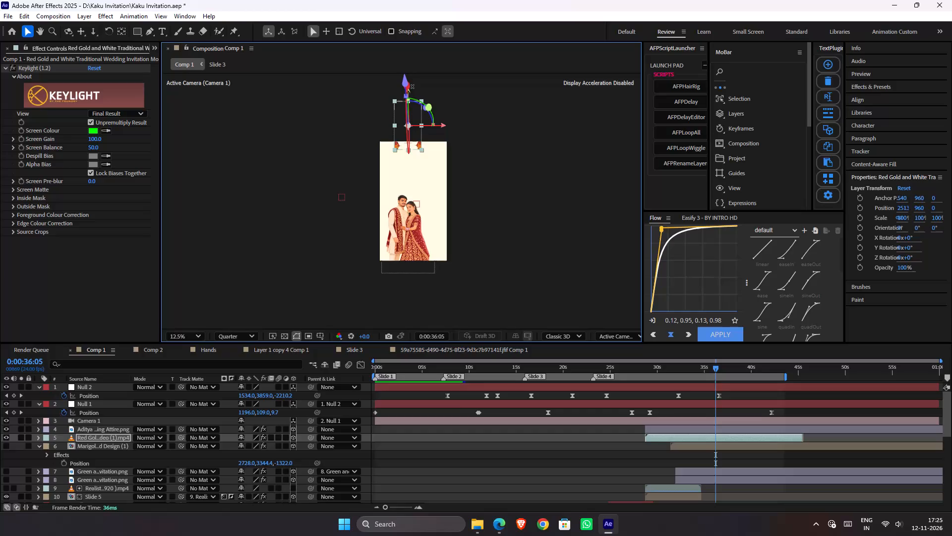
Move the red and gold arch video layer down and right over the couple's slide, to about X 2753, Y 4000.
key("shift+Down")
key("shift+Down")
key("shift+Down")
key("shift+Down")
key("shift+Down")
key("shift+Down")
key("shift+Down")
key("shift+Down")
key("shift+Down")
key("shift+Down")
key("shift+Down")
key("shift+Down")
key("shift+Down")
key("shift+Down")
key("shift+Down")
key("shift+Down")
key("shift+Down")
key("shift+Down")
key("shift+Down")
key("shift+Down")
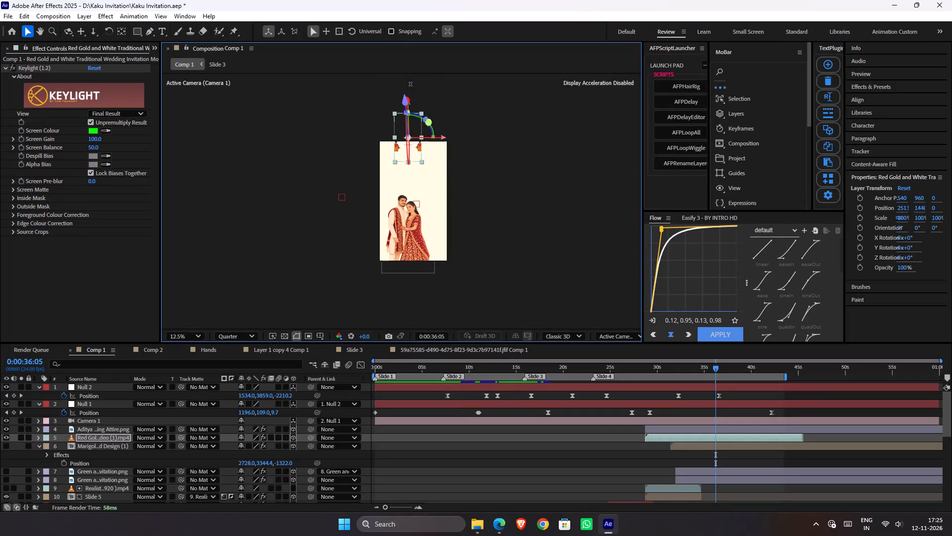
key("shift+Down")
key("shift+Down")
key("shift+Down")
key("shift+Down")
key("shift+Down")
key("shift+Down")
key("shift+Down")
key("shift+Down")
key("shift+Down")
key("shift+Down")
key("shift+Down")
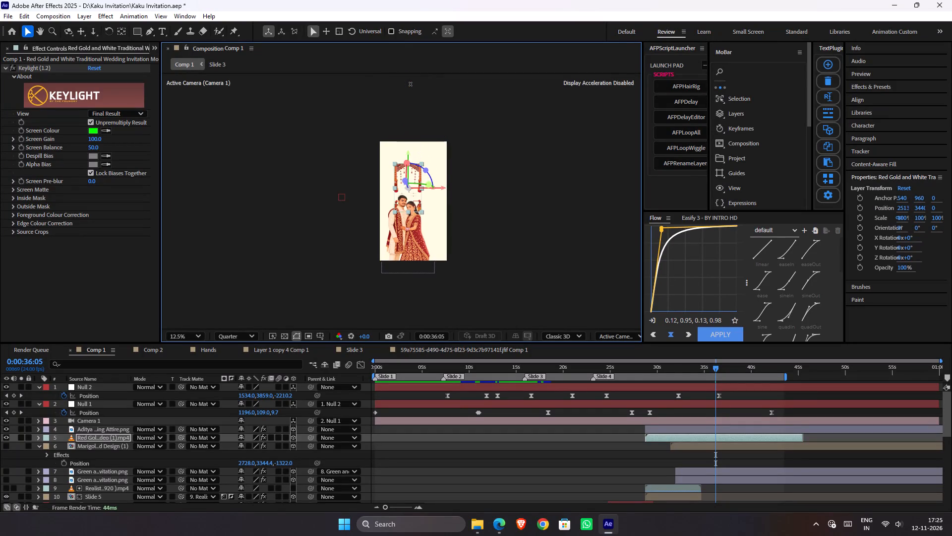
key("shift+Right")
key("shift+Right")
key("shift+Right")
Scale the red and gold arch video layer up to 249% so it frames the slide.
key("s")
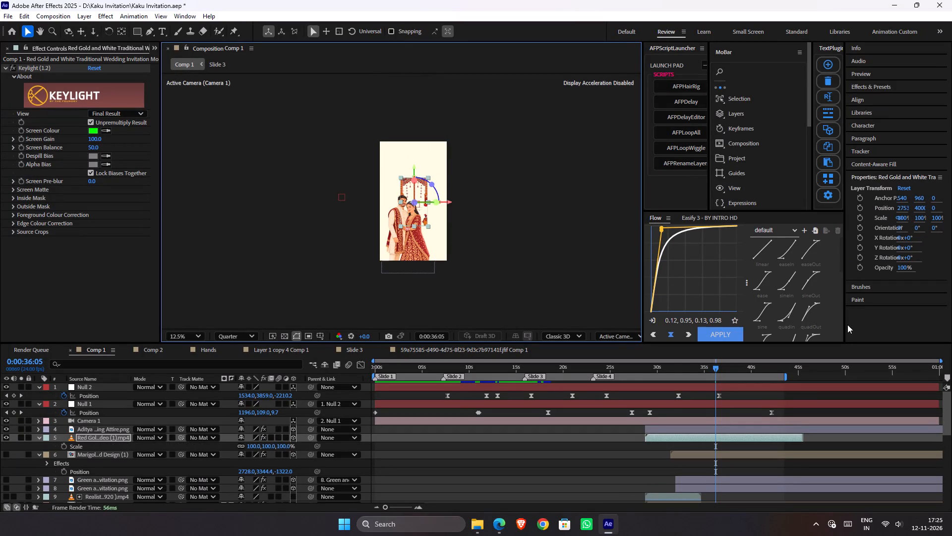
left_click_drag(279, 449, 308, 444)
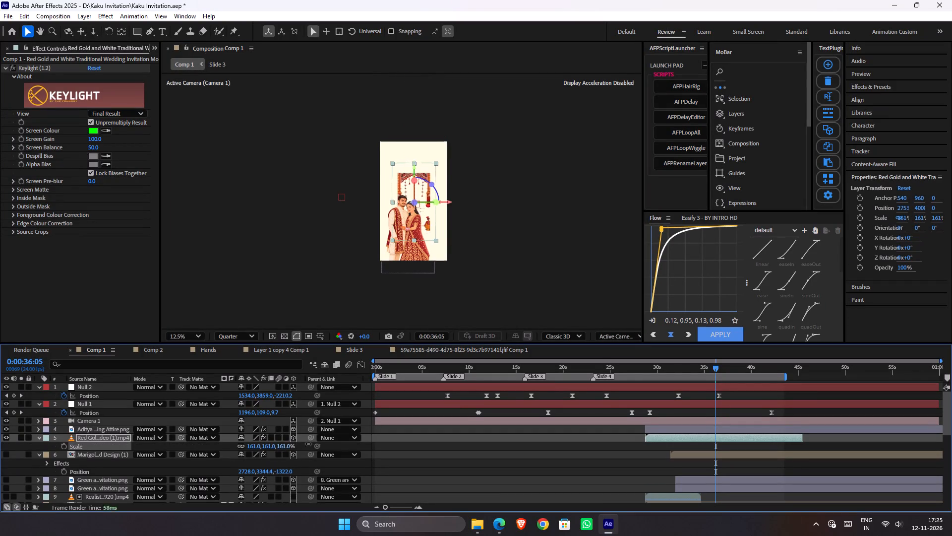
left_click_drag(308, 444, 339, 435)
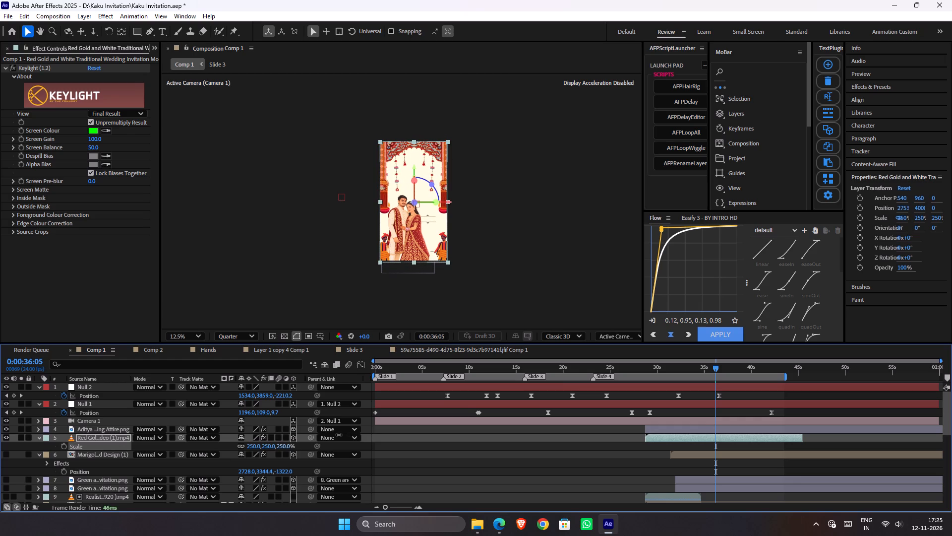
left_click_drag(339, 435, 338, 438)
Nudge the arch video layer left along X to about 2733 to centre it in the frame.
scroll(433, 237, "up", 1)
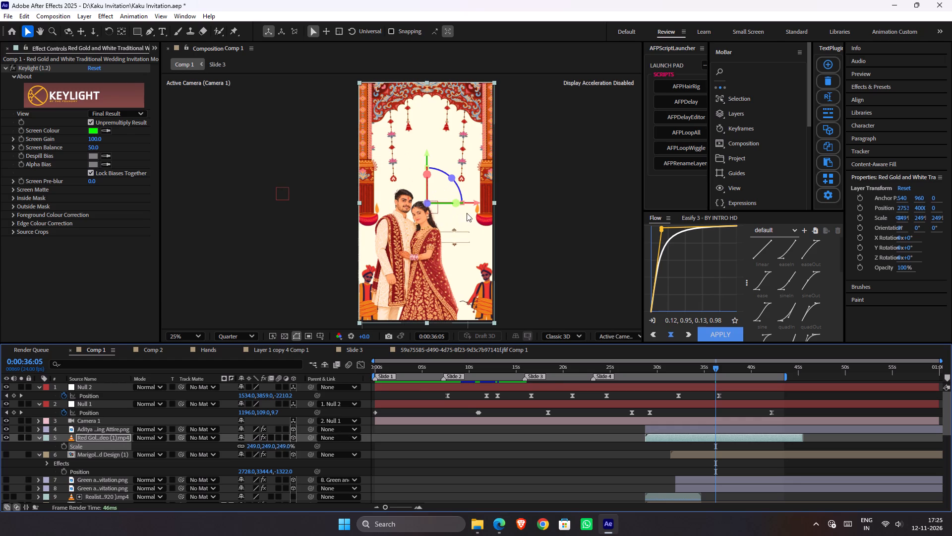
left_click(476, 205)
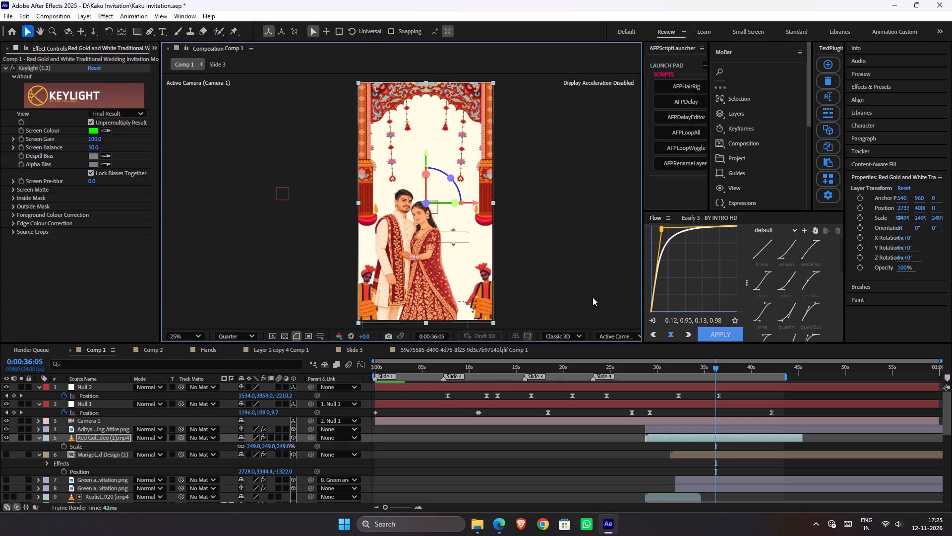
Preview the camera move into the arch slide from about 0:00:28:05 to 0:00:39:10.
left_click_drag(705, 367, 695, 362)
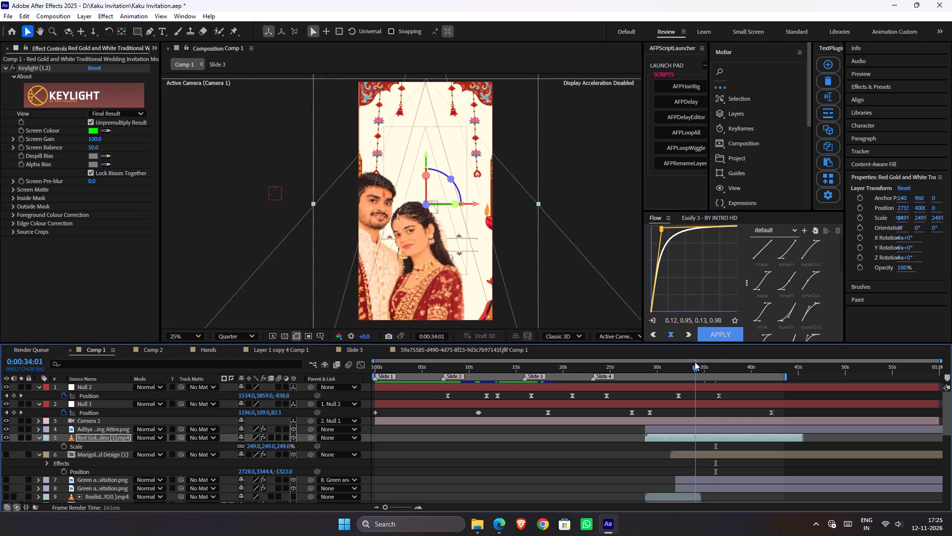
left_click_drag(695, 362, 647, 350)
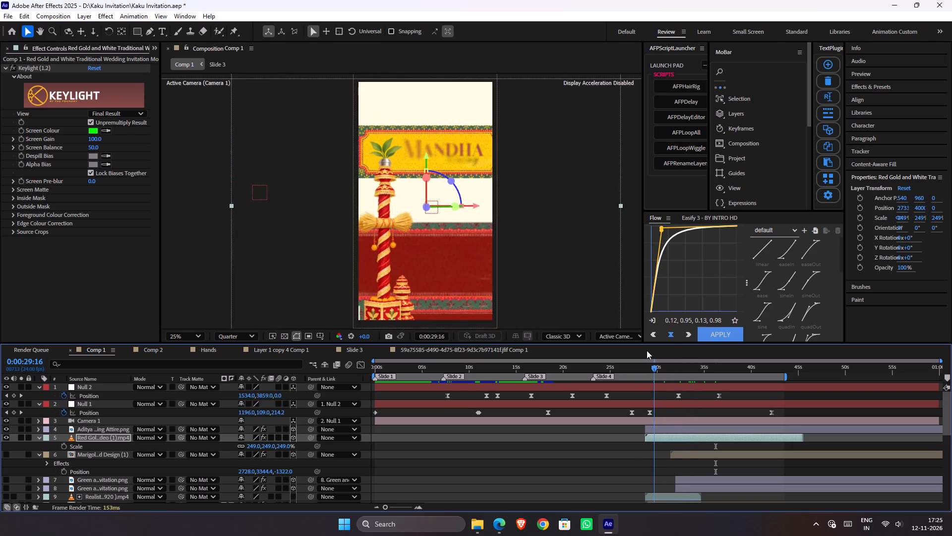
left_click_drag(647, 350, 640, 347)
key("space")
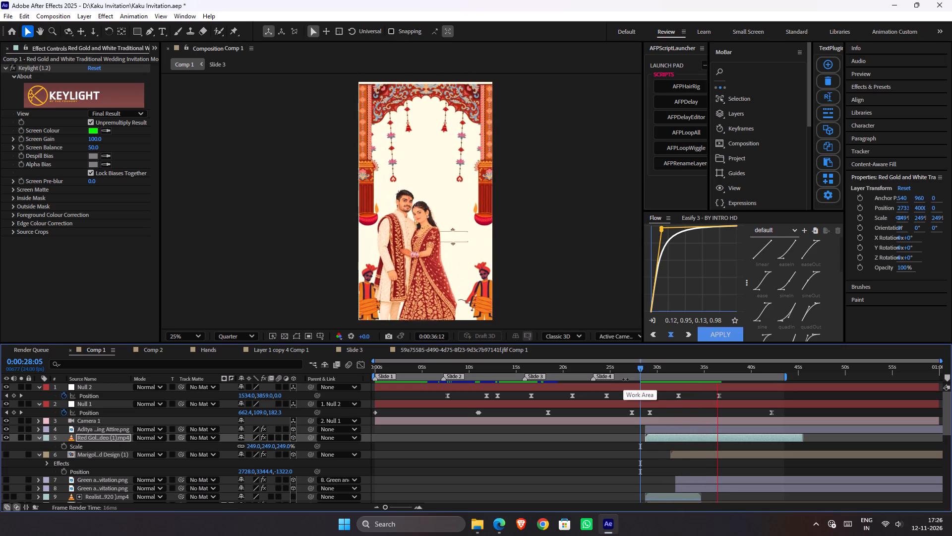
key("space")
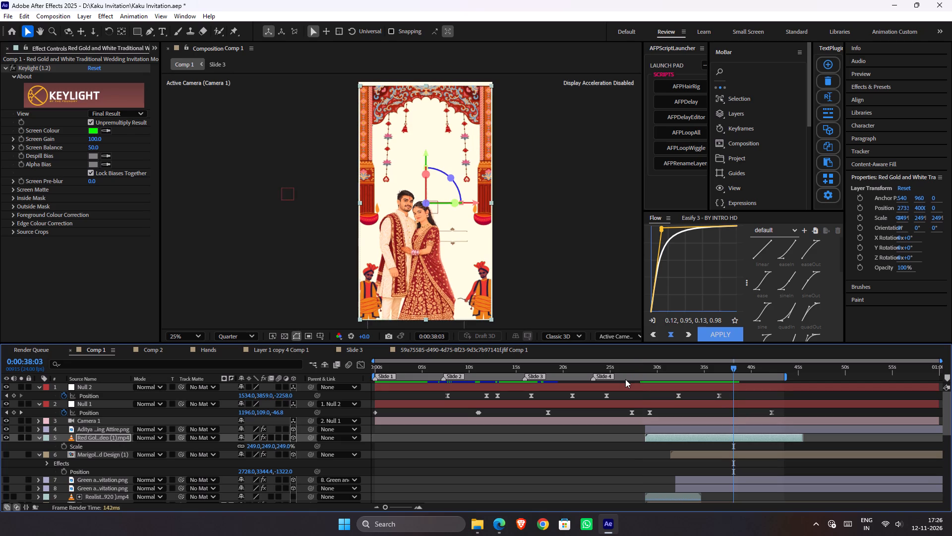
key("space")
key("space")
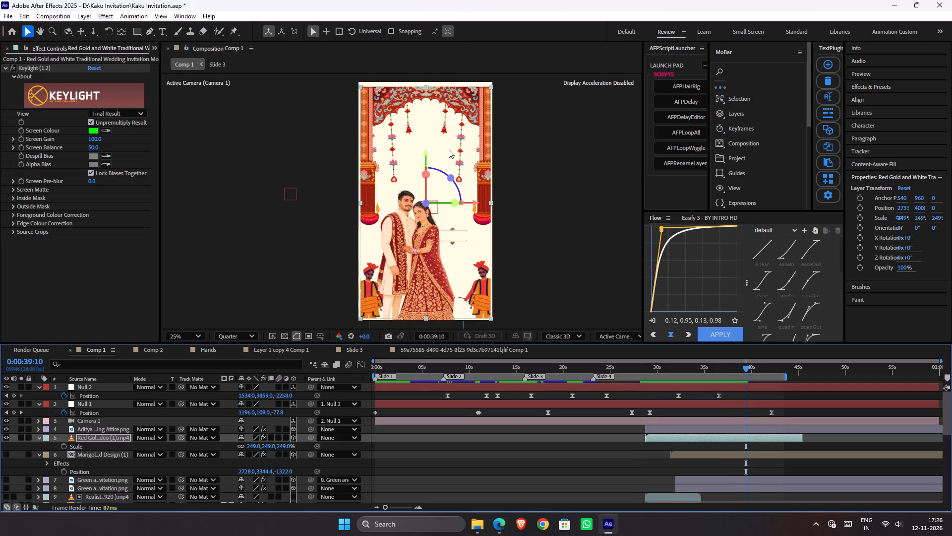
Raise the arch video layer slightly to about Y 3979 and enlarge it to about 269.8% to cover the frame edges.
left_click_drag(424, 155, 434, 152)
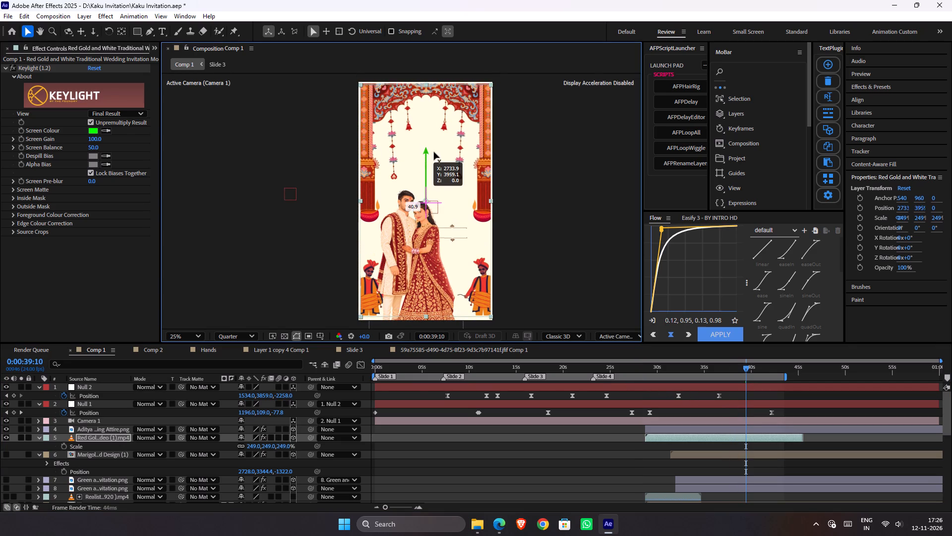
left_click_drag(434, 152, 434, 152)
left_click_drag(490, 202, 494, 202)
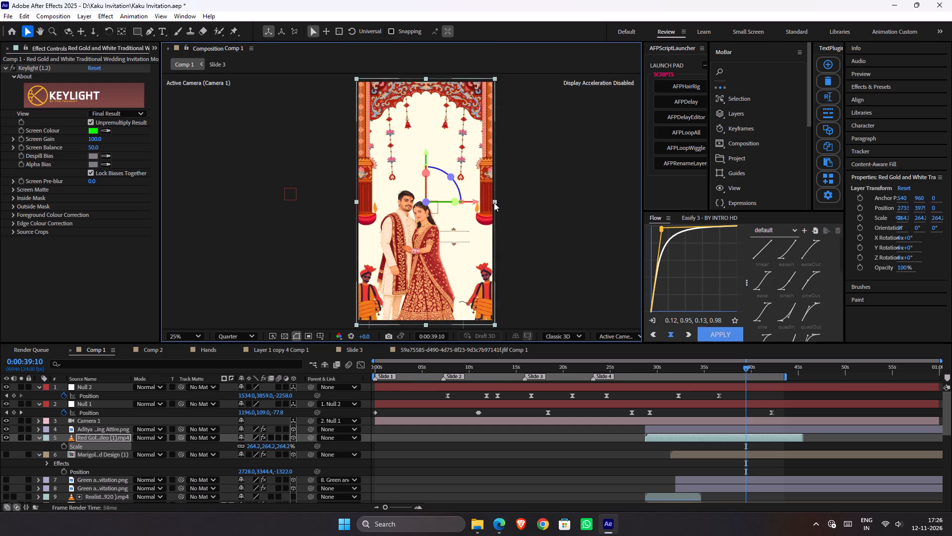
left_click_drag(494, 202, 495, 202)
Save the project.
key("ctrl+s")
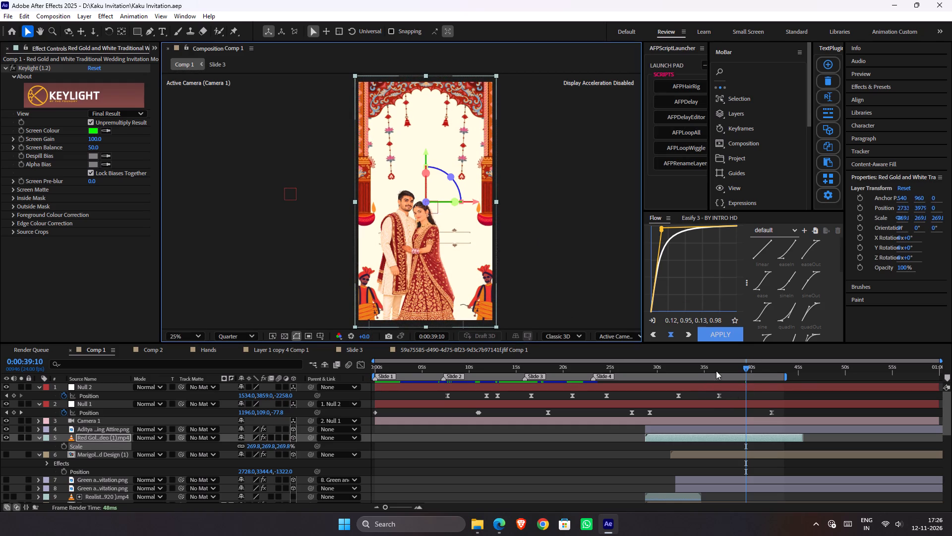
Preview the transition into the arch slide from 0:00:32:05.
left_click_drag(720, 368, 662, 381)
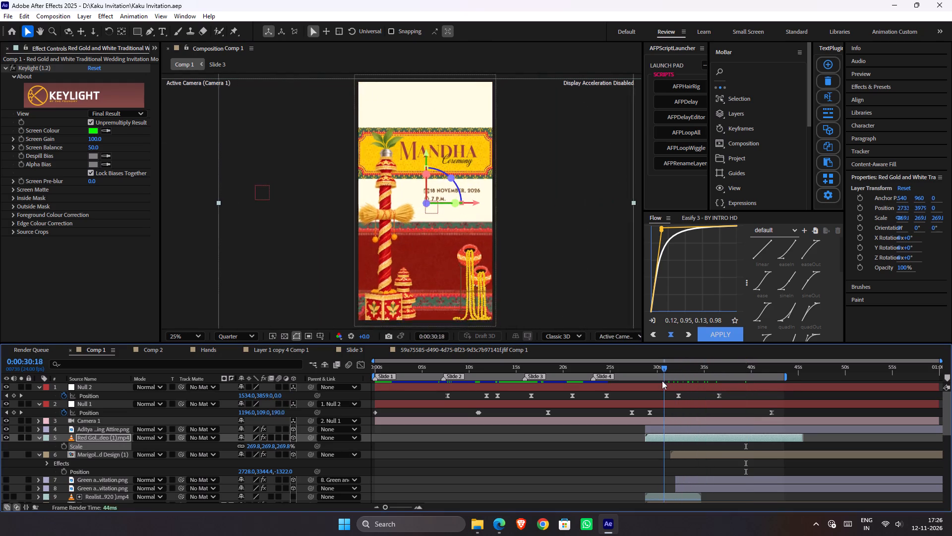
left_click_drag(662, 381, 678, 386)
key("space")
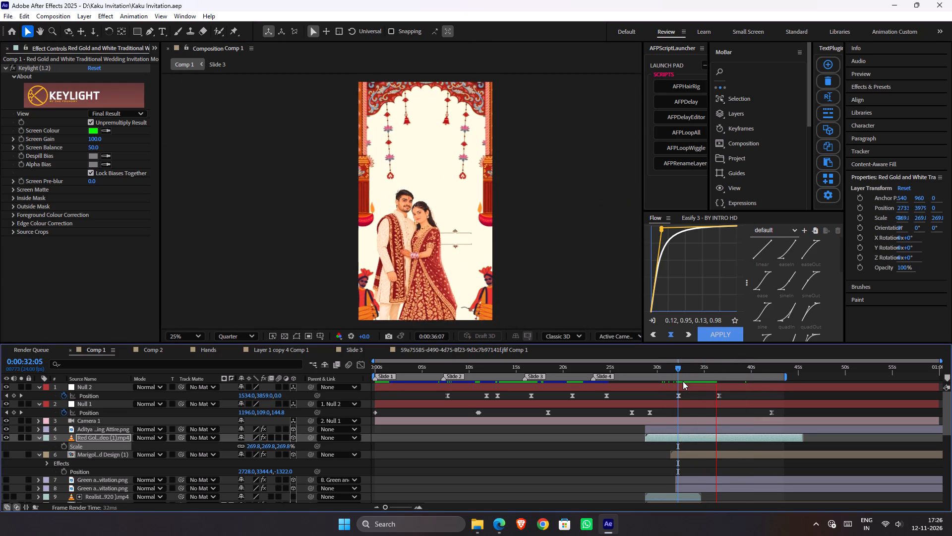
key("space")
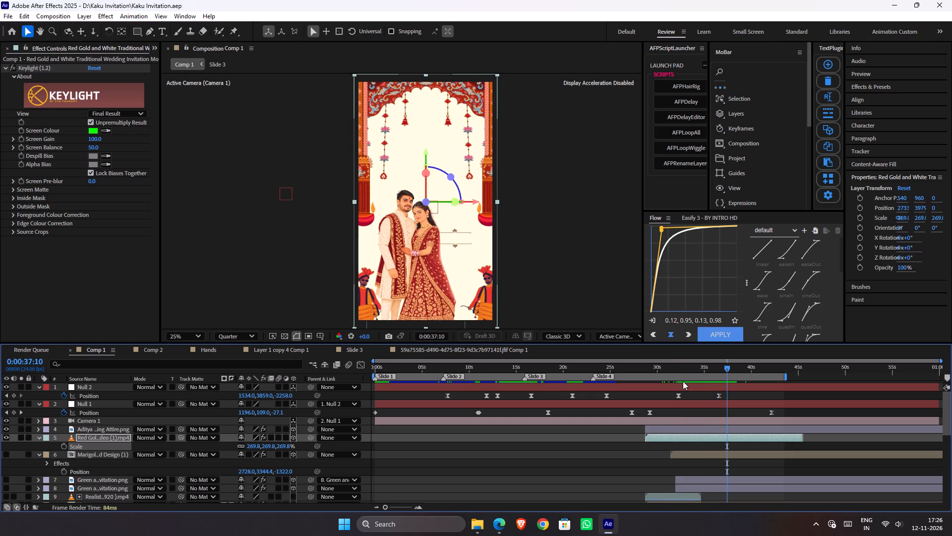
Move the couple image layer right and up inside the arch, to about X 2794, Y 3820.
left_click(718, 429)
left_click_drag(462, 260, 484, 259)
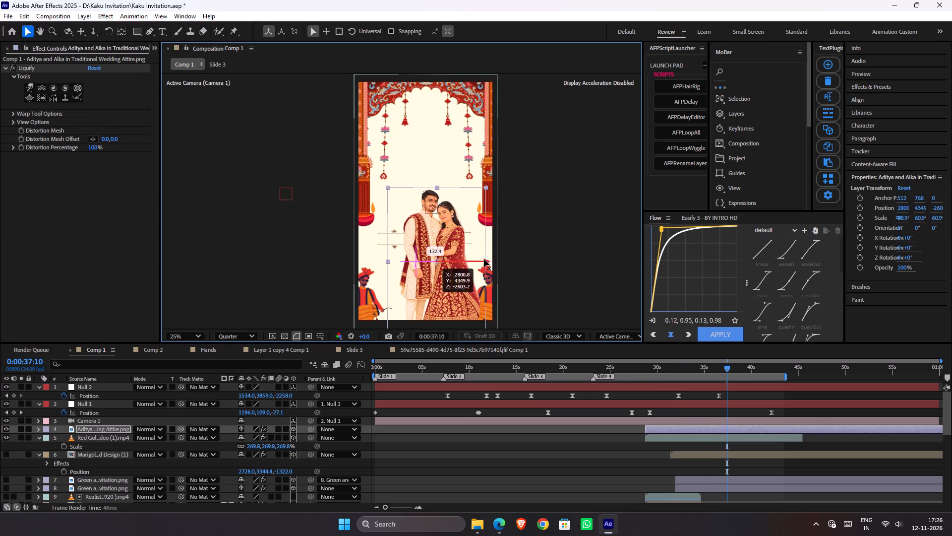
left_click_drag(484, 259, 483, 258)
left_click(437, 208)
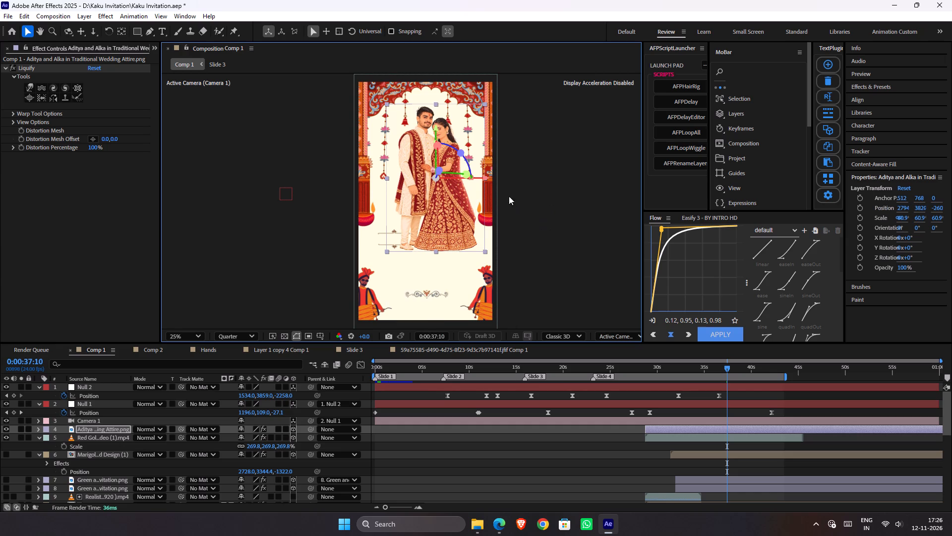
Shrink the couple image to about 39.6% and shift it left and up within the arch, to about X 2747.
left_click_drag(484, 251, 462, 245)
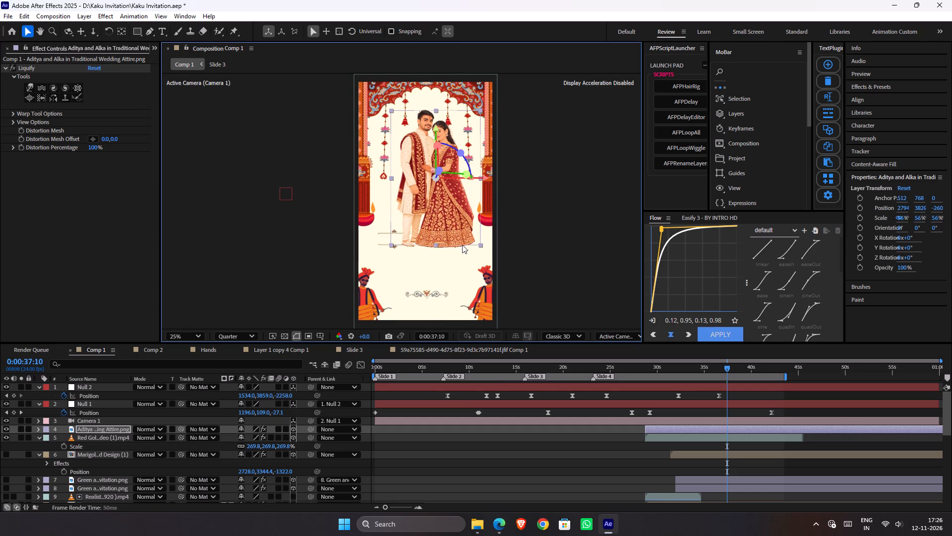
left_click_drag(462, 245, 421, 225)
left_click_drag(485, 176, 477, 176)
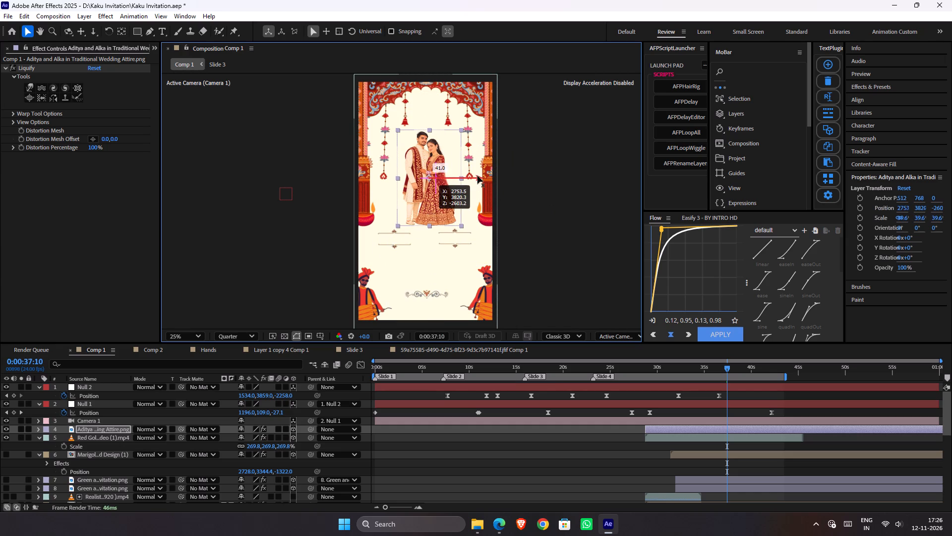
left_click_drag(477, 176, 476, 175)
left_click_drag(431, 128, 431, 115)
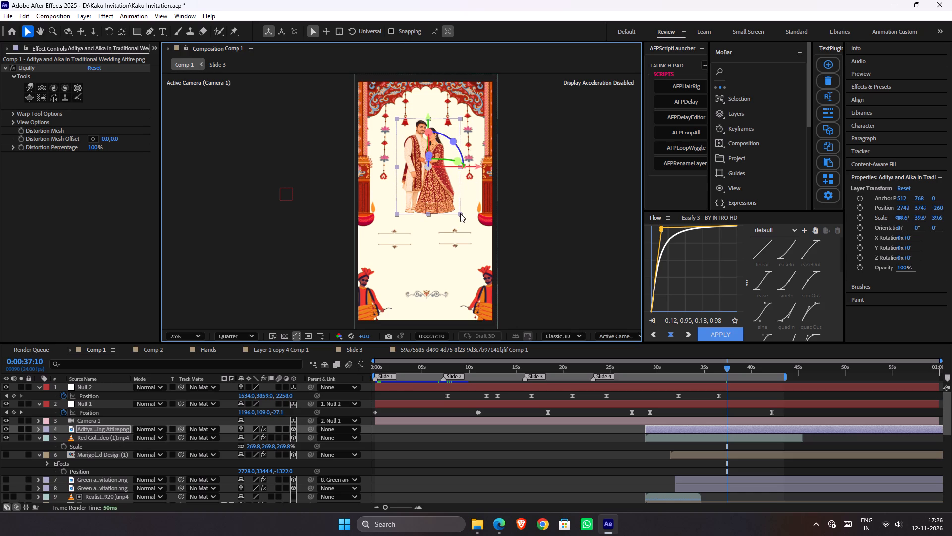
Reduce the couple image to about 37.1% and lower it to about Y 3804, above the divider ornaments.
left_click_drag(459, 215, 448, 212)
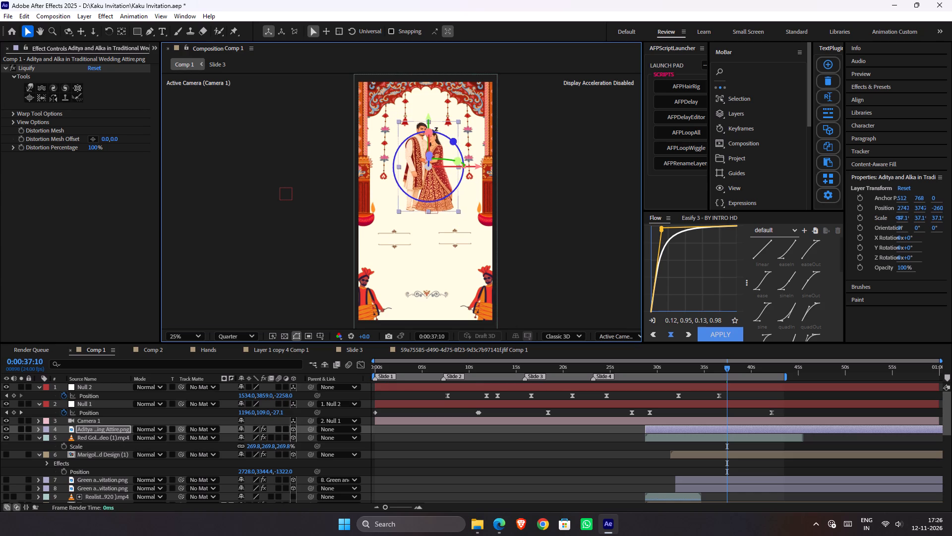
left_click_drag(430, 116, 430, 128)
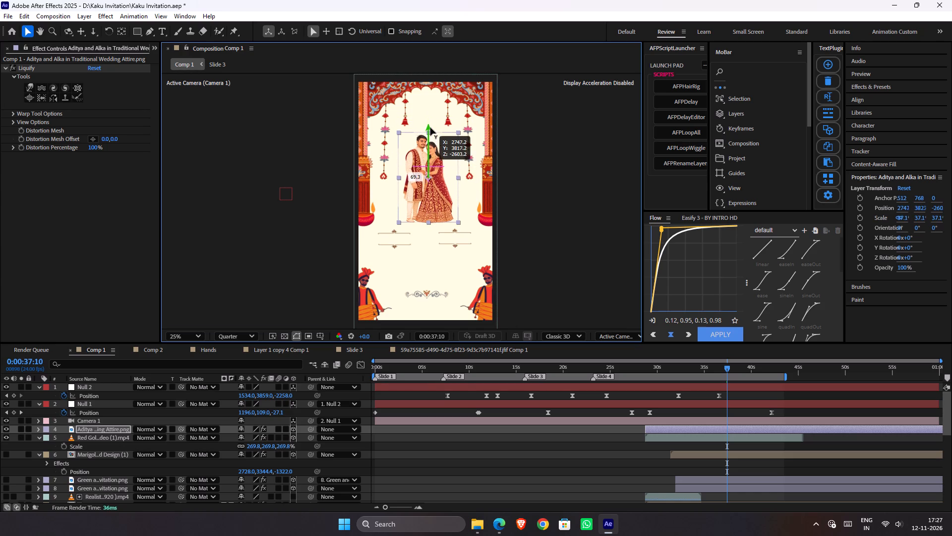
left_click_drag(430, 128, 430, 127)
left_click(542, 218)
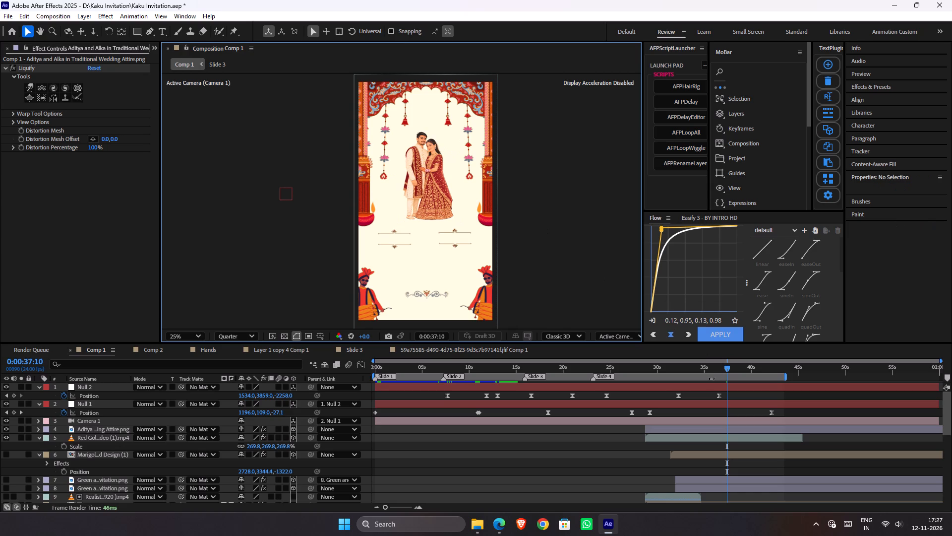
Preview the transition with the resized couple image from 0:00:31:06.
left_click_drag(708, 370, 665, 375)
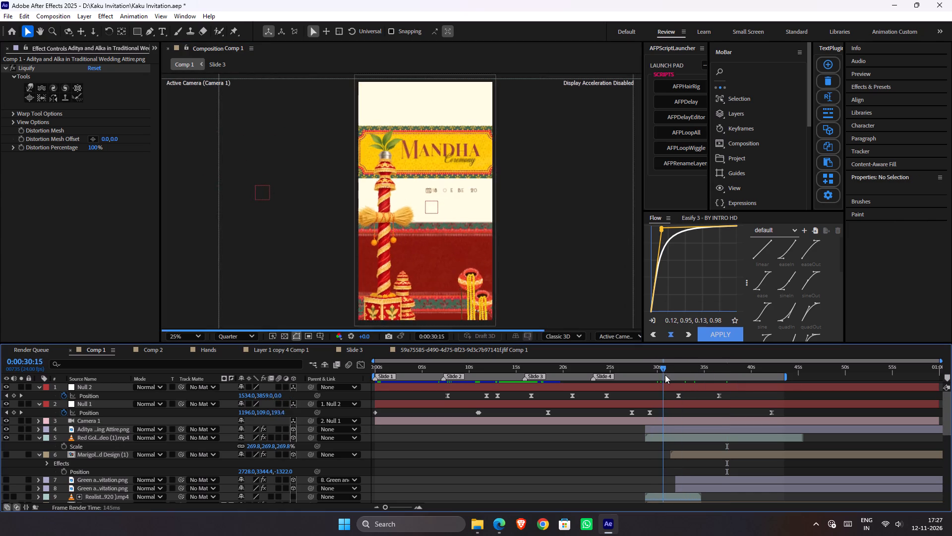
left_click_drag(665, 375, 669, 376)
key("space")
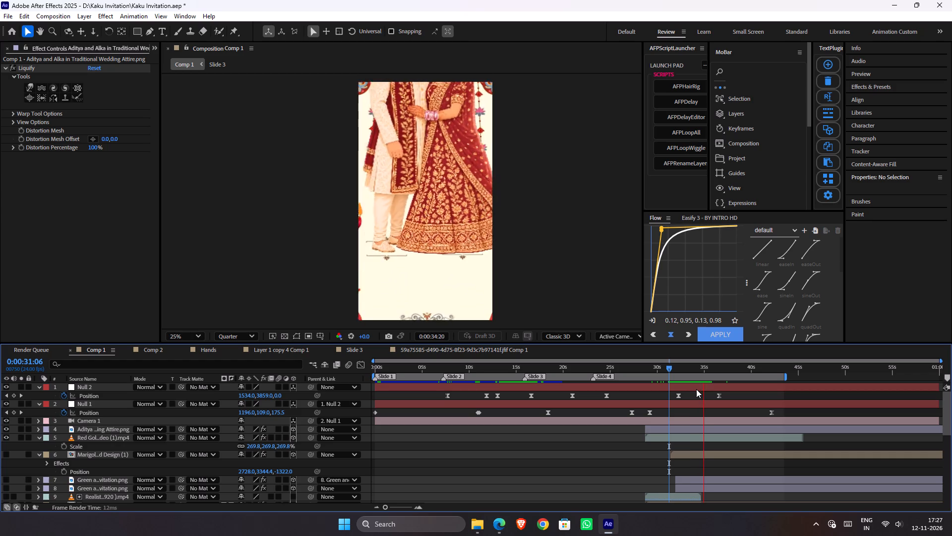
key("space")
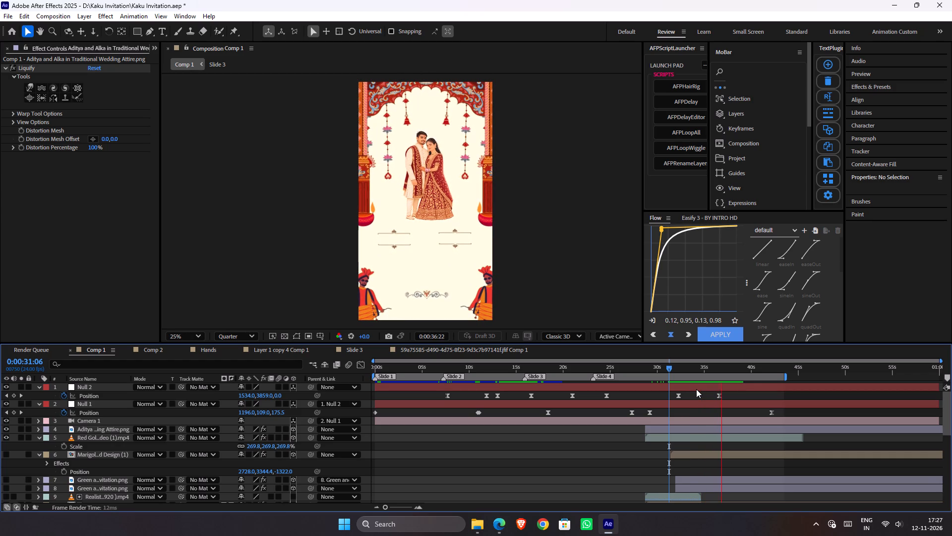
Save the project.
key("ctrl+s")
Preview the rest of the arch slide from 0:00:37:02 to about 0:00:40:09.
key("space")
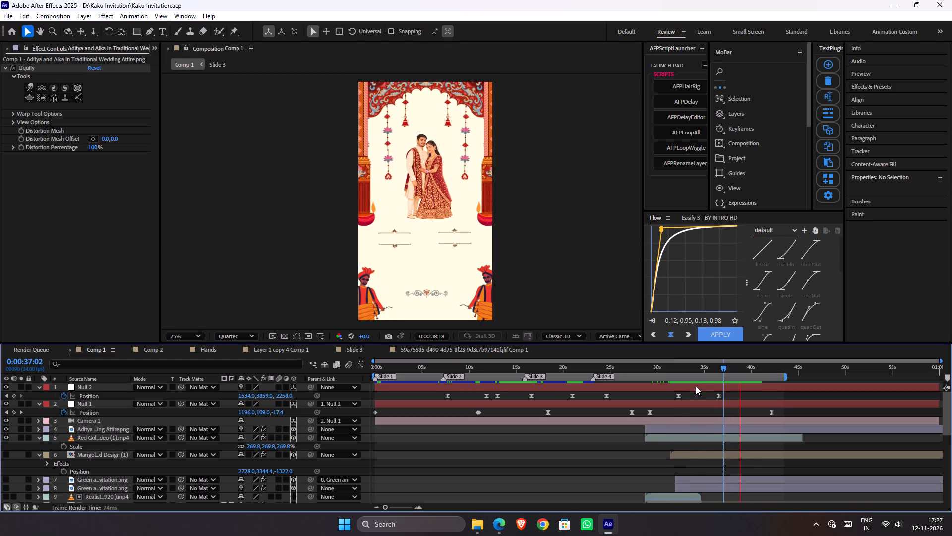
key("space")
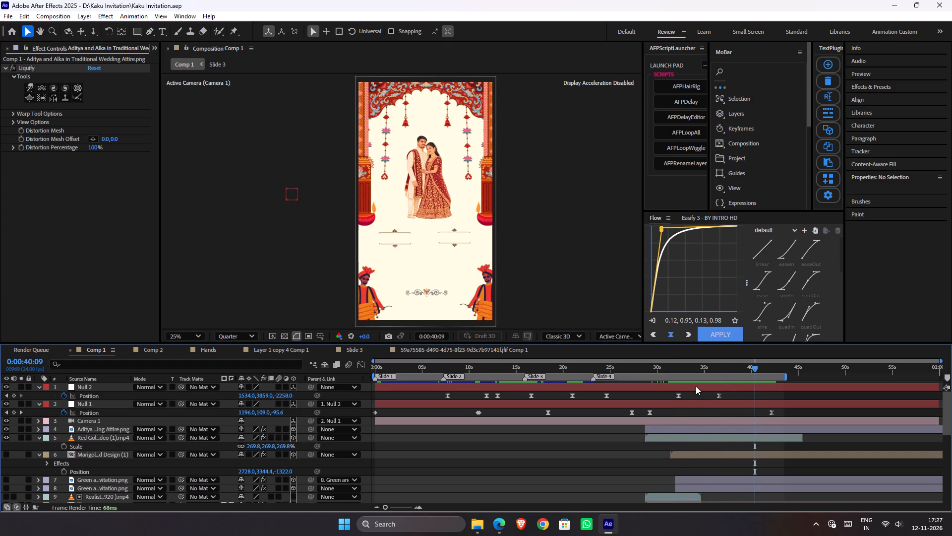
Warp the outer edge of the bride's skirt outward slightly on the couple image using the Liquify effect's Warp tool.
left_click(700, 438)
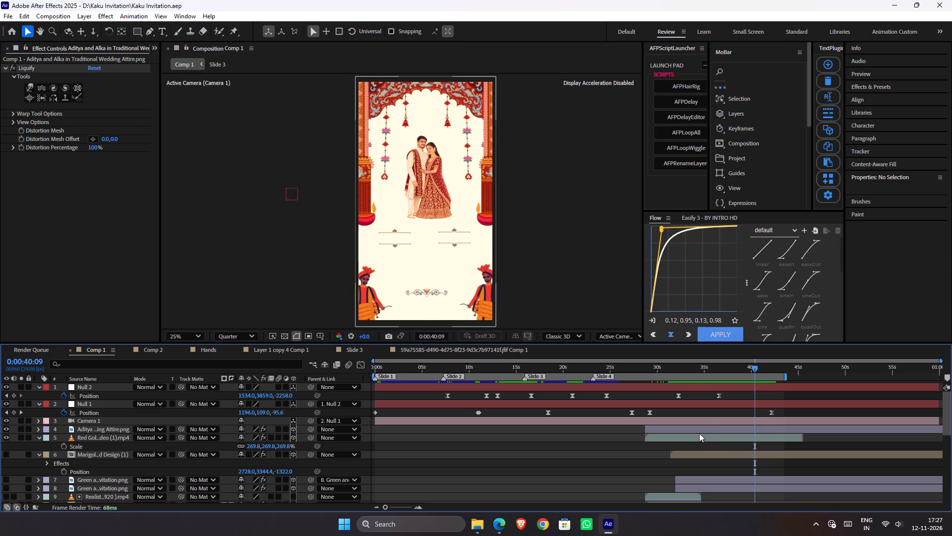
left_click(697, 423)
left_click(700, 428)
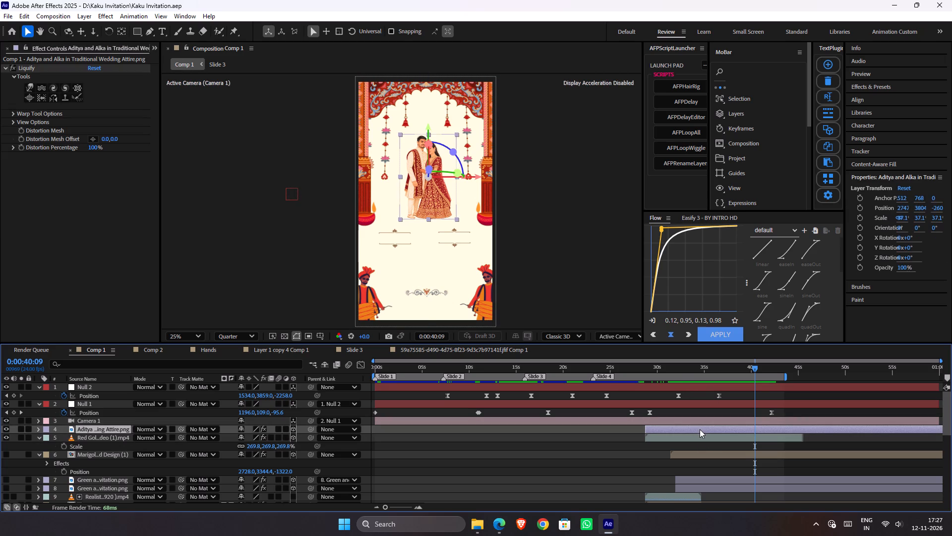
left_click(34, 90)
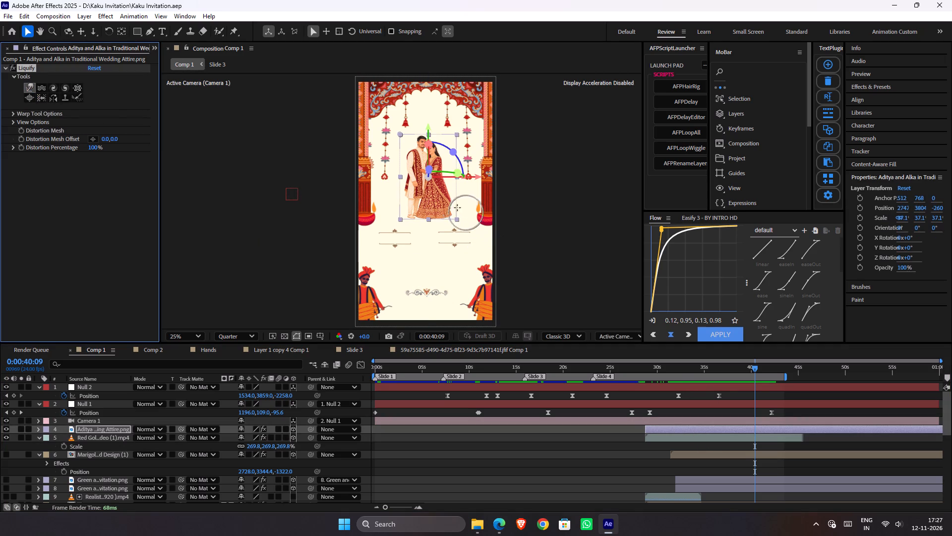
left_click_drag(448, 211, 451, 211)
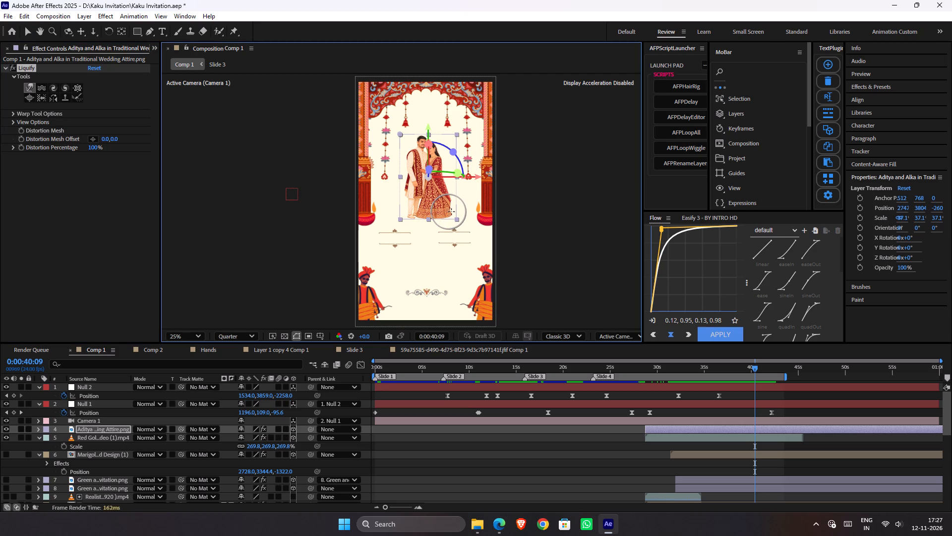
left_click_drag(451, 211, 454, 211)
left_click_drag(446, 206, 447, 206)
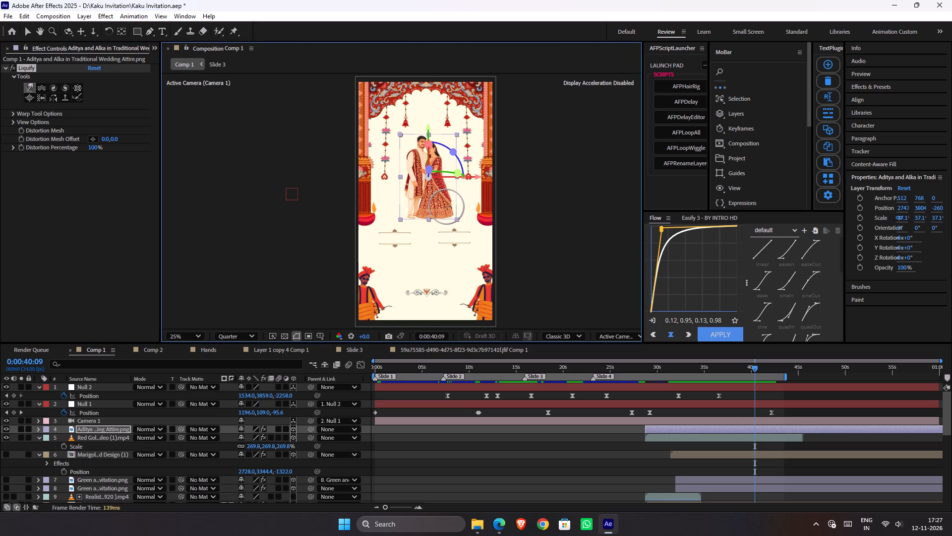
left_click_drag(447, 206, 451, 206)
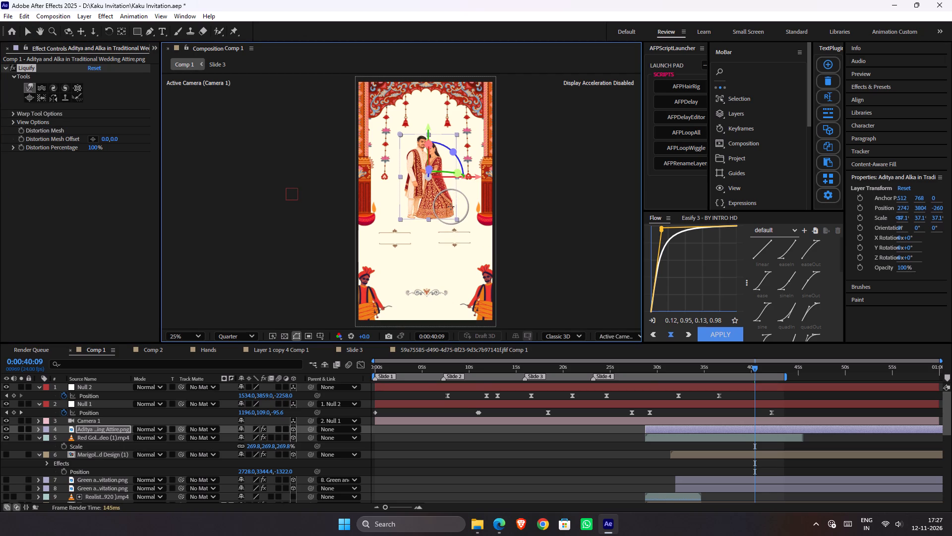
left_click(451, 201)
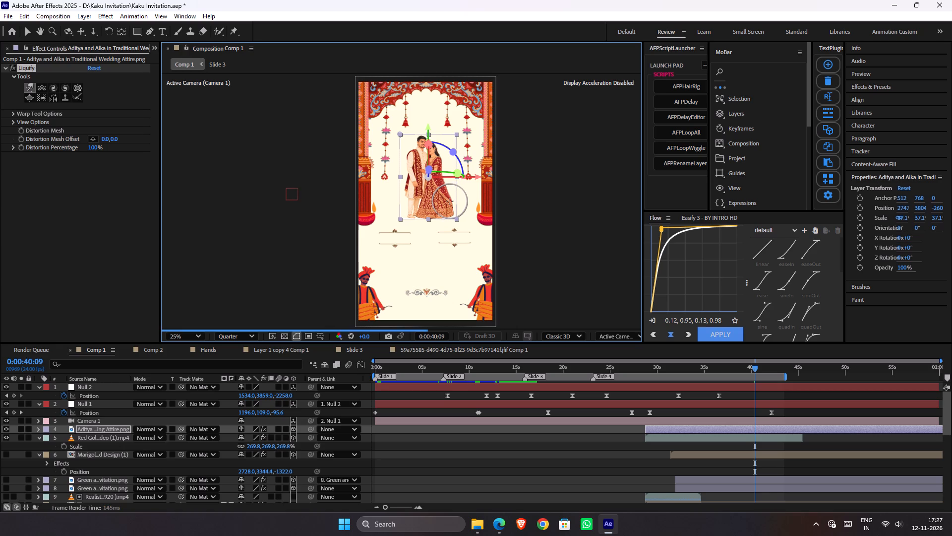
left_click(618, 409)
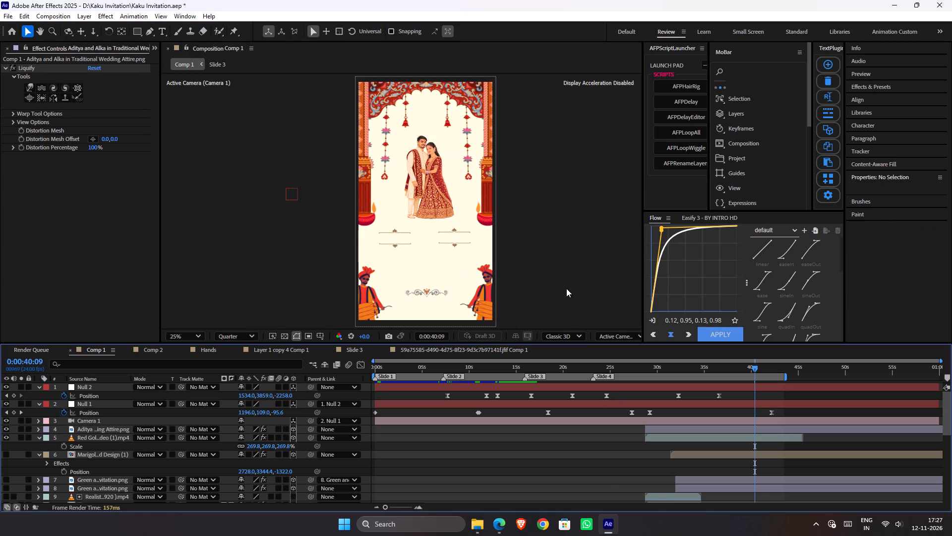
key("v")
Save the project.
key("ctrl+s")
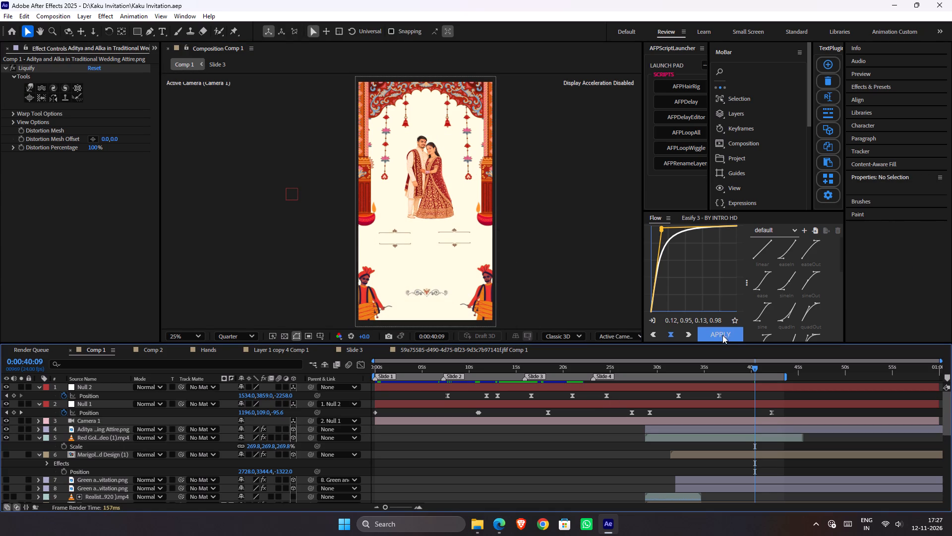
At 0:00:35:20, push the couple image back in depth to about Z -1021.
left_click_drag(741, 367, 734, 367)
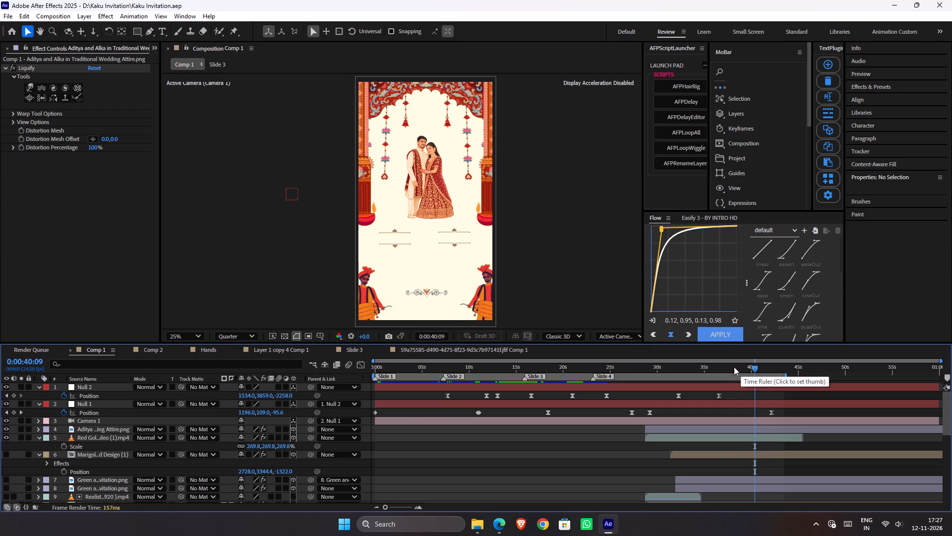
left_click_drag(734, 367, 711, 366)
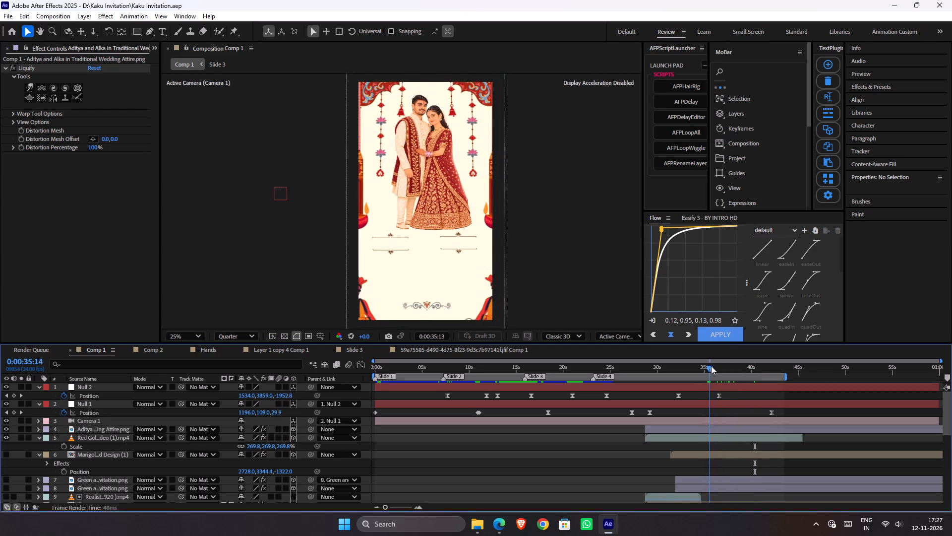
left_click_drag(711, 366, 712, 366)
left_click(659, 442)
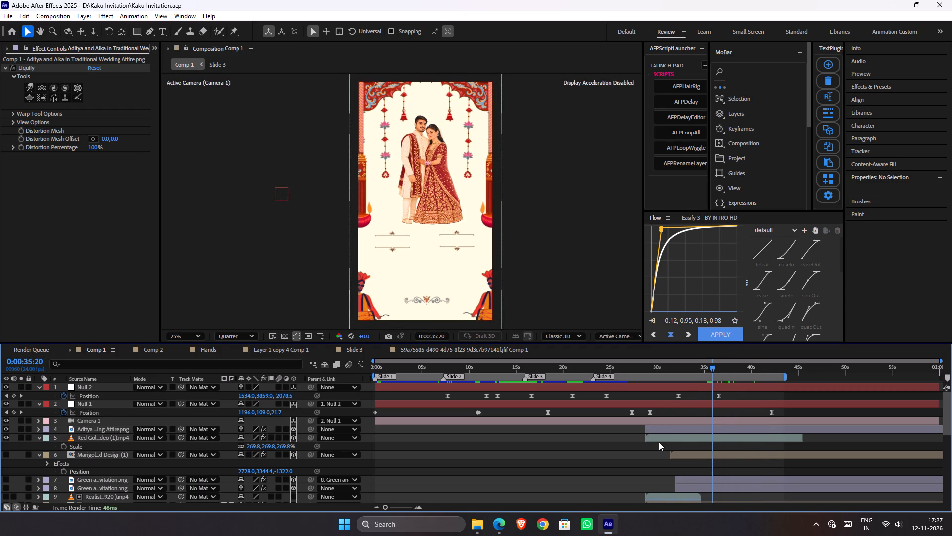
left_click(661, 429)
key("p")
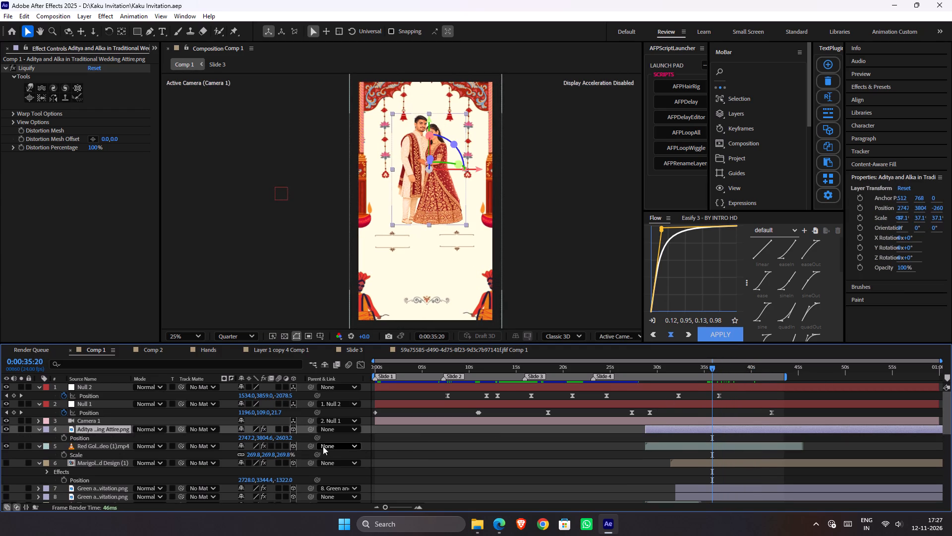
left_click_drag(282, 439, 951, 325)
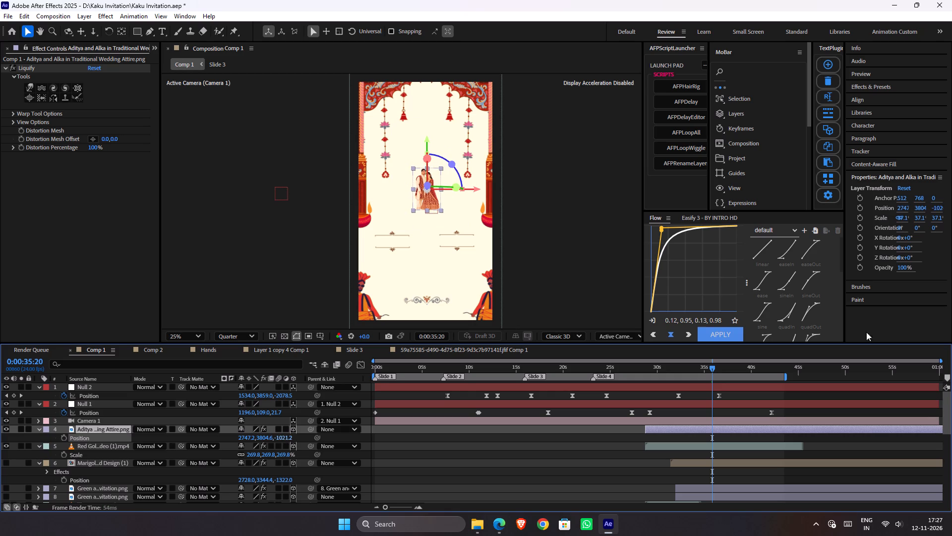
Enlarge the couple image to about 79.1% and raise it to about Y 3669, clear of the divider ornaments.
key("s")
left_click_drag(277, 437, 293, 432)
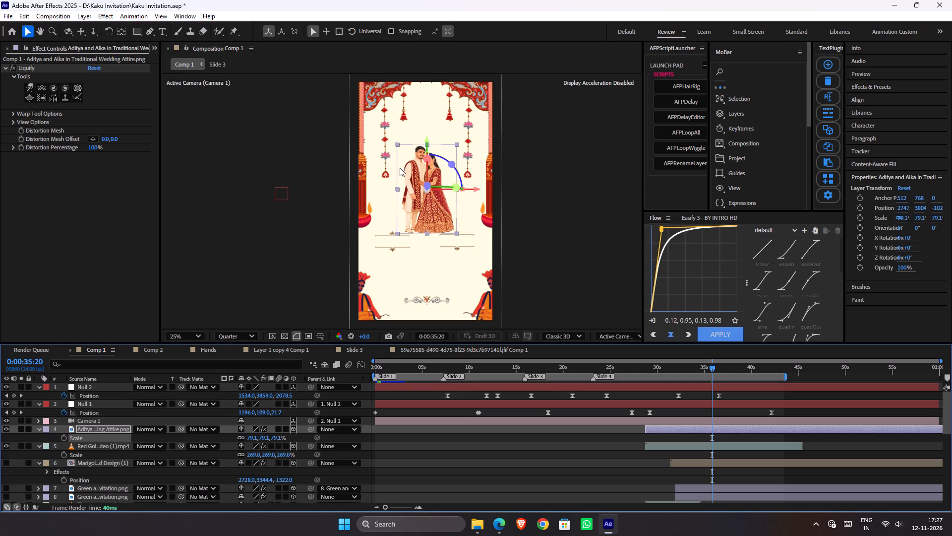
left_click_drag(423, 139, 425, 128)
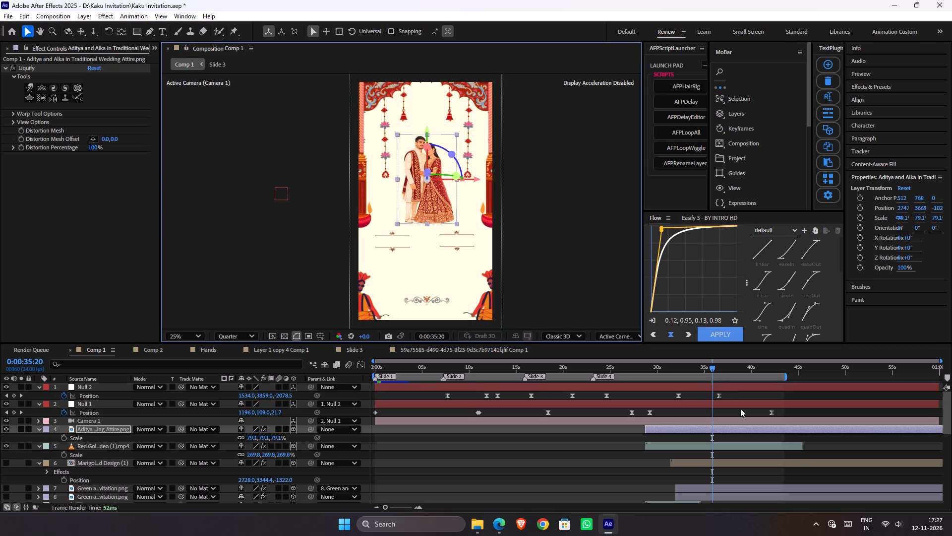
Preview the transition between 0:00:31:11 and 0:00:35:15 with the repositioned couple image.
left_click_drag(709, 364, 671, 369)
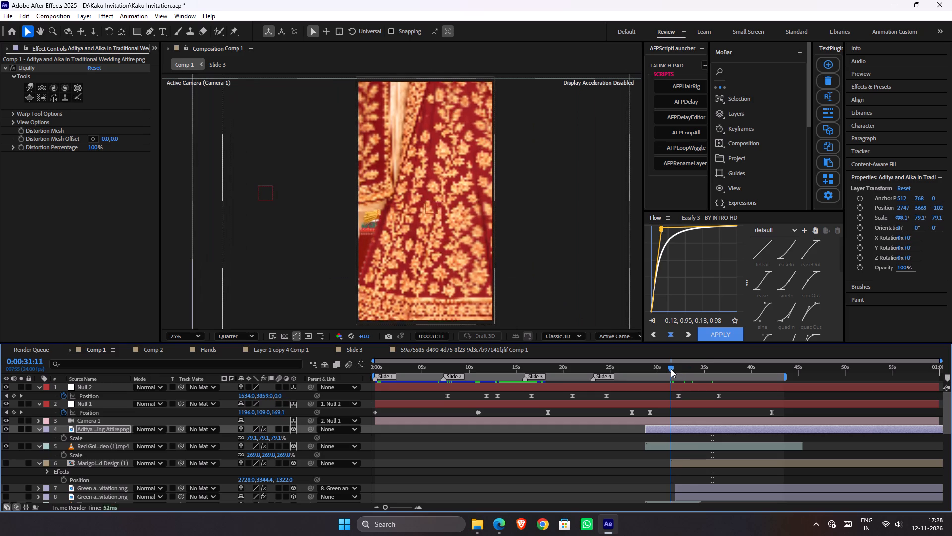
left_click_drag(671, 369, 710, 371)
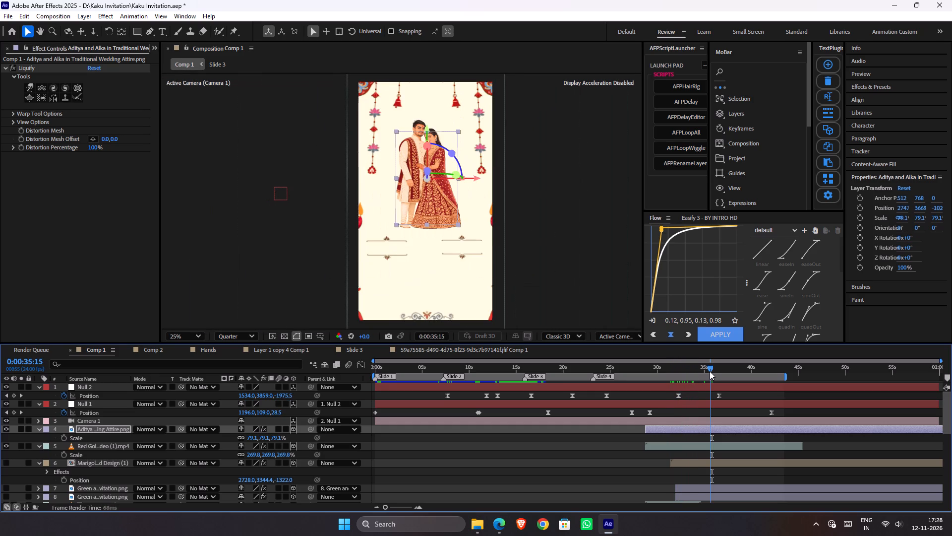
left_click_drag(710, 371, 703, 370)
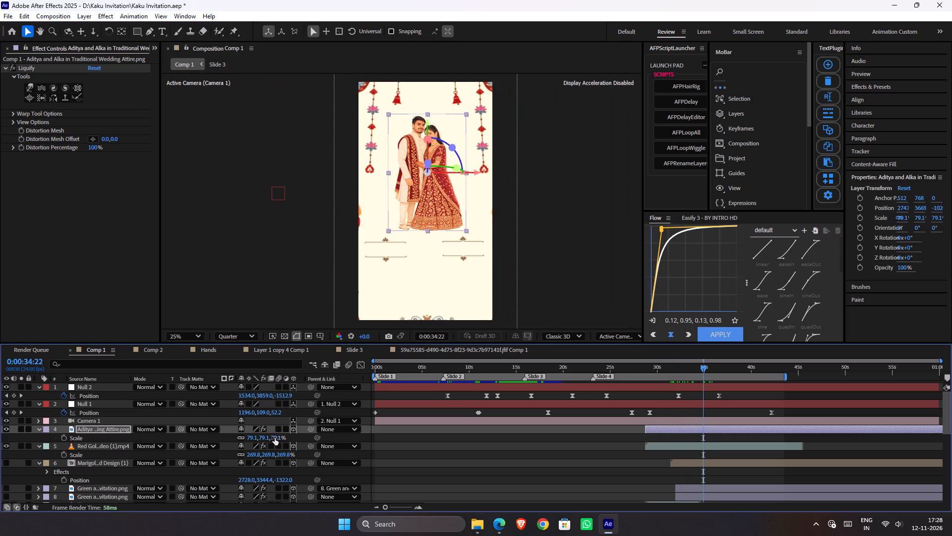
Set the couple image's Z position to 10.
left_click_drag(275, 438, 294, 437)
key("ctrl+z")
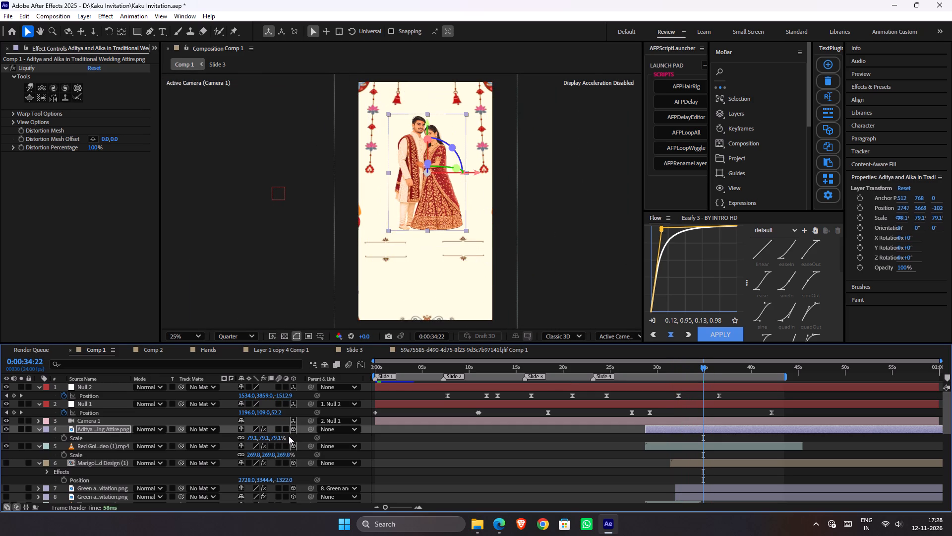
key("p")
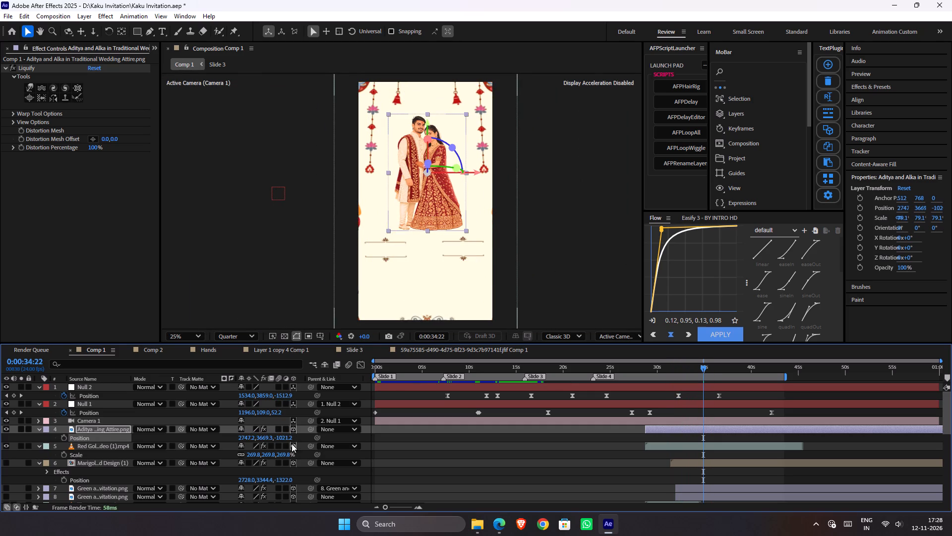
left_click(288, 440)
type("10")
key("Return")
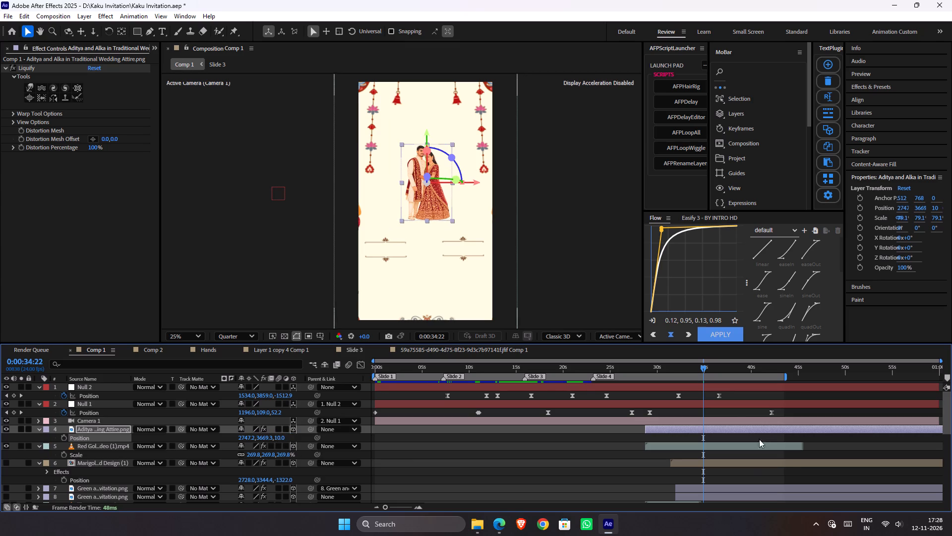
At 0:00:35:04, enlarge the couple image to about 105% and raise it to about Y 3577.
left_click_drag(700, 369, 688, 378)
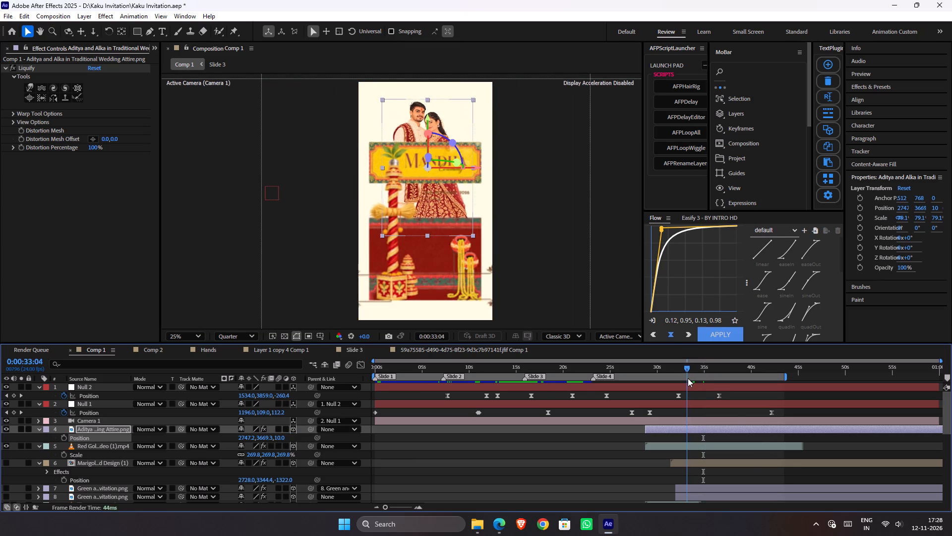
left_click_drag(688, 378, 706, 381)
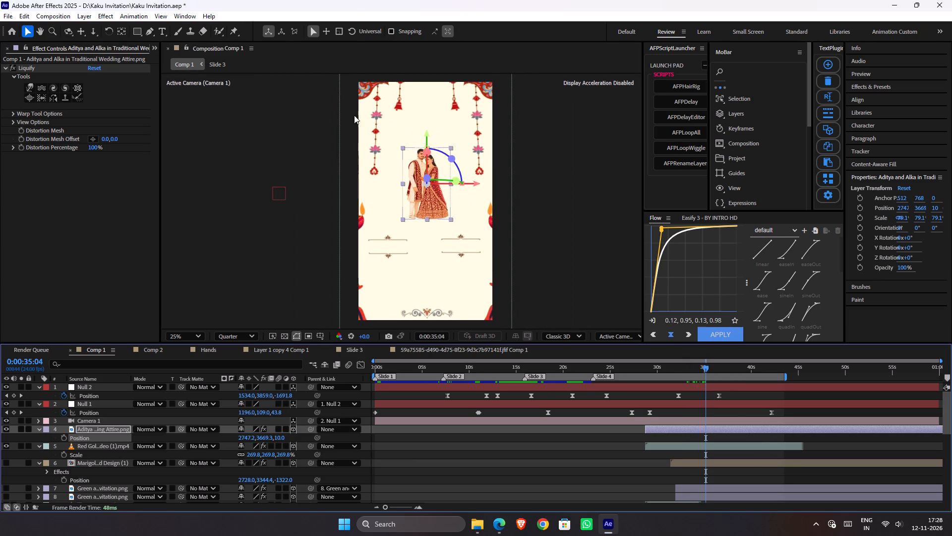
left_click_drag(452, 217, 460, 218)
left_click_drag(427, 134, 430, 121)
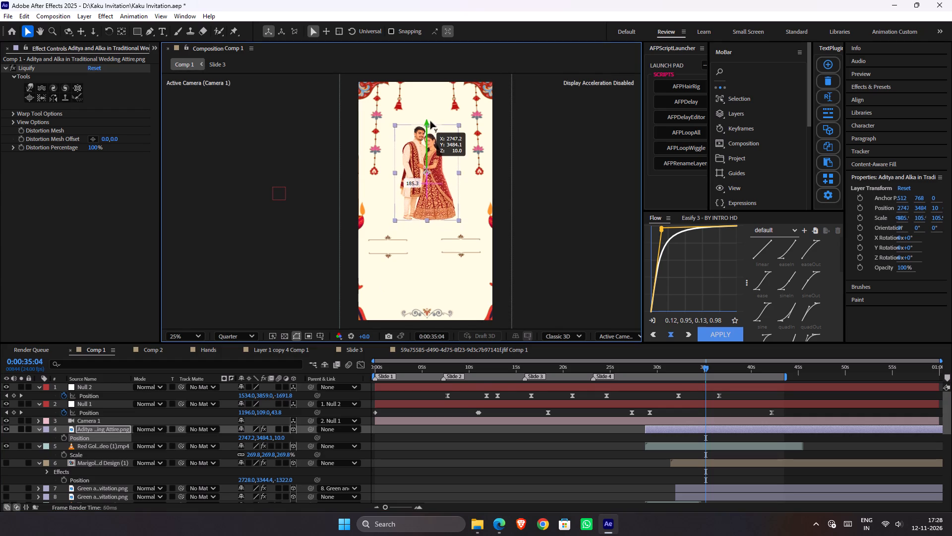
left_click_drag(430, 121, 435, 127)
At 0:00:41:17, shift the couple image sideways to about X 2809 to centre it under the arch.
left_click_drag(739, 368, 749, 371)
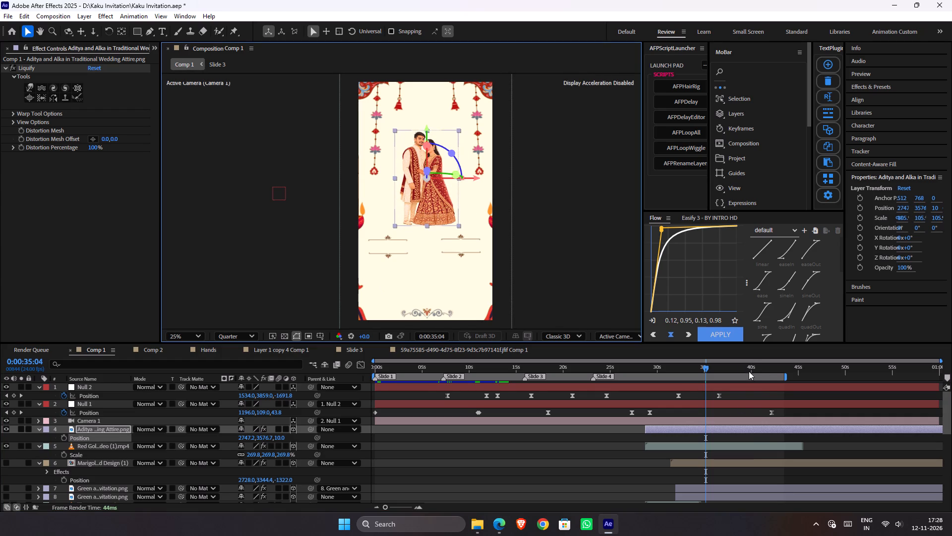
left_click_drag(749, 371, 767, 377)
left_click_drag(476, 185, 479, 185)
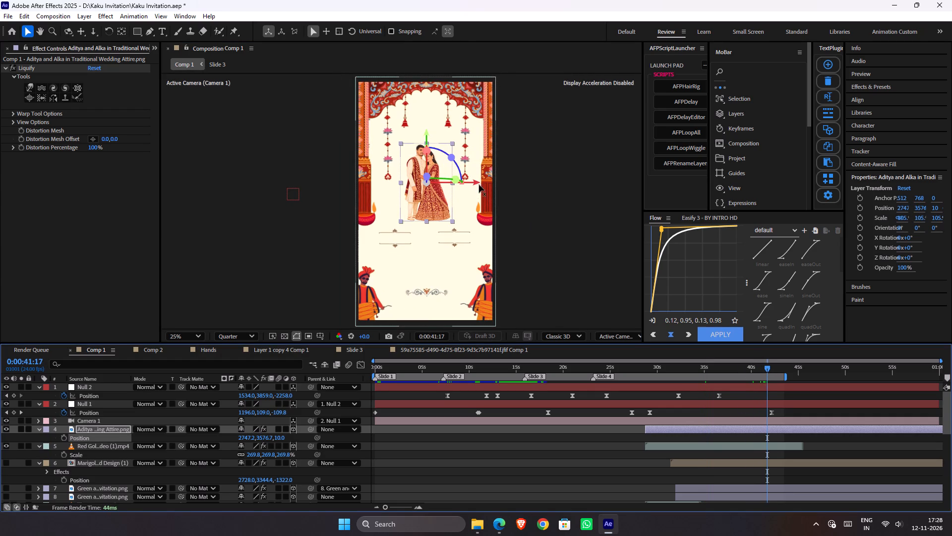
left_click_drag(479, 185, 481, 184)
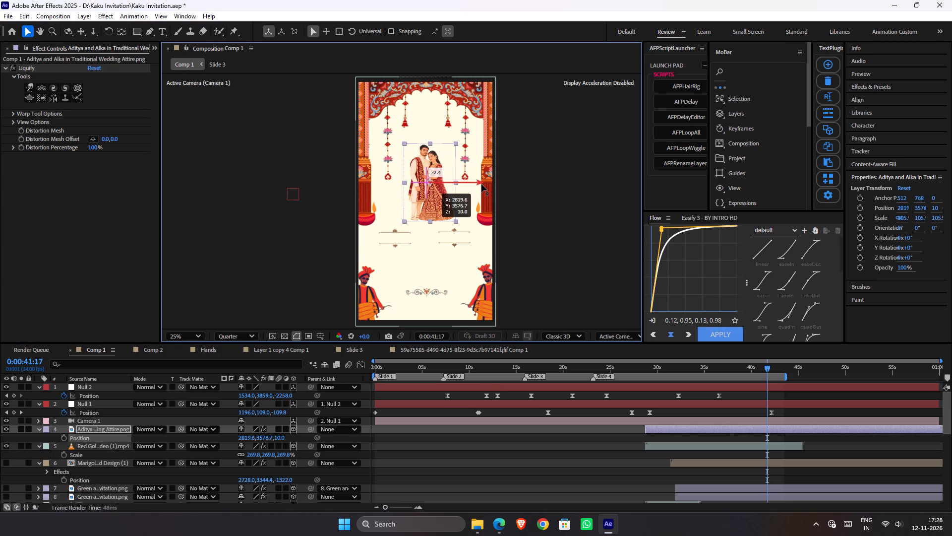
left_click_drag(481, 184, 481, 184)
left_click(560, 226)
Save the project with the repositioned couple image.
key("ctrl+s")
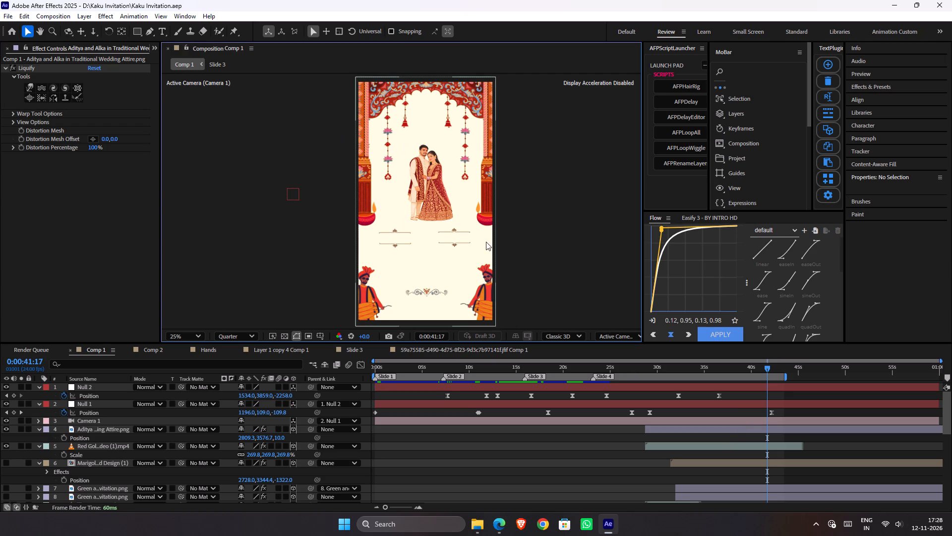
scroll(423, 178, "up", 1)
key("ctrl+s")
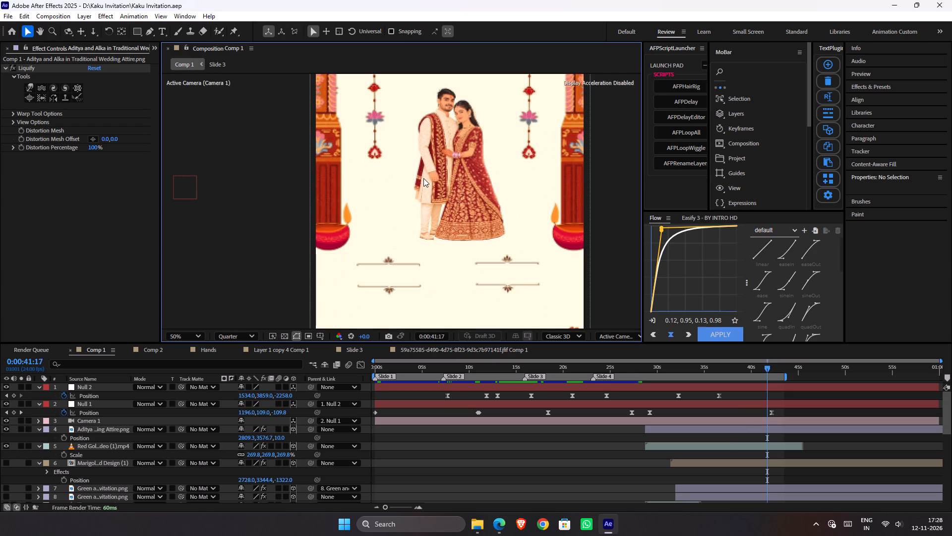
scroll(442, 171, "down", 1)
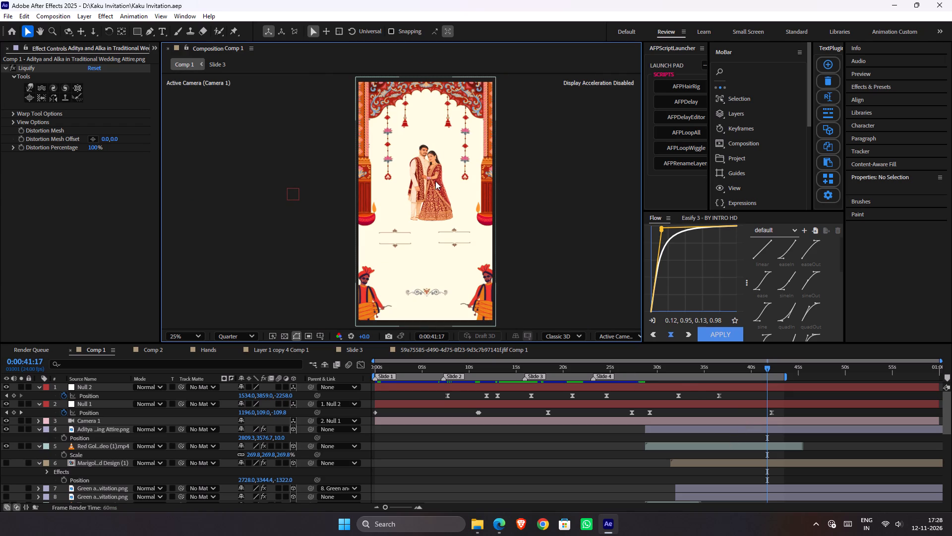
Preview the couple image's motion between 0:00:34:03 and 0:00:35:22.
left_click_drag(719, 370, 694, 368)
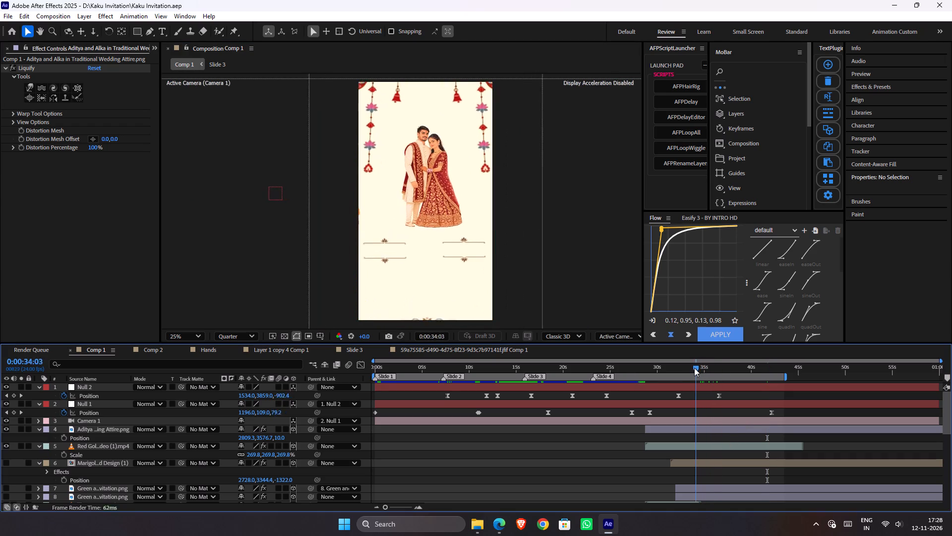
left_click_drag(694, 368, 713, 377)
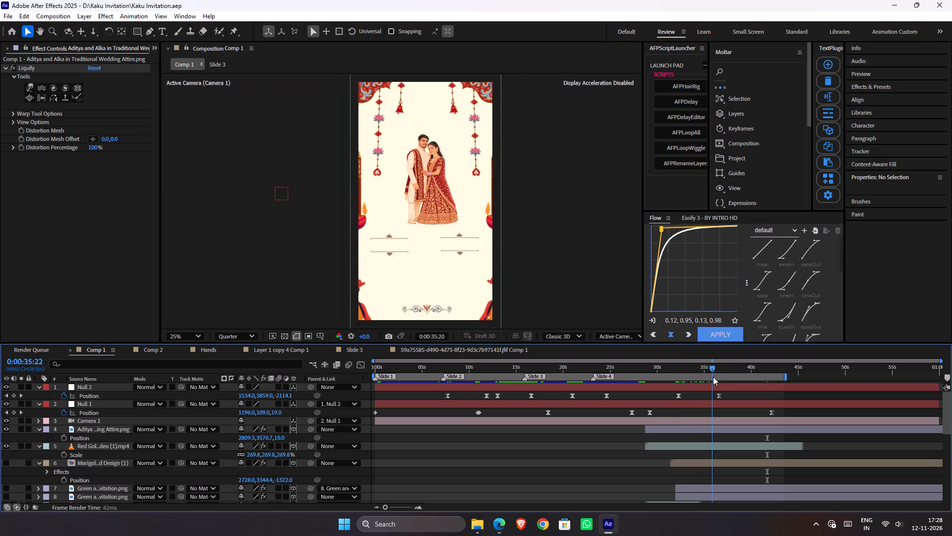
left_click_drag(713, 377, 706, 376)
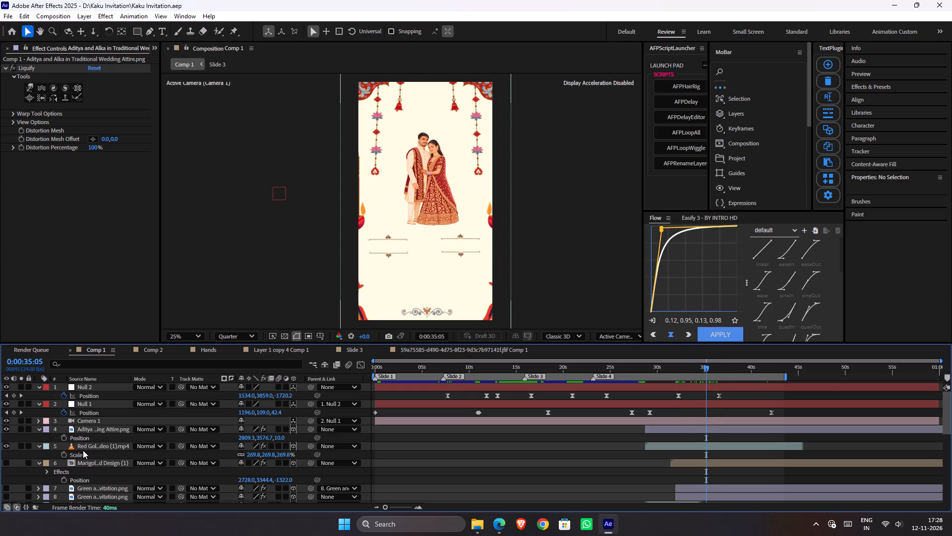
Delete the Marigold design layer below the red and gold frame video in the composition.
left_click(83, 450)
scroll(83, 466, "down", 1)
scroll(88, 428, "up", 1)
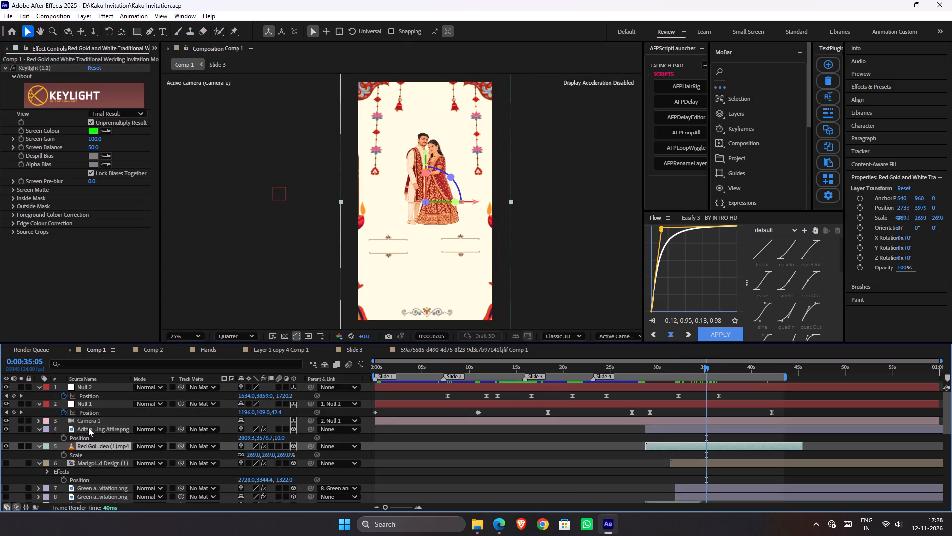
left_click(88, 461)
key("Delete")
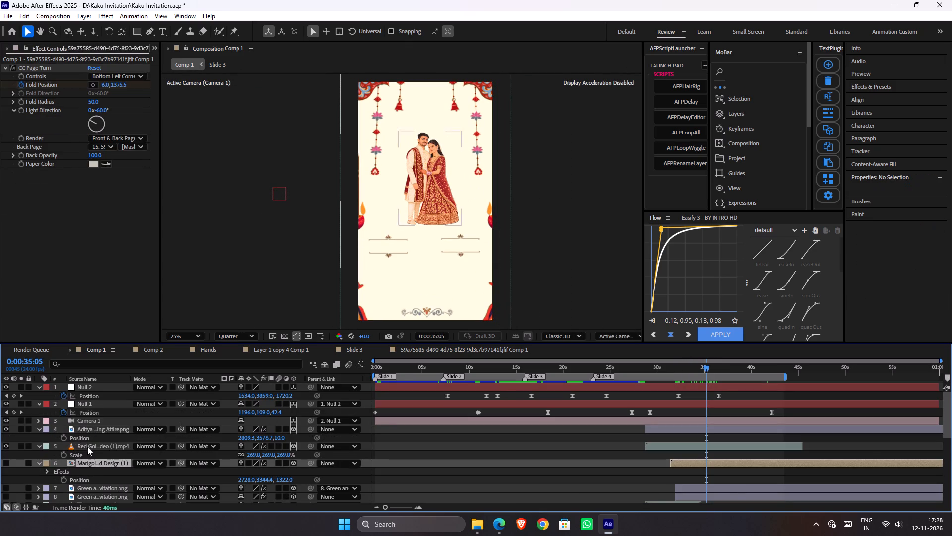
Duplicate the ink drop reveal matte clip, place the copy directly above the couple image, and time-reverse it.
left_click(87, 466)
left_click(94, 476)
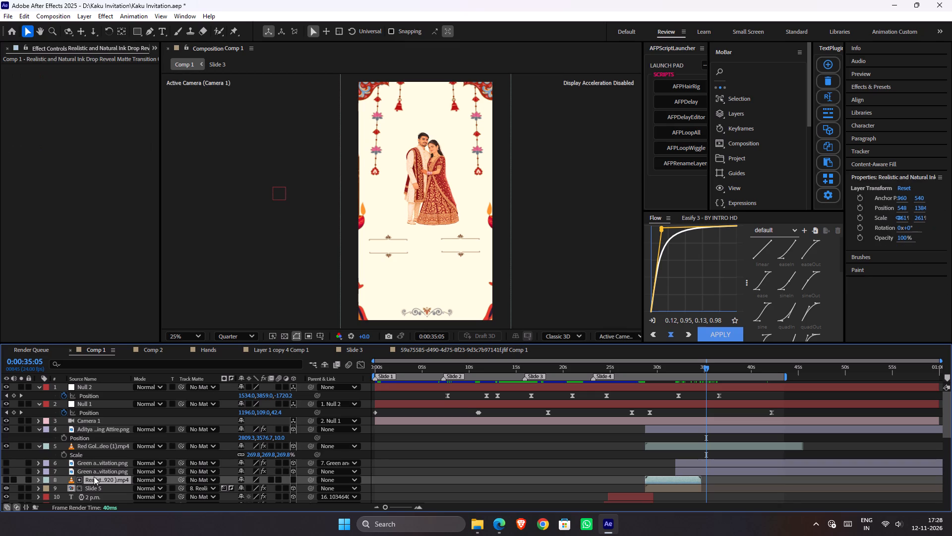
key("ctrl+d")
left_click_drag(100, 479, 109, 425)
right_click(692, 431)
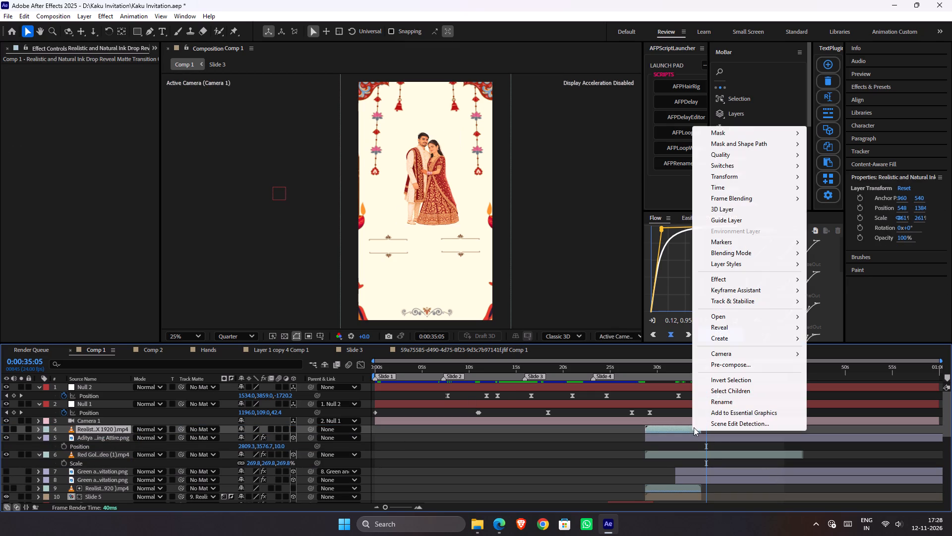
left_click(795, 184)
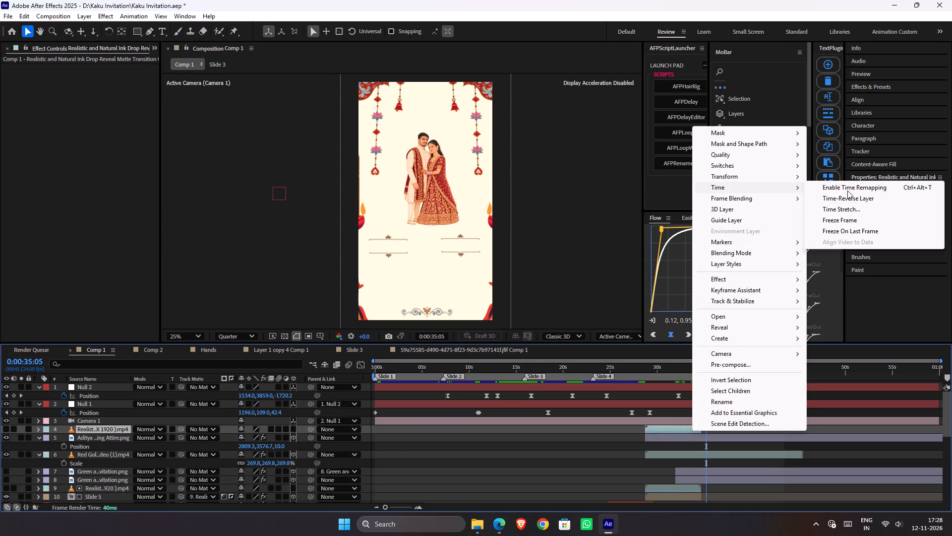
left_click(847, 197)
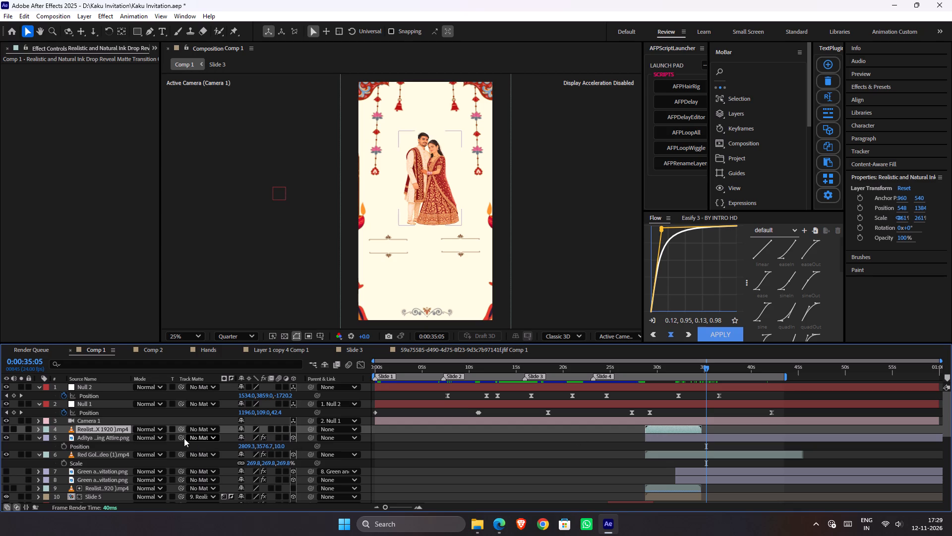
Assign the reversed ink clip as the couple image's track matte and switch the matte to luma.
left_click_drag(182, 438, 169, 430)
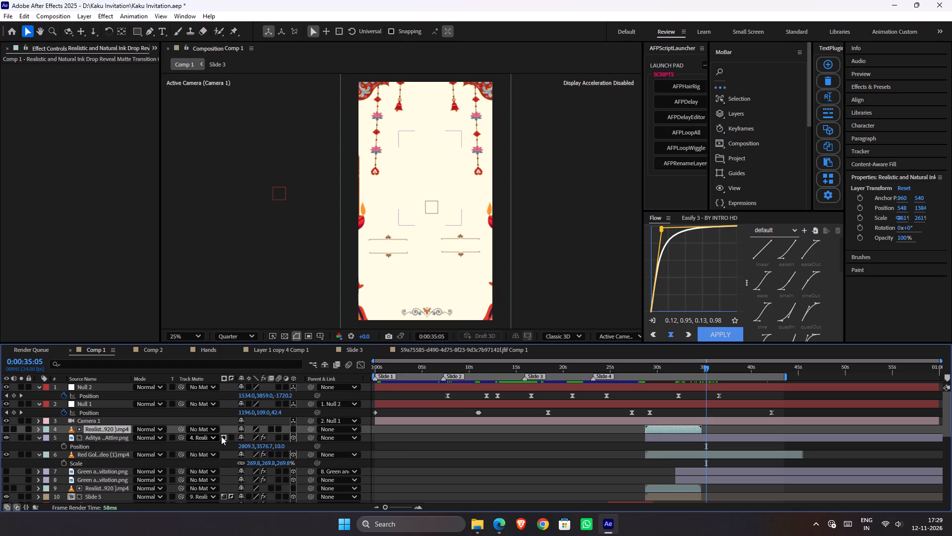
left_click(222, 436)
left_click(229, 436)
left_click(229, 436)
Delay the ink matte and couple image layers together to start at about 35.5 s, checking the reveal timing by playback.
left_click(667, 436, "shift")
left_click_drag(669, 430, 696, 428)
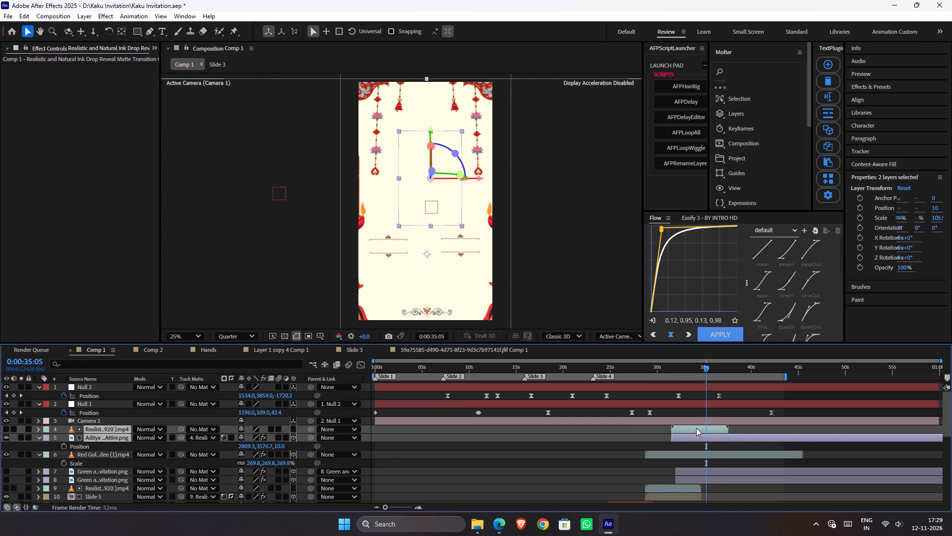
left_click_drag(696, 428, 701, 428)
left_click_drag(683, 364, 672, 363)
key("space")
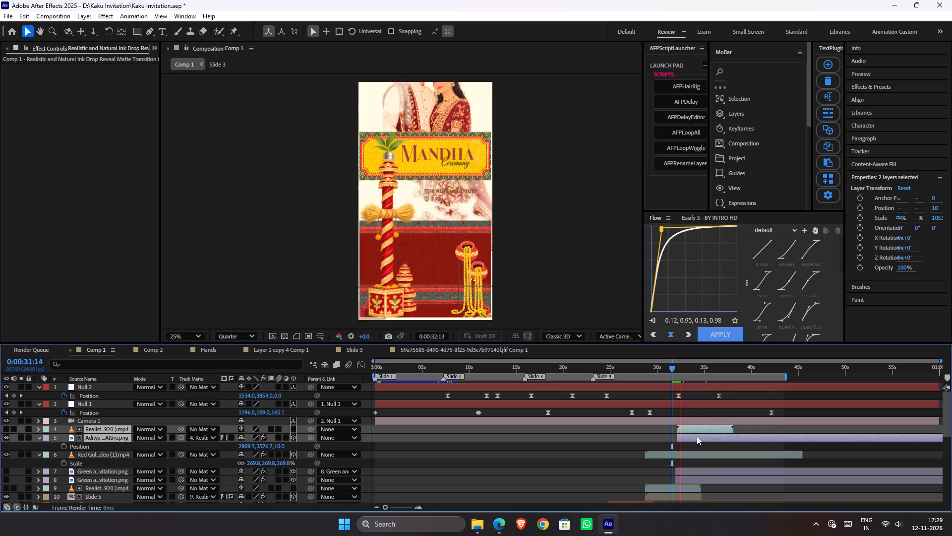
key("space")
left_click_drag(696, 431, 708, 432)
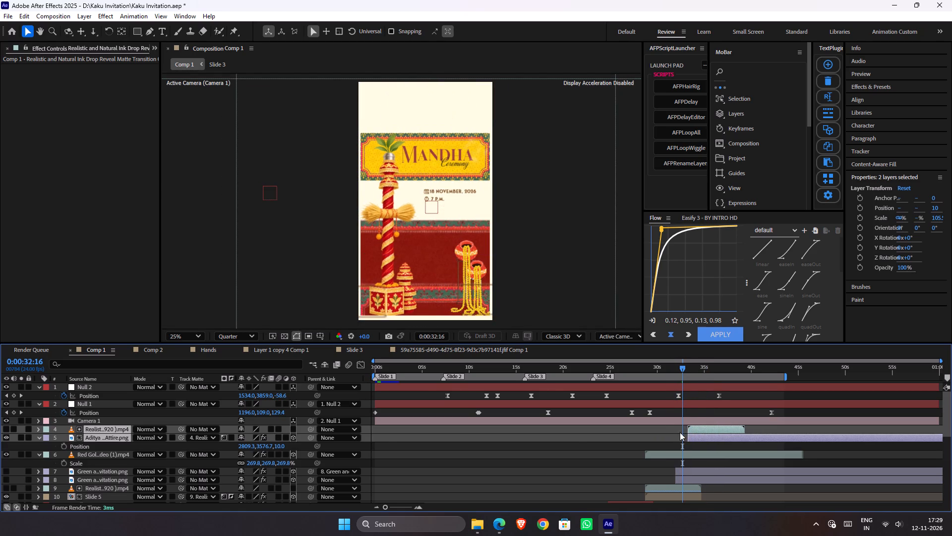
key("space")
left_click(234, 441)
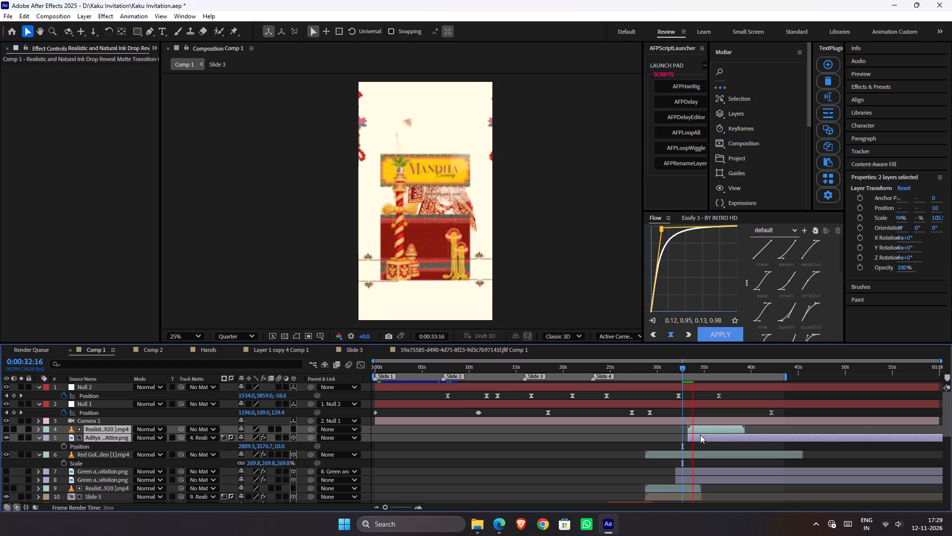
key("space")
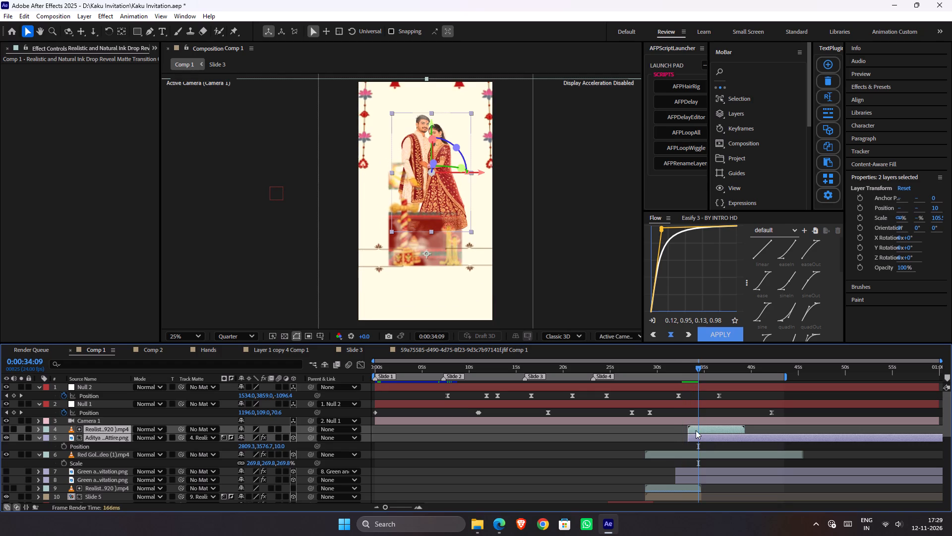
left_click_drag(696, 430, 716, 431)
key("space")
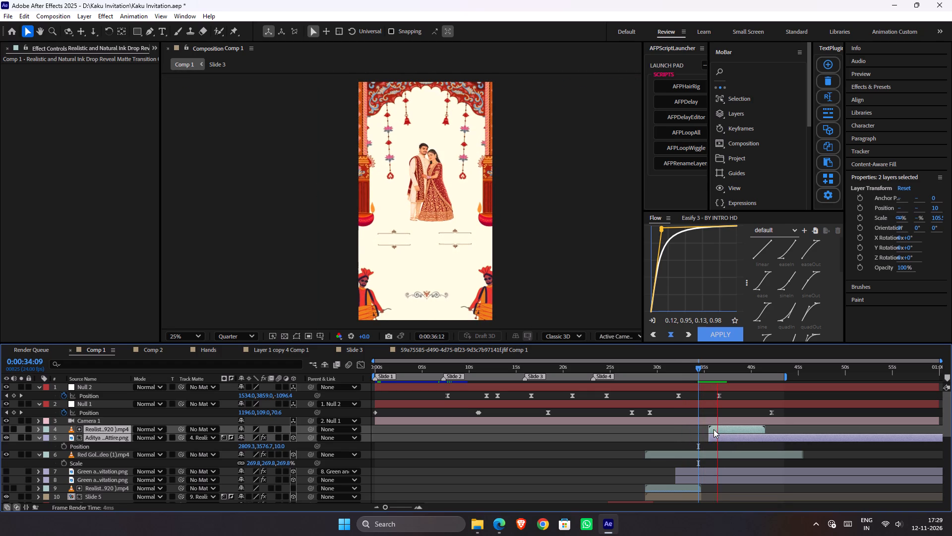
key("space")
Preview the couple image's ink reveal between 0:00:32:01 and 0:00:37:00.
left_click_drag(701, 371, 676, 371)
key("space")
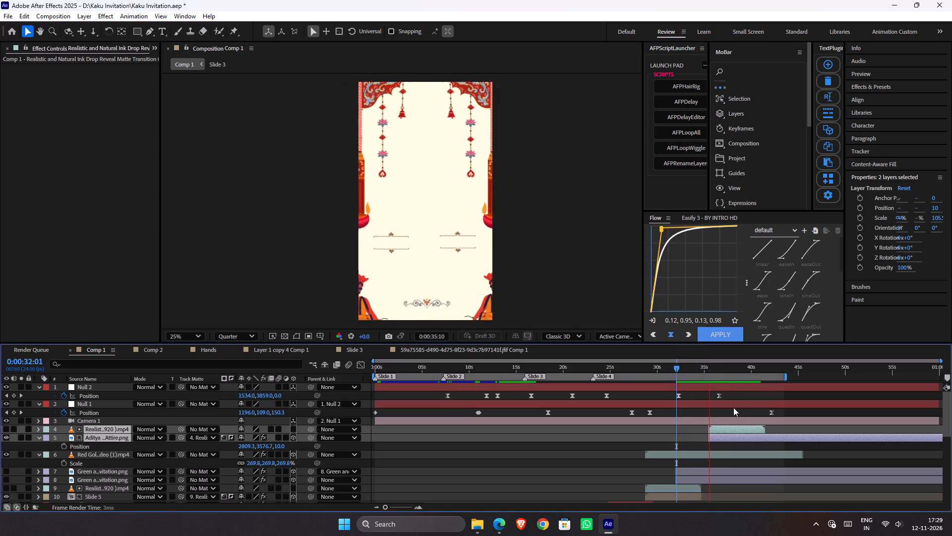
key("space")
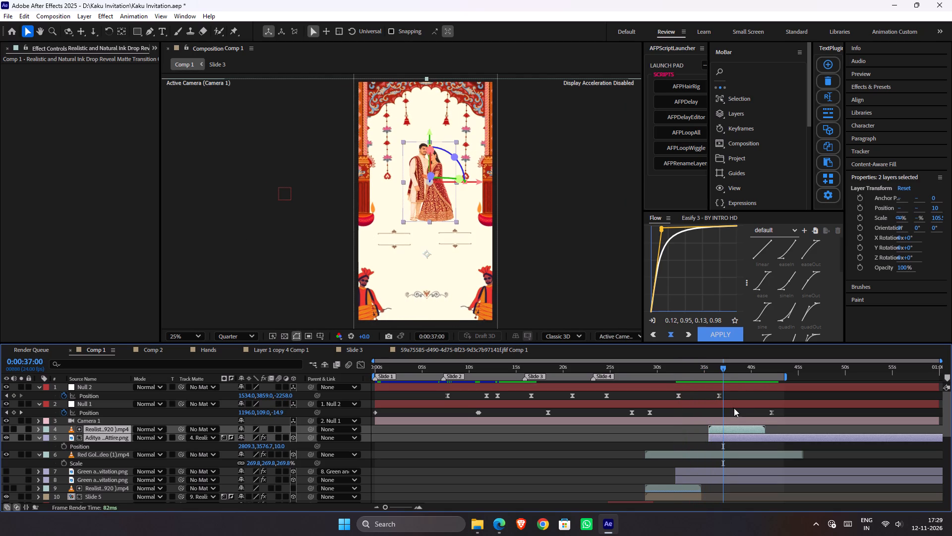
Save the project with the timed ink reveal.
key("ctrl+s")
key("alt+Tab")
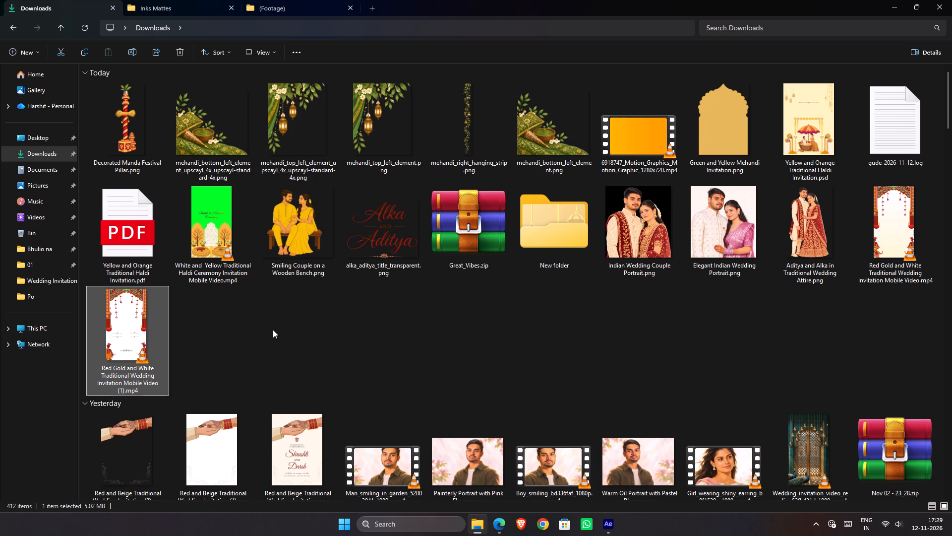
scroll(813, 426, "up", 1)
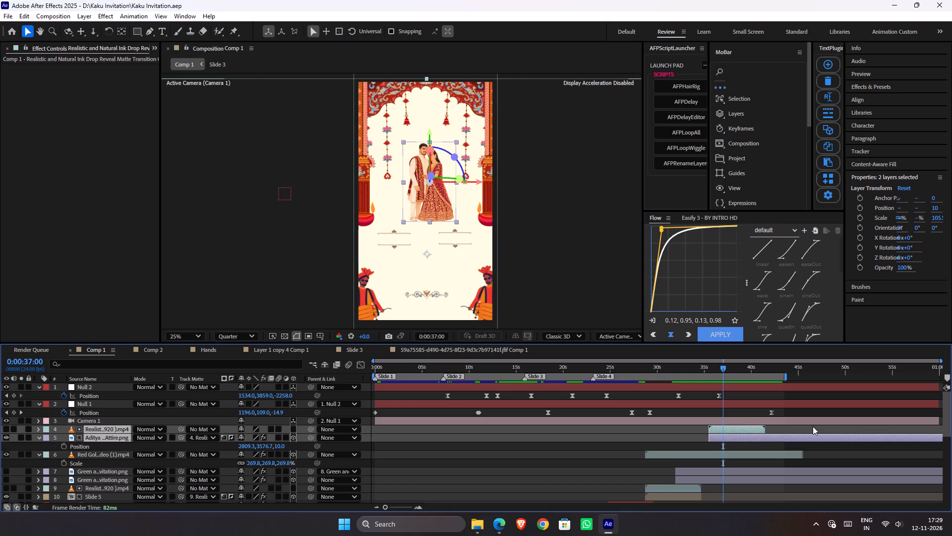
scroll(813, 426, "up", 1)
At 0:00:37:00, raise the couple image with its ink matte so the image sits at Y 3264.
left_click_drag(431, 135, 425, 118)
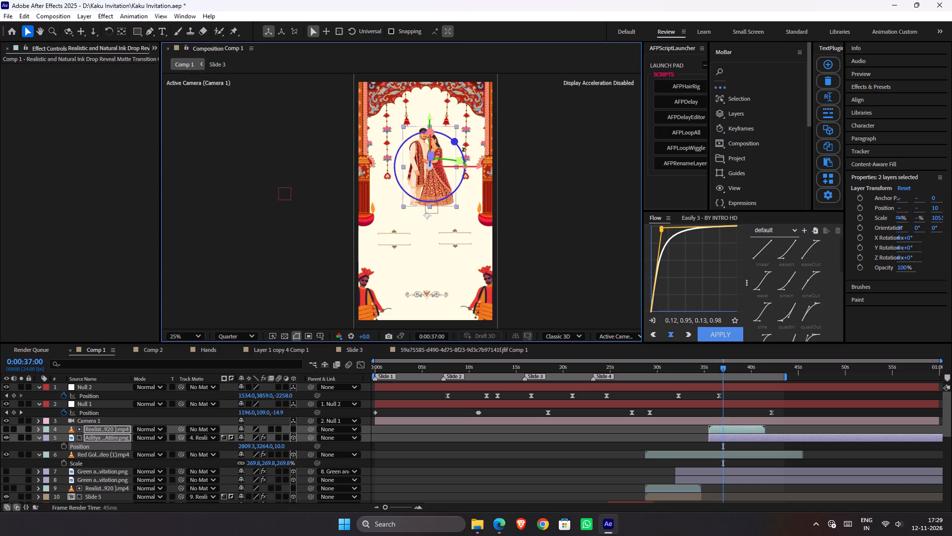
left_click(560, 180)
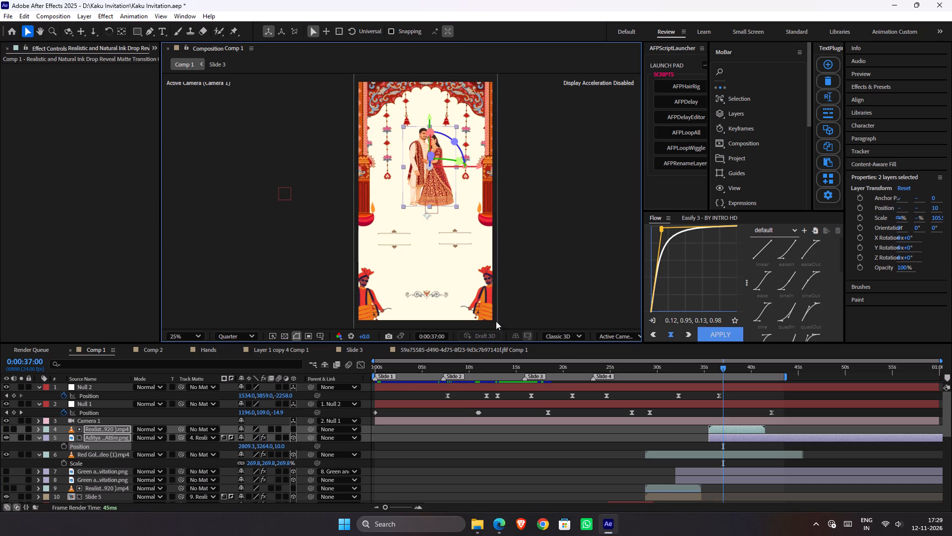
scroll(693, 425, "up", 2)
Jump to the in point of the red and gold frame video layer.
left_click(685, 453)
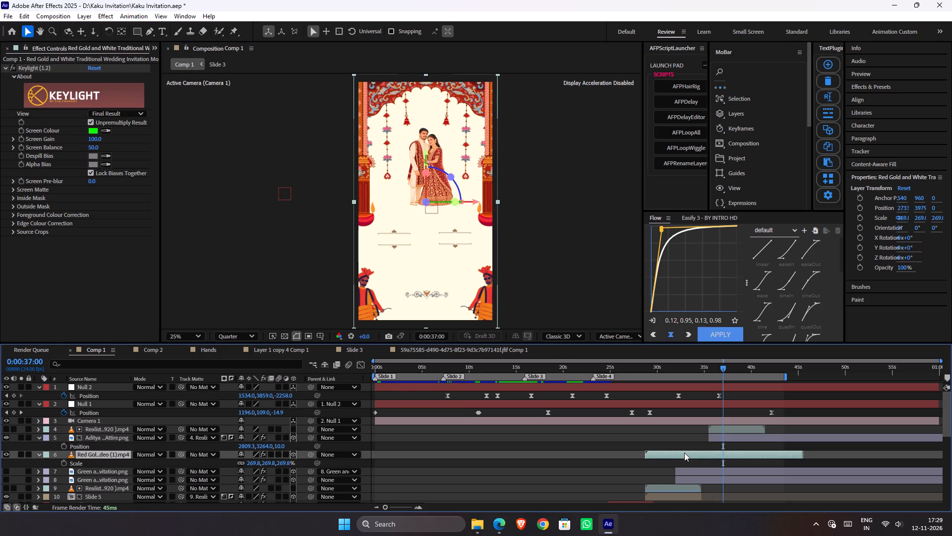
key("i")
Switch to the Canva wedding invitation design in Edge and shift the hanging decorations and arch clips to start at 0 s.
key("alt+Tab")
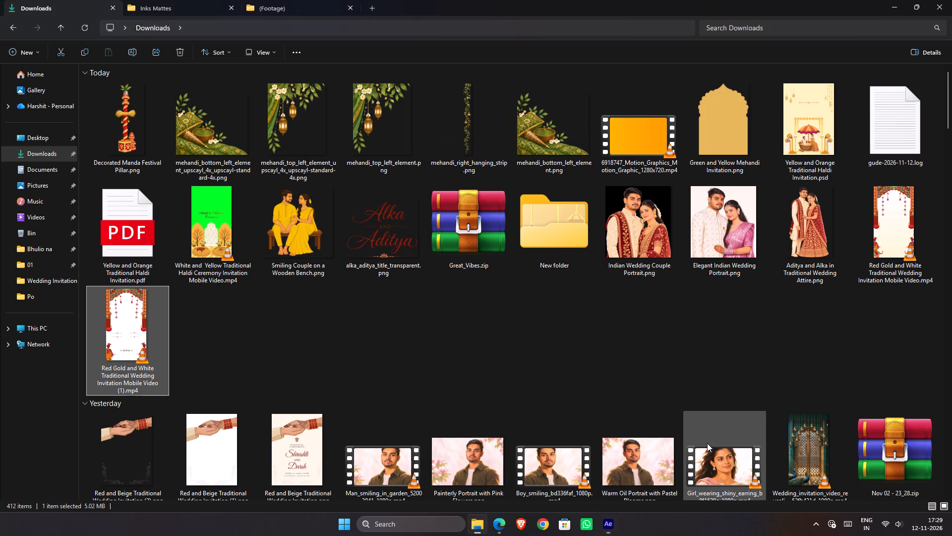
left_click(501, 522)
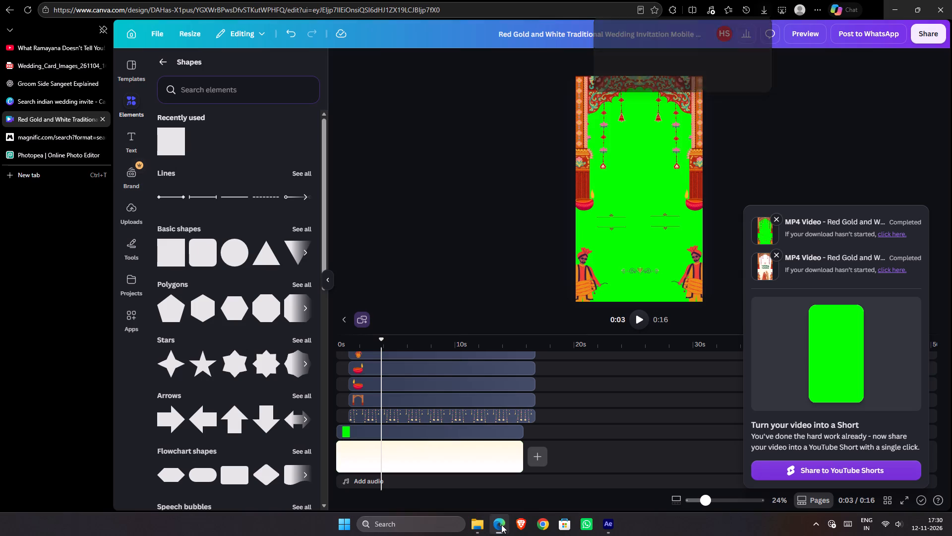
left_click(390, 418)
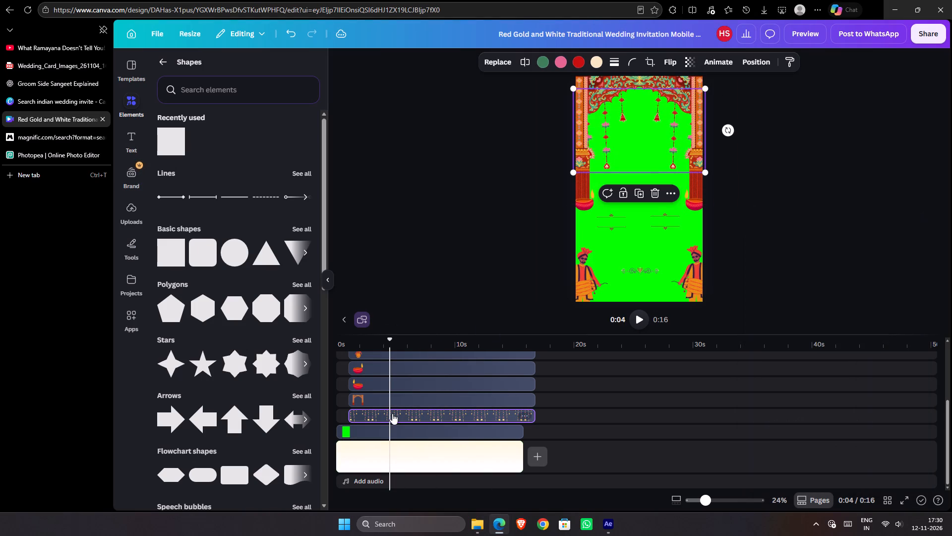
left_click_drag(377, 412, 367, 410)
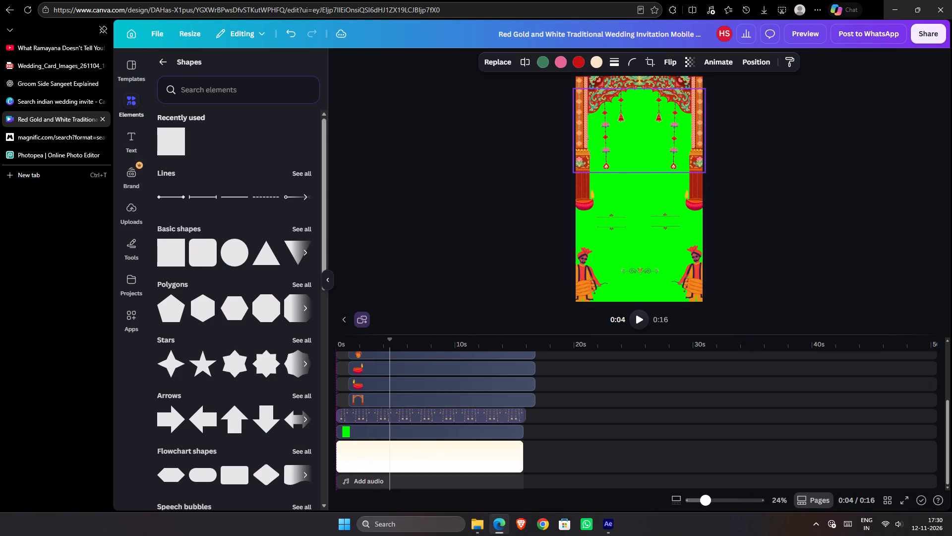
left_click_drag(367, 410, 366, 414)
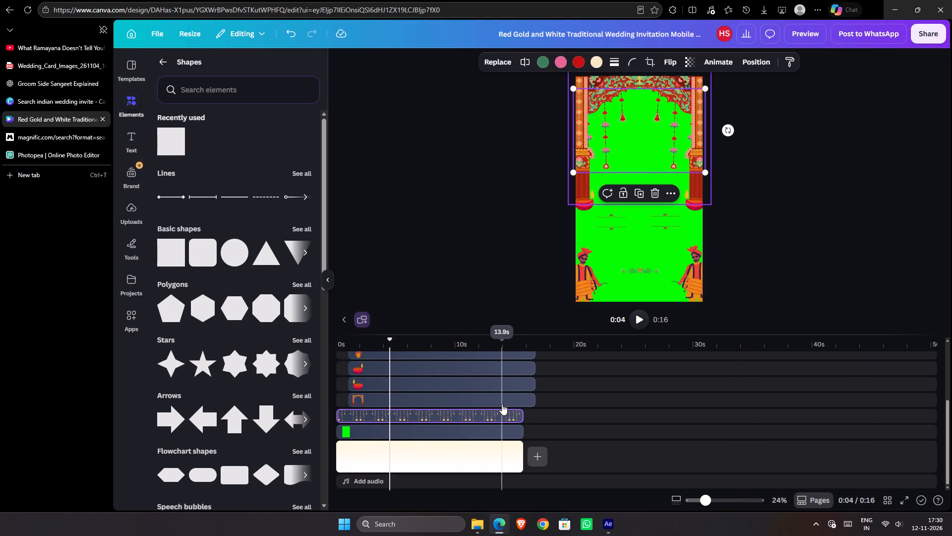
left_click_drag(497, 401, 488, 397)
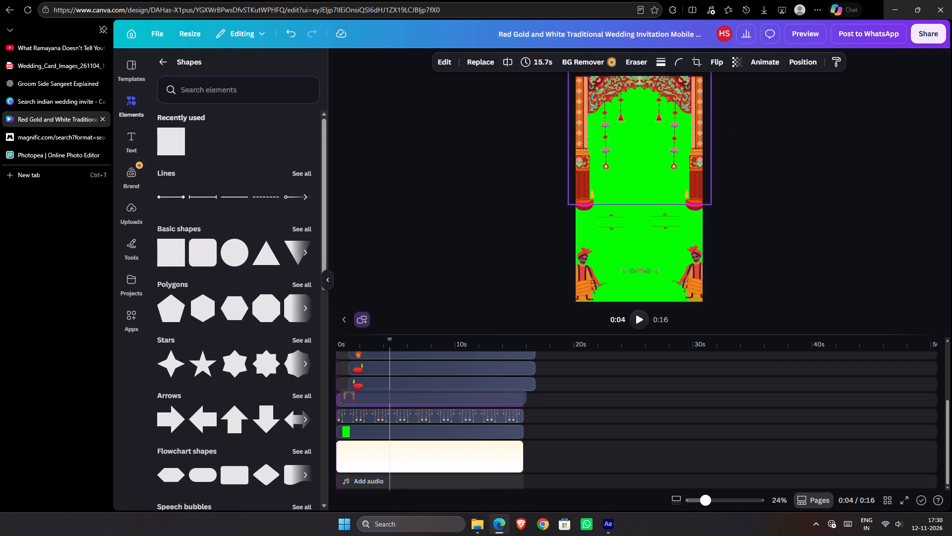
left_click_drag(488, 397, 485, 399)
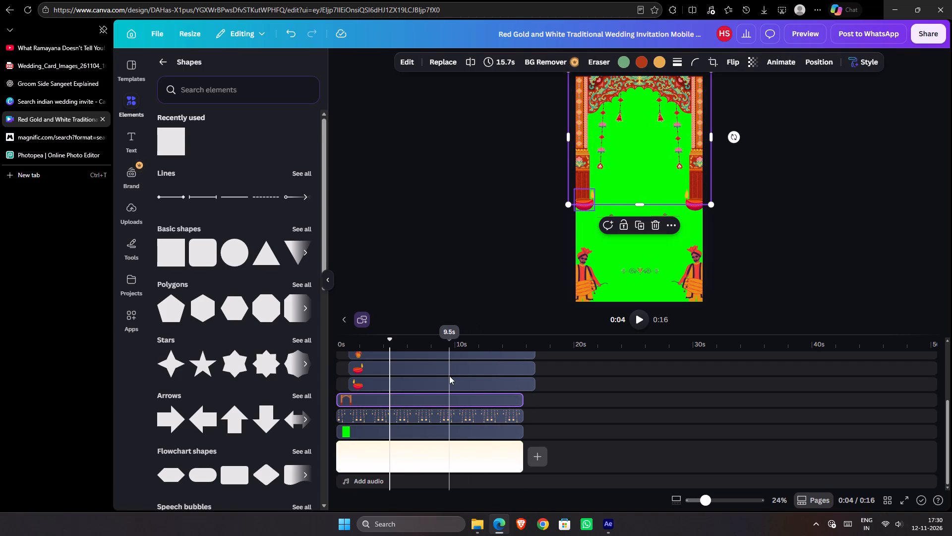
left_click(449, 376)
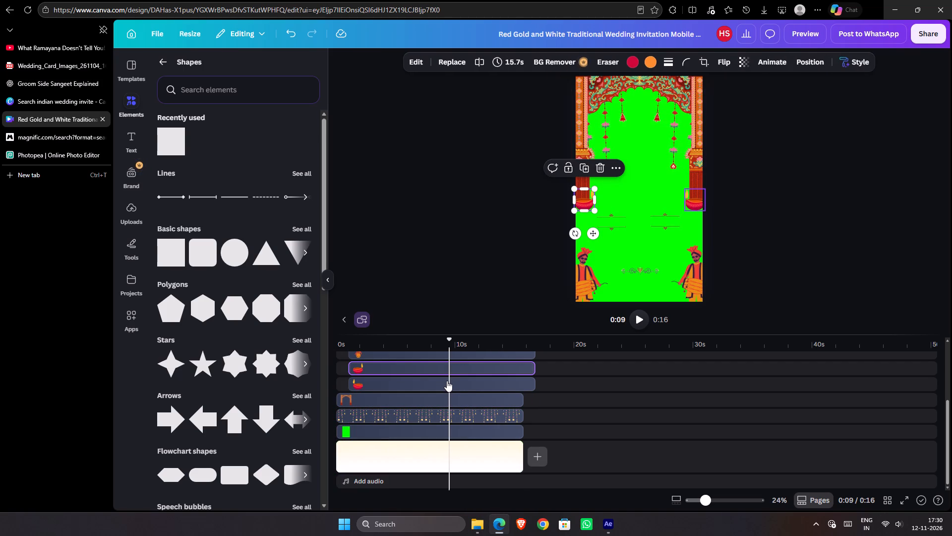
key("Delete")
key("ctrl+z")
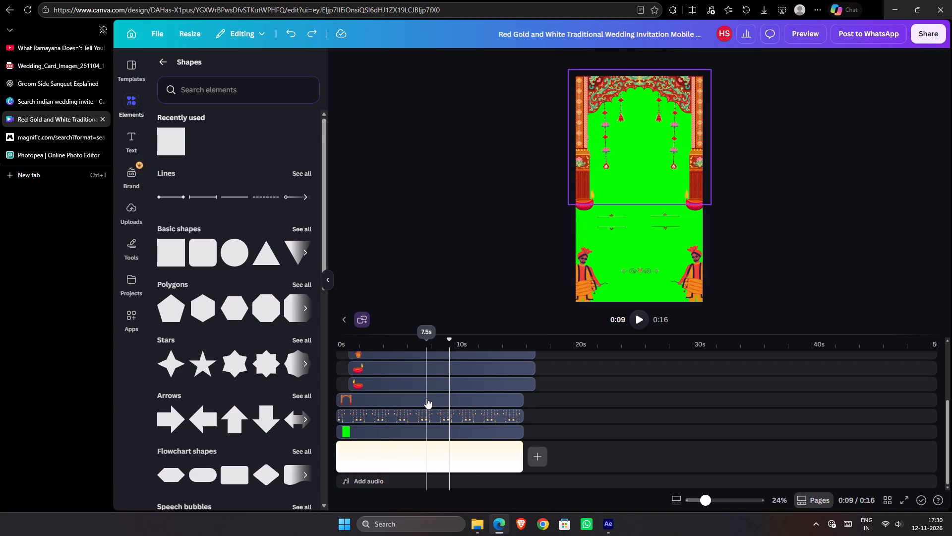
Shift the clips of the four thin date dividers and the bottom flourish together to start at about 10 s.
scroll(394, 389, "up", 1)
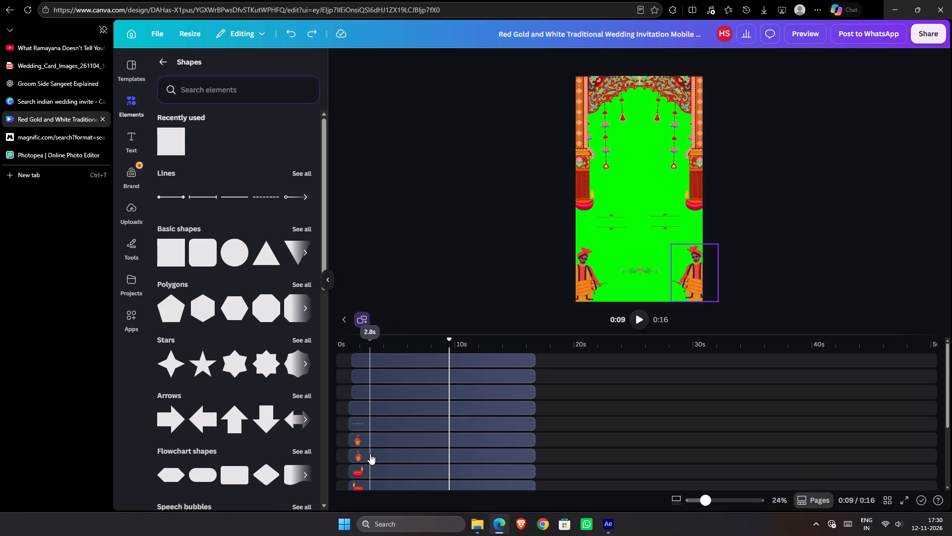
left_click(370, 454)
left_click(381, 421)
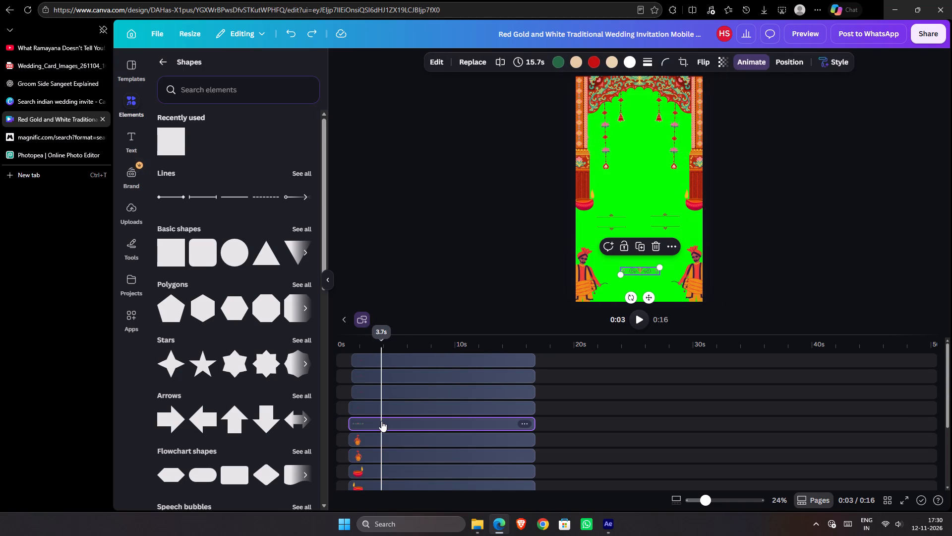
scroll(381, 421, "up", 1)
scroll(381, 421, "down", 1)
scroll(381, 421, "up", 2)
scroll(381, 421, "down", 1)
scroll(381, 421, "up", 2)
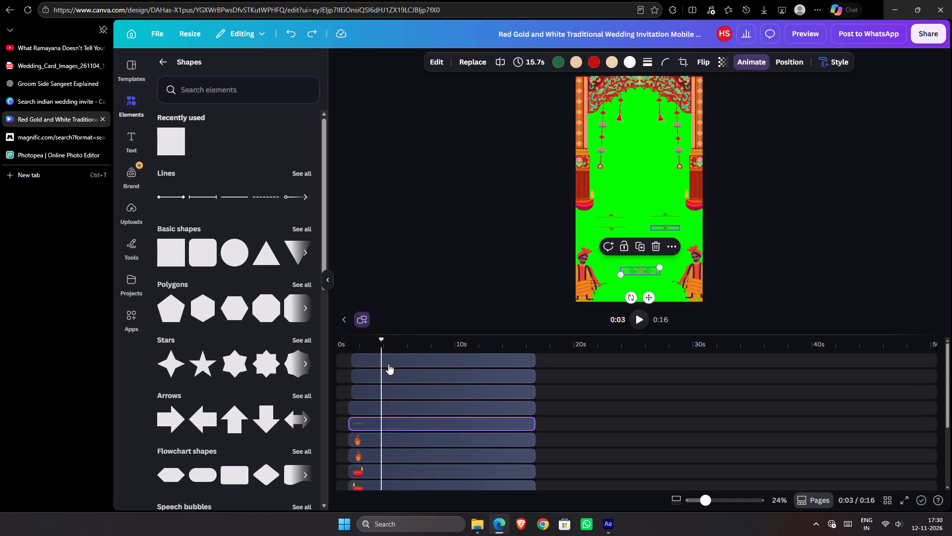
left_click(388, 364, "shift")
left_click_drag(378, 399, 415, 397)
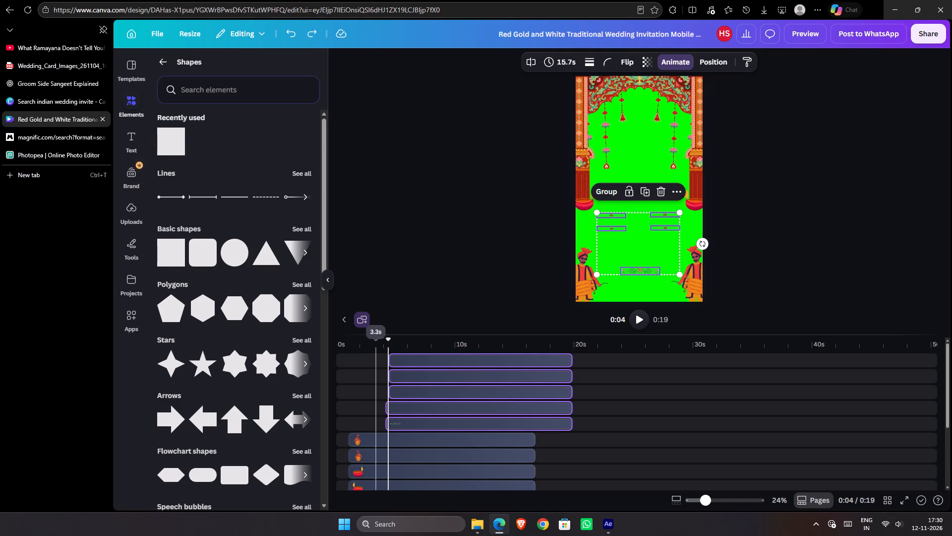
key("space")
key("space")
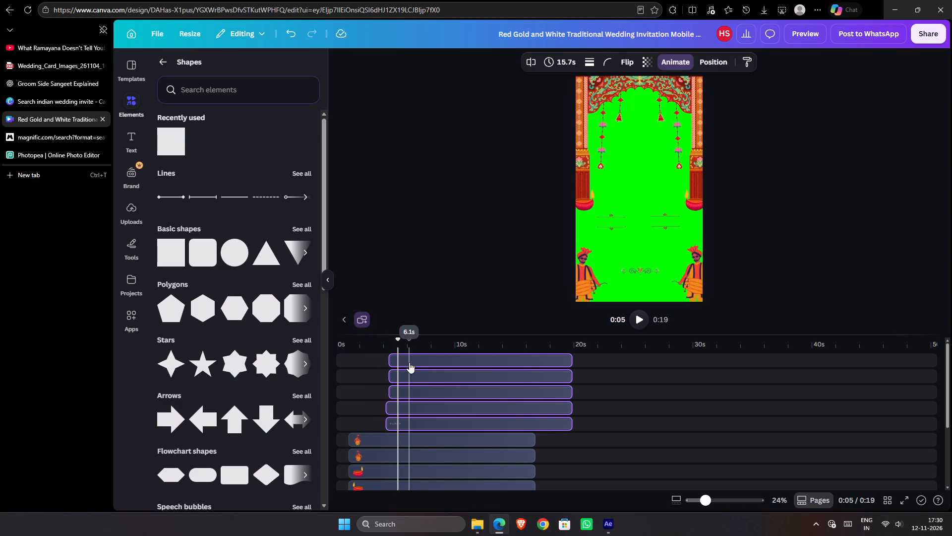
left_click_drag(409, 361, 480, 360)
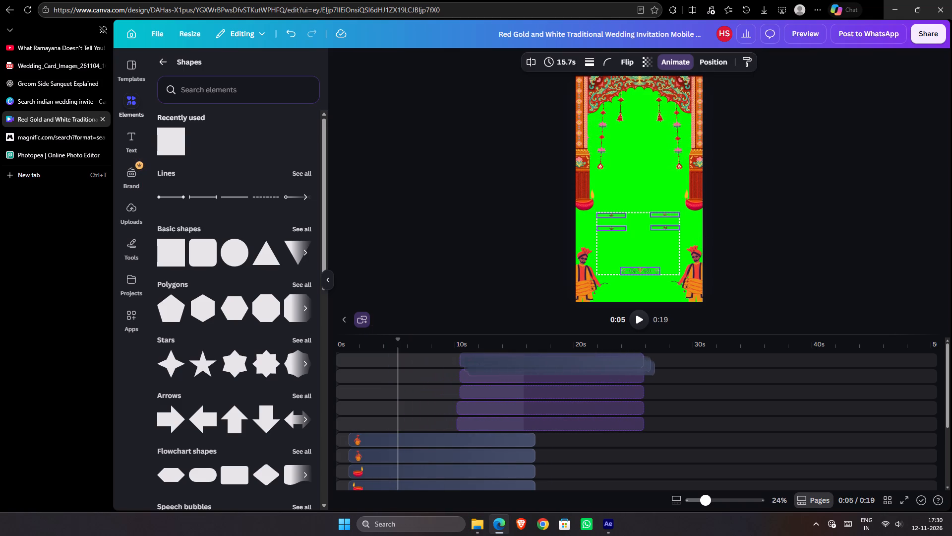
Play back the entrance of the dividers and flourish from about 9.5 s to check its timing.
left_click_drag(427, 343, 448, 345)
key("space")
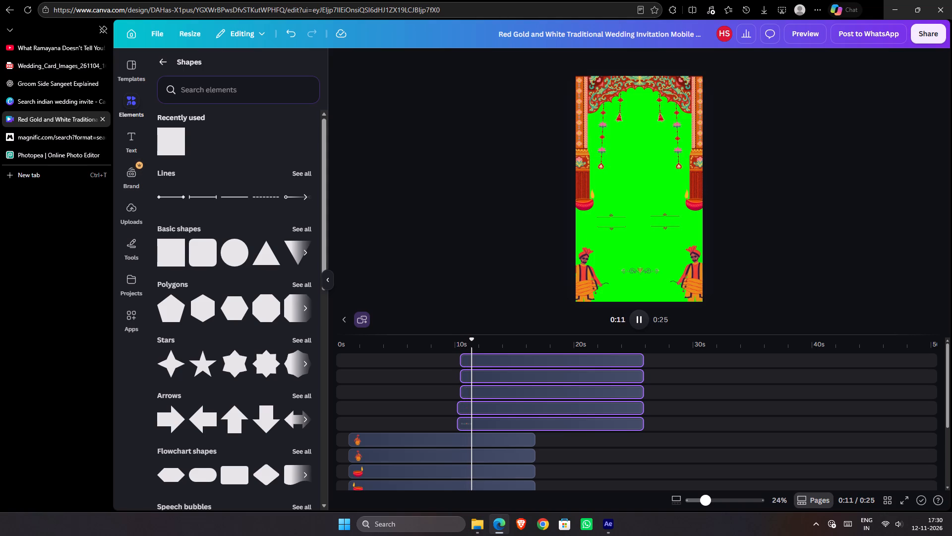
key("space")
left_click(450, 343)
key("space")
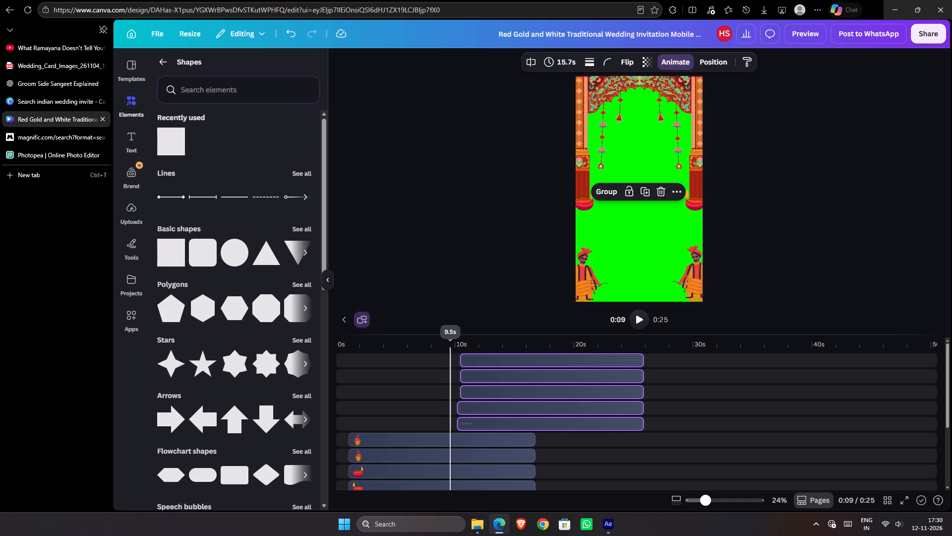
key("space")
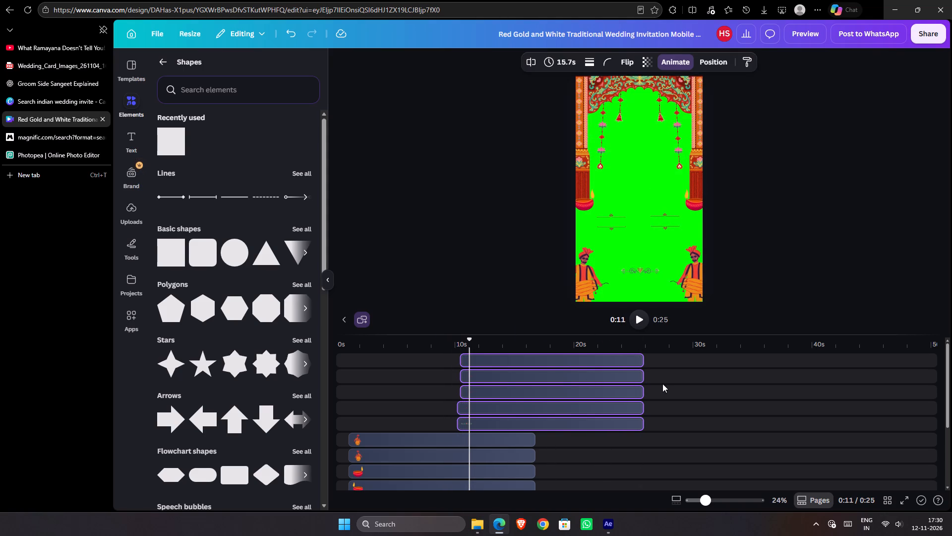
left_click(662, 384)
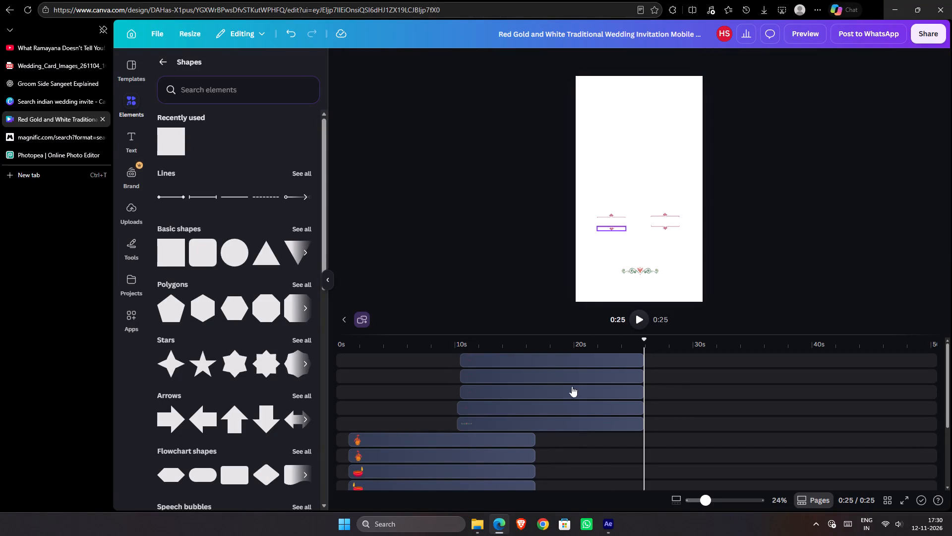
Delay only the bottom flourish clip to start at about 11 s, previewing its entrance after the dividers.
left_click(484, 350)
left_click(481, 363)
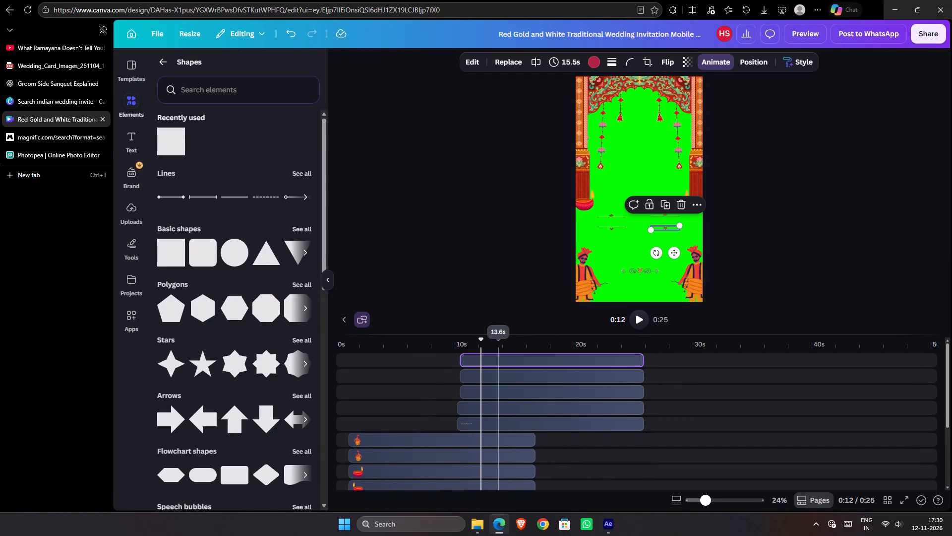
left_click(642, 272)
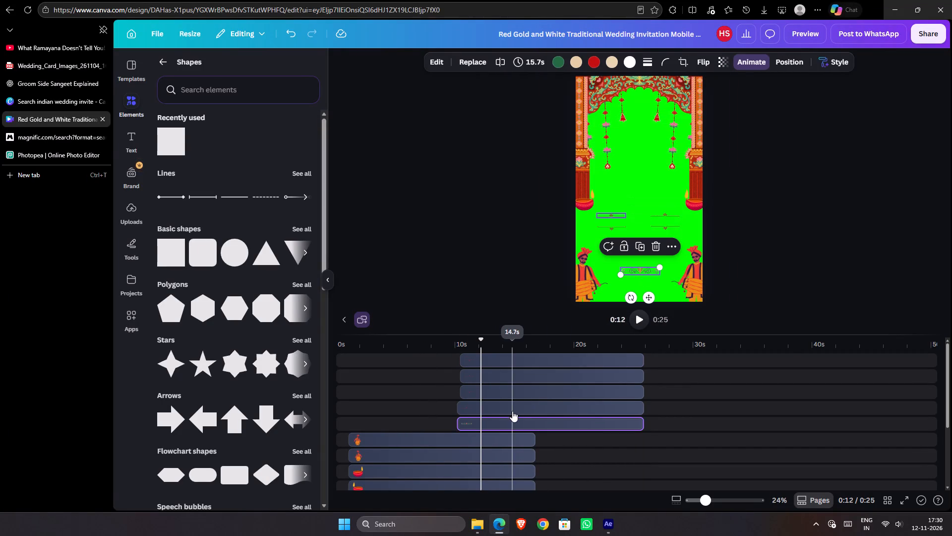
left_click_drag(512, 421, 539, 421)
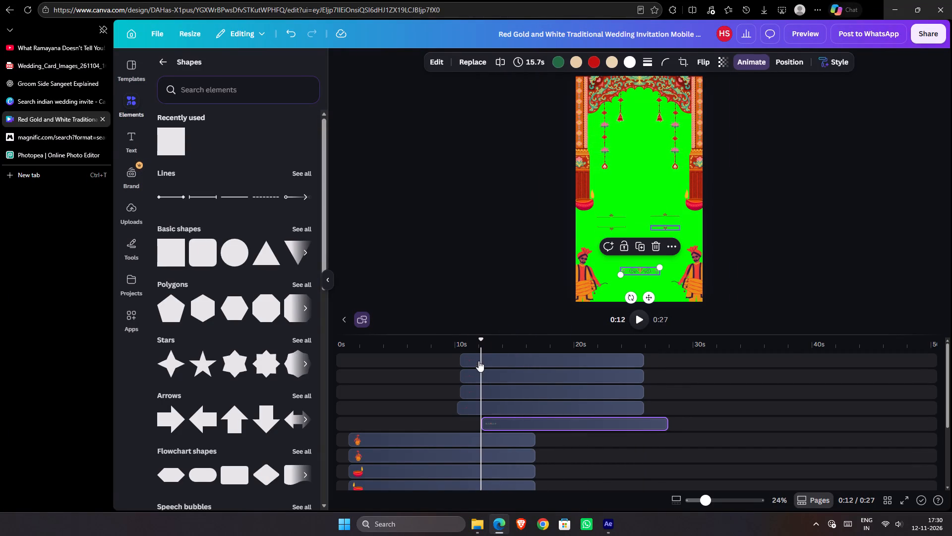
left_click_drag(477, 342, 458, 337)
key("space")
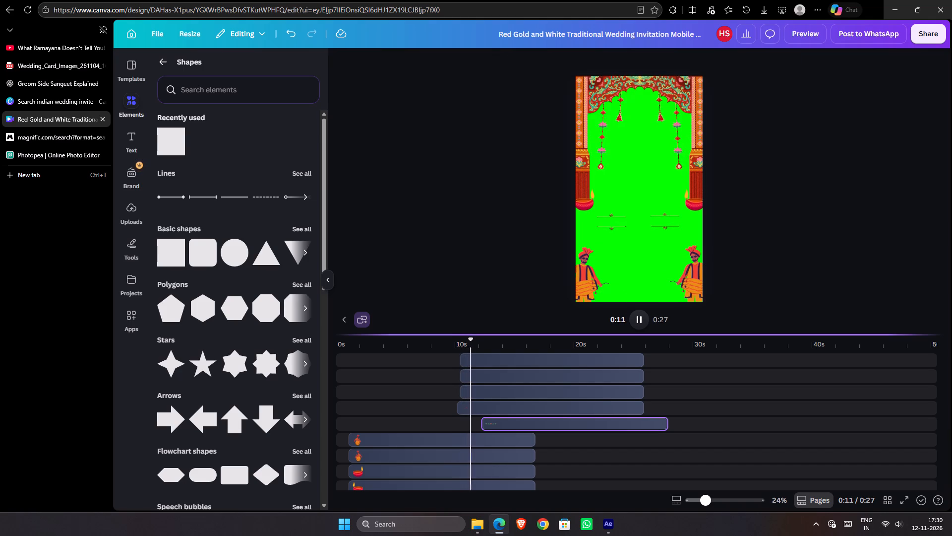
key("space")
left_click_drag(492, 424, 485, 422)
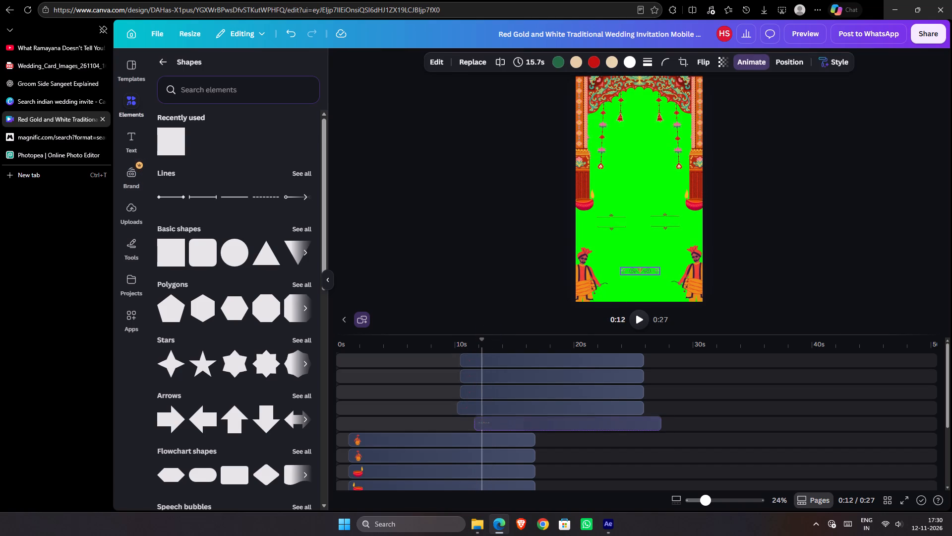
left_click_drag(485, 422, 480, 420)
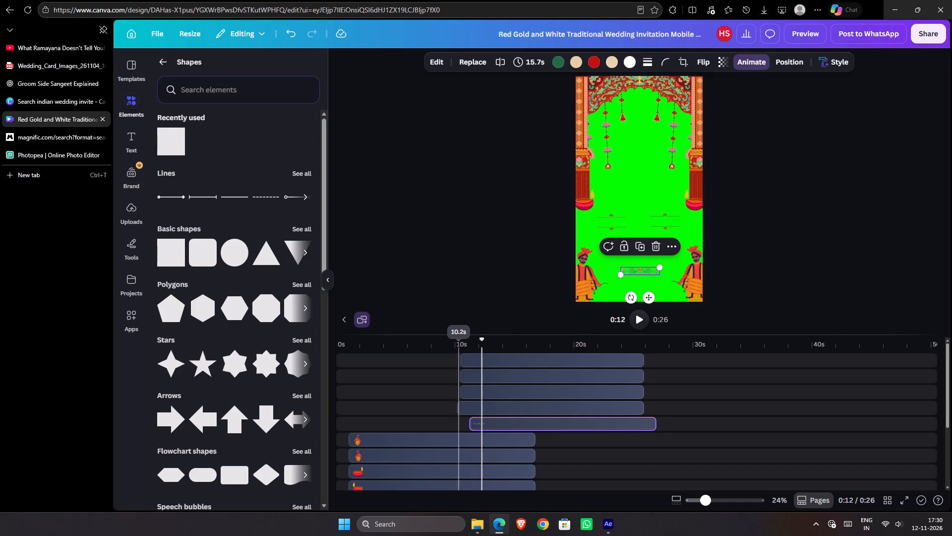
left_click(458, 346)
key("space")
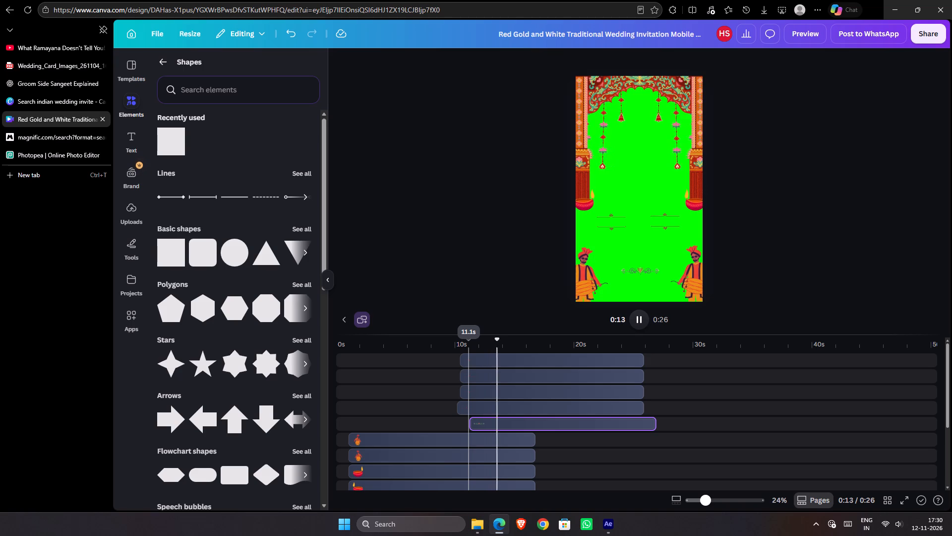
left_click(462, 343)
left_click_drag(462, 343, 449, 340)
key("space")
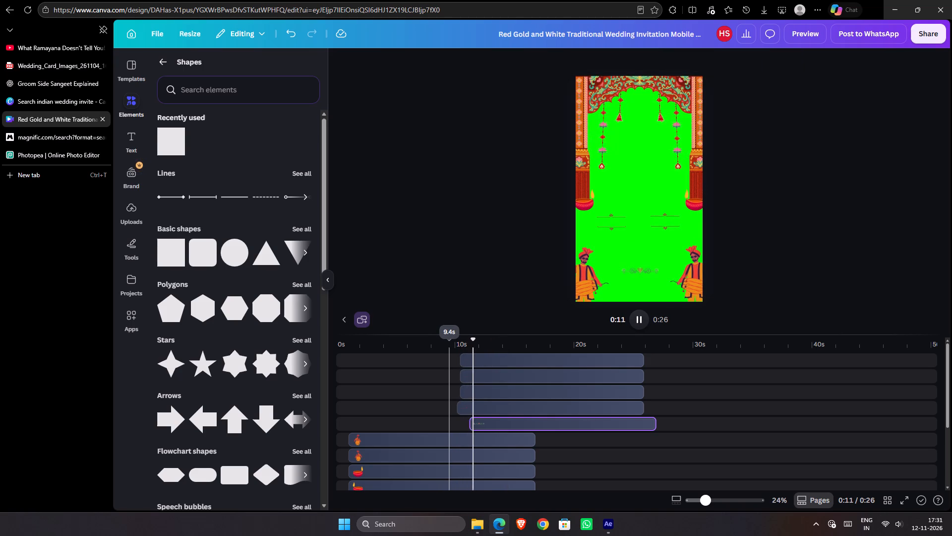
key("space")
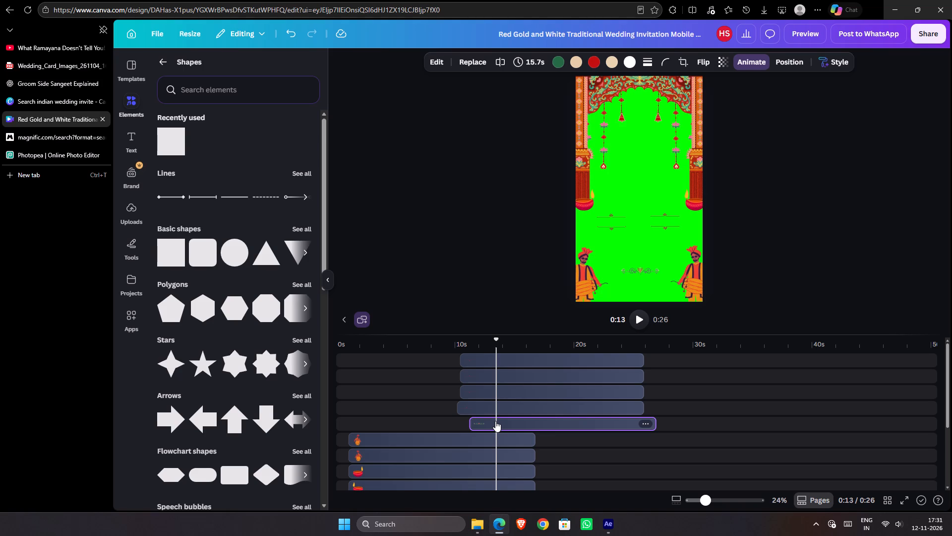
Extend the page duration so the green background lasts 30.4 s.
left_click(926, 31)
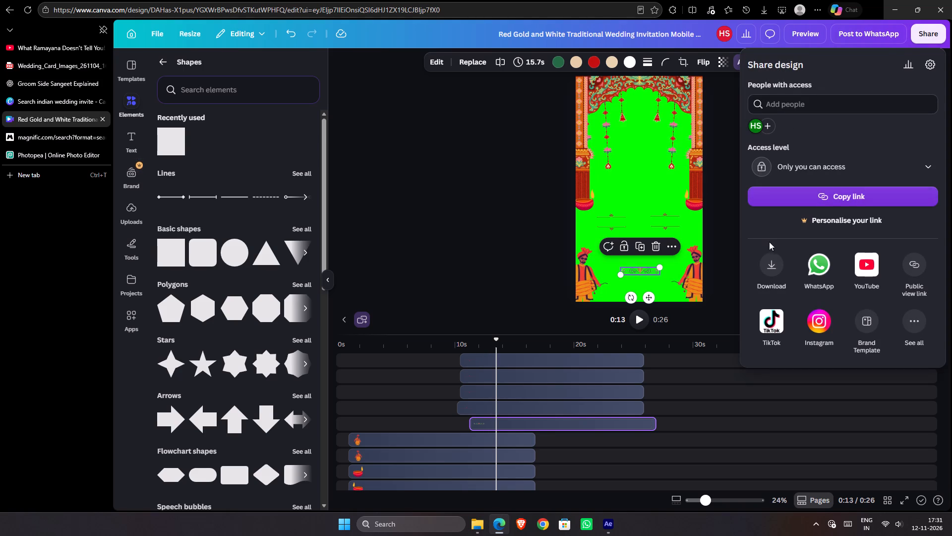
left_click(695, 444)
scroll(692, 443, "down", 1)
scroll(692, 443, "up", 1)
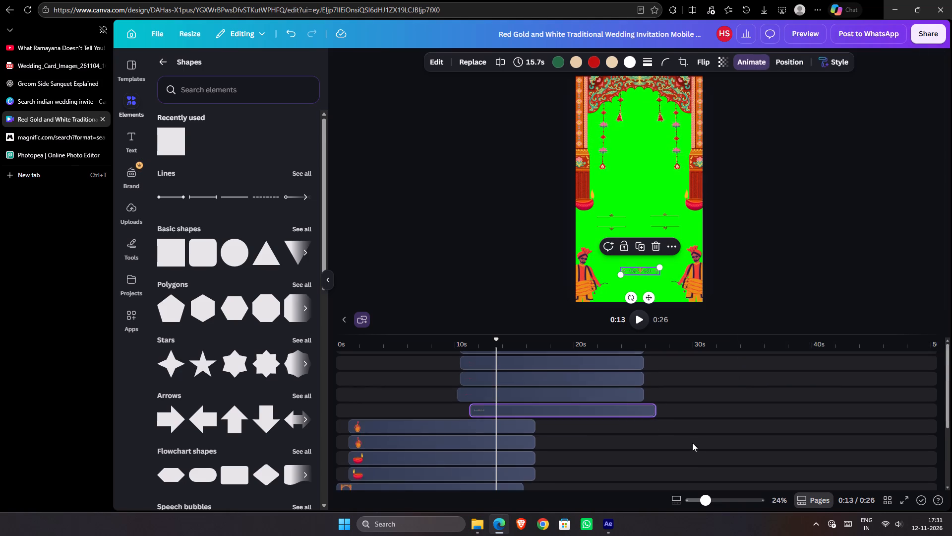
scroll(692, 443, "down", 1)
left_click_drag(520, 453, 674, 450)
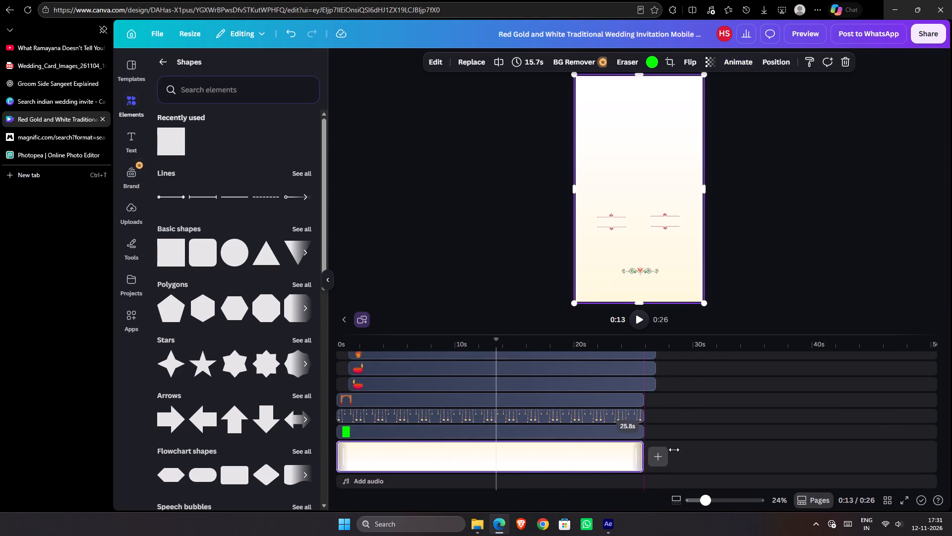
left_click_drag(674, 450, 694, 447)
scroll(698, 436, "up", 1)
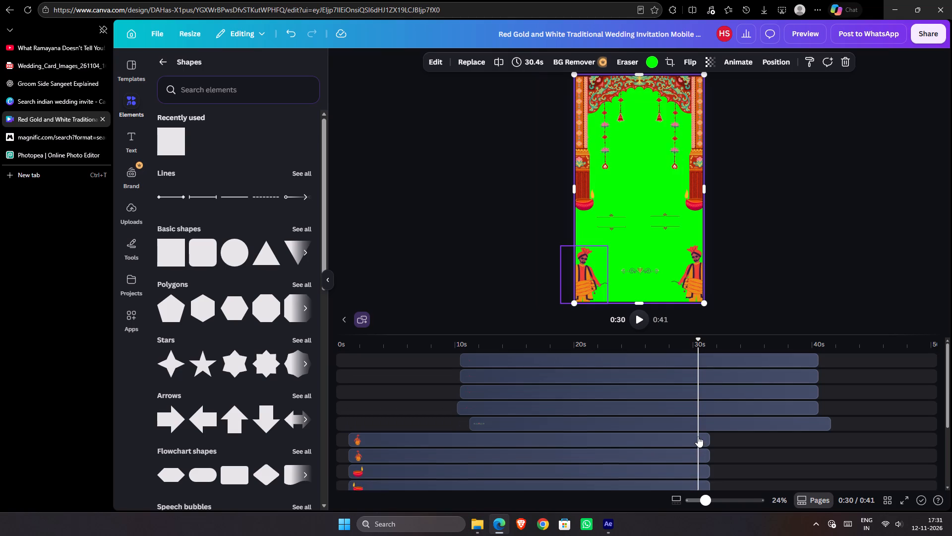
scroll(698, 436, "up", 3)
Download the current page as a 1080p MP4 video.
left_click(918, 33)
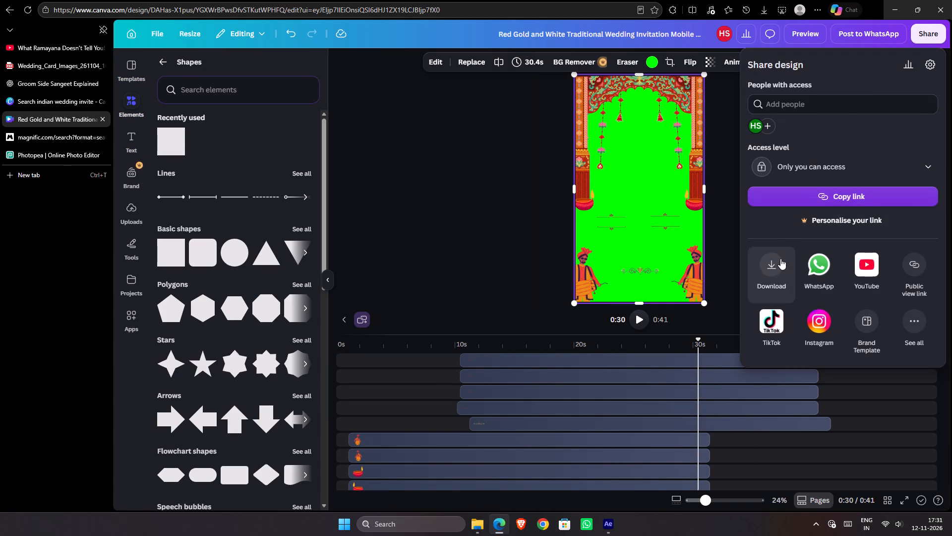
left_click(780, 259)
left_click(837, 234)
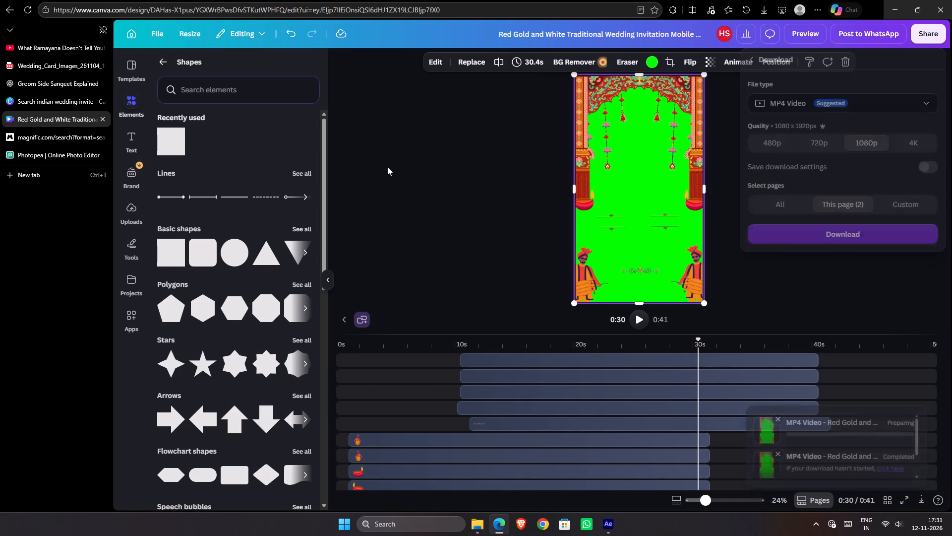
Play the original Red Gold and White Traditional Wedding Invitation template preview for reference.
left_click(73, 104)
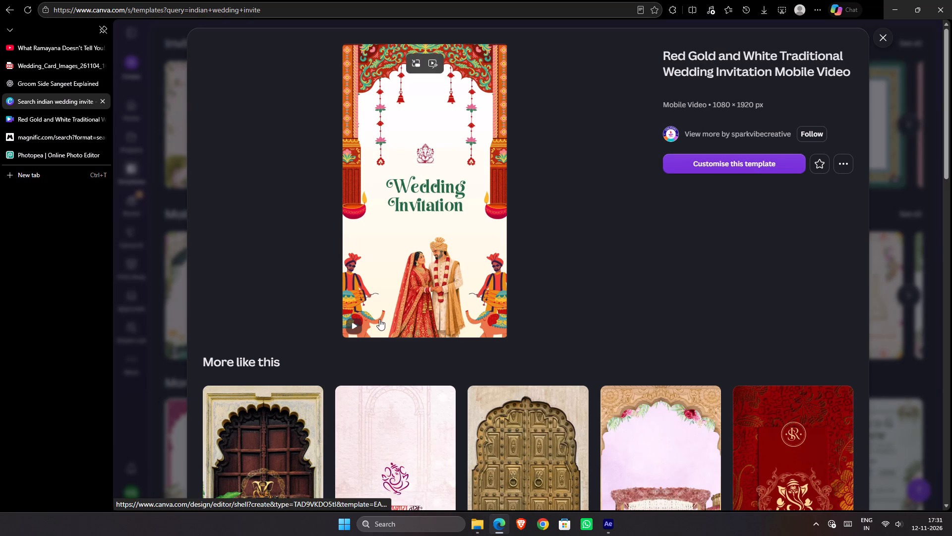
left_click(355, 319)
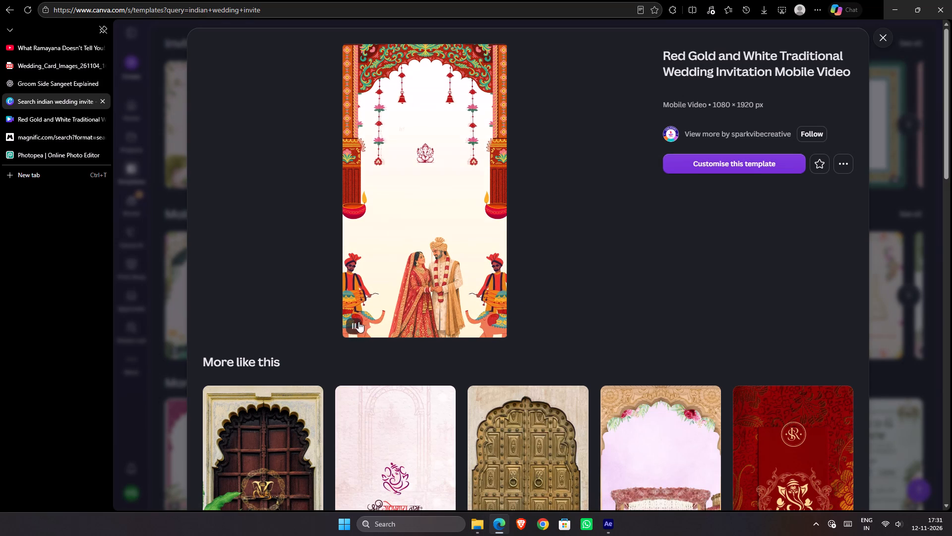
left_click(358, 326)
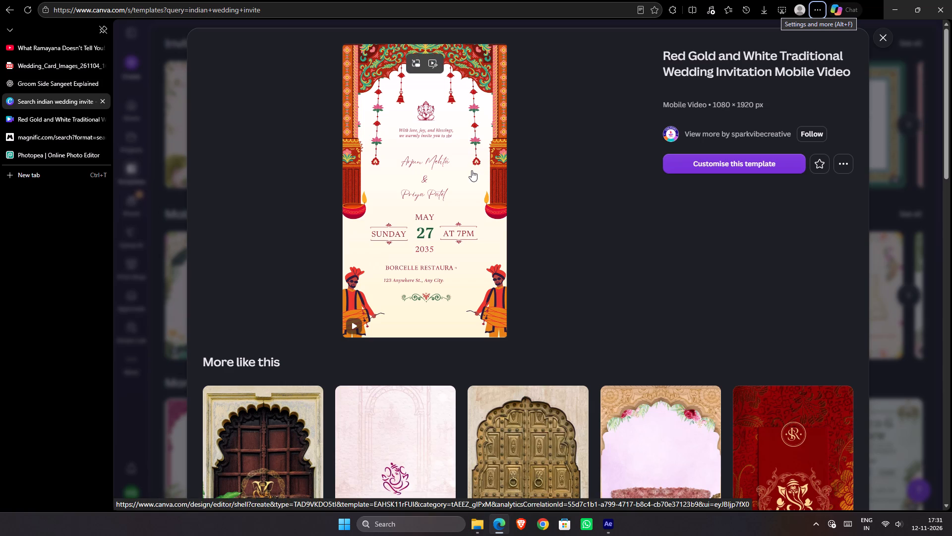
Bring the Red Gold and White wedding video (2).mp4 from Downloads into Comp 1 in After Effects, starting at 0:00:28:17.
key("alt+Tab")
key("alt+Tab")
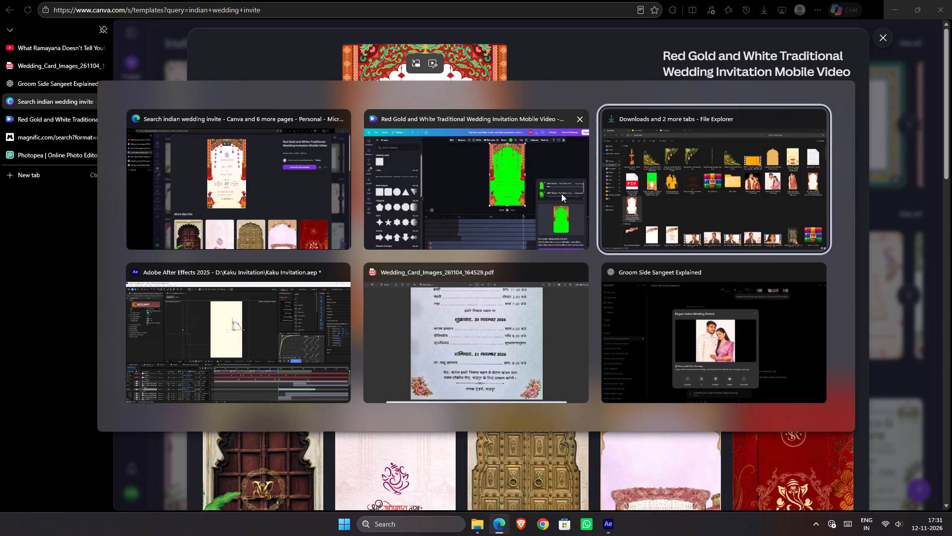
left_click(722, 211, "alt")
left_click(230, 327)
left_click(300, 324)
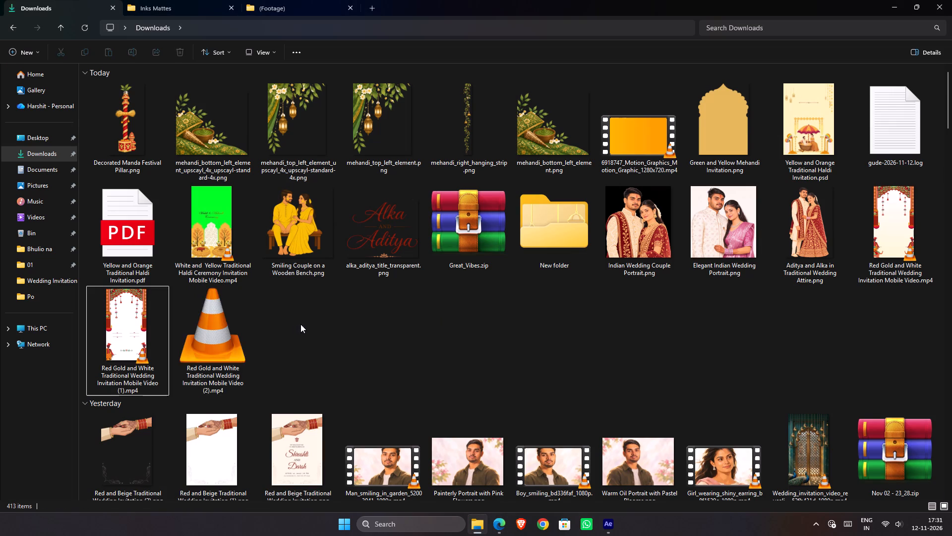
left_click_drag(239, 324, 277, 345)
key("alt+Tab")
key("alt+Tab")
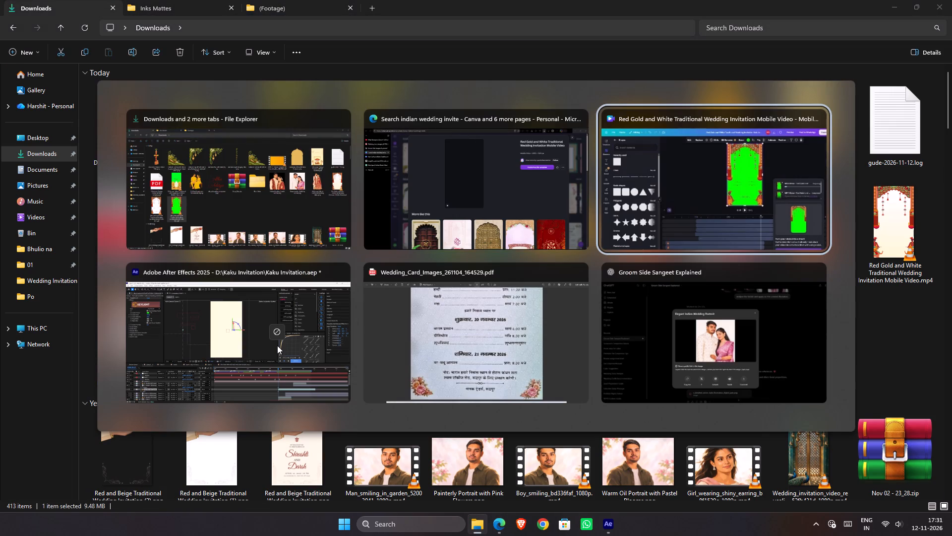
left_click_drag(277, 345, 280, 344)
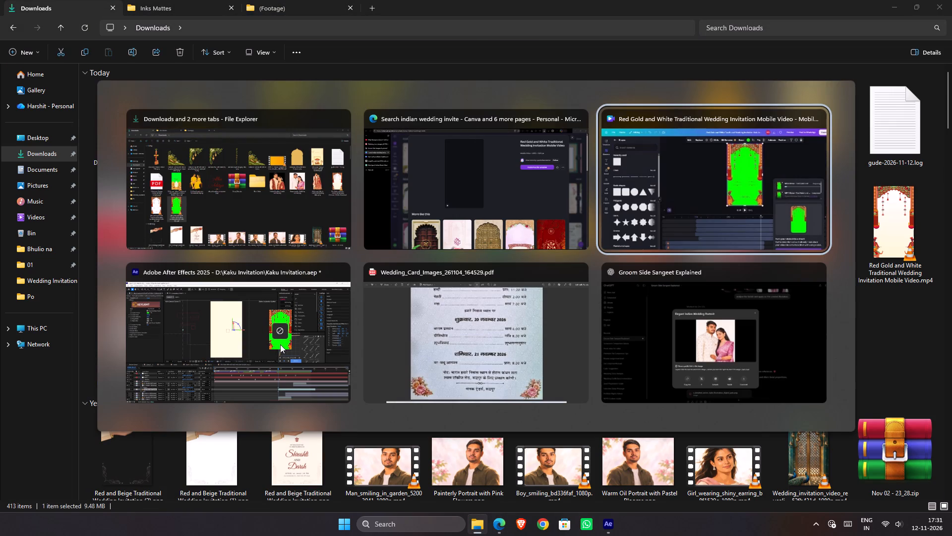
left_click_drag(280, 344, 652, 374)
key("alt+Tab")
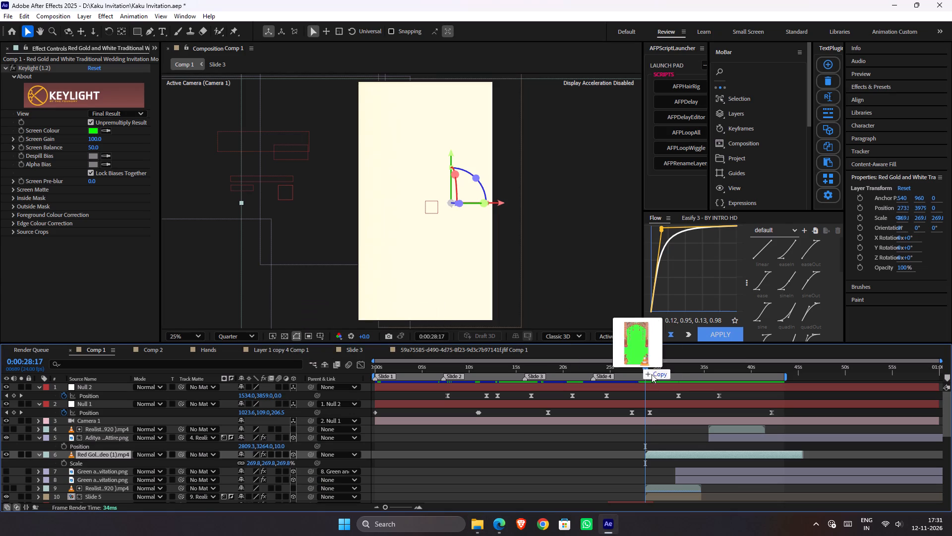
left_click_drag(652, 374, 662, 454)
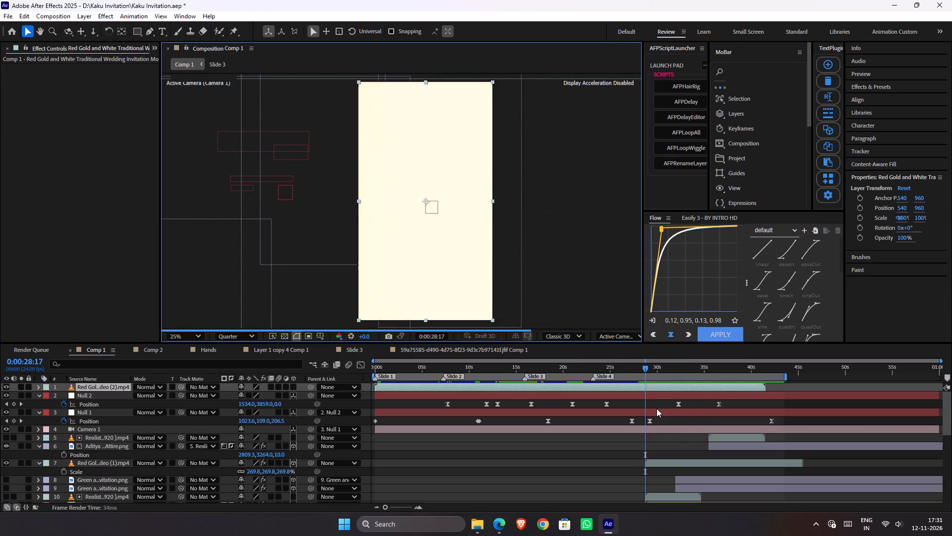
key("bracketleft")
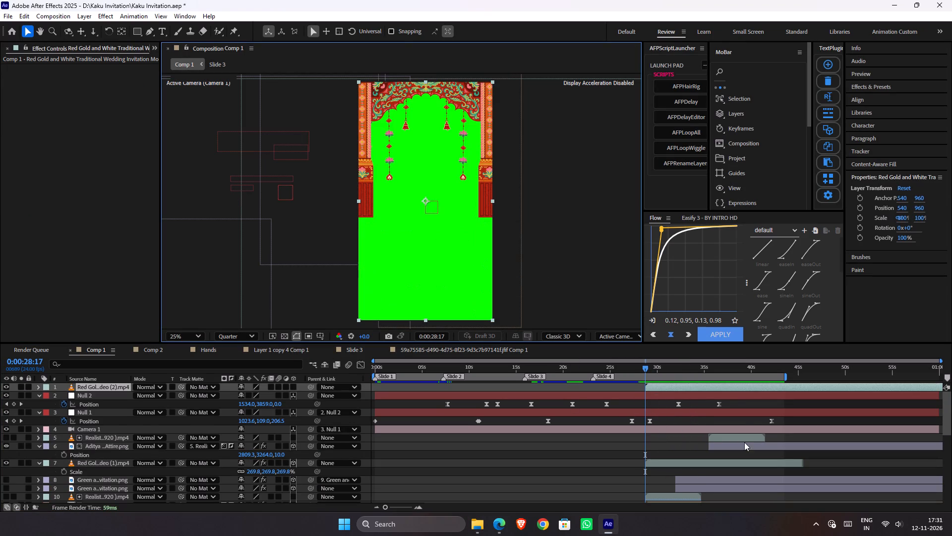
Place the Red Gold video (2) layer directly above video (1), make it 3D, and parent it to video (1).
left_click_drag(111, 386, 102, 463)
left_click(291, 454)
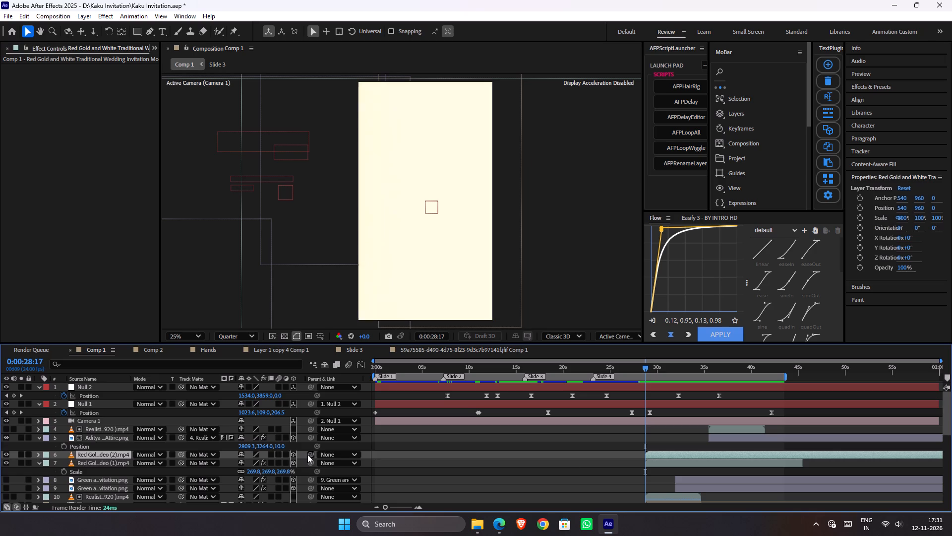
left_click_drag(308, 454, 300, 463, "shift")
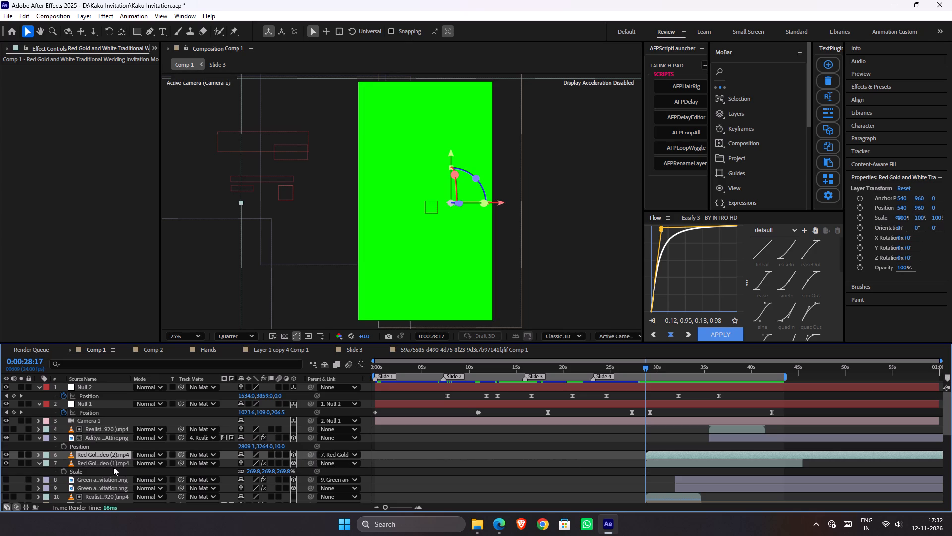
Move the Keylight effect from the Red Gold video (1) layer to the Red Gold video (2) layer.
left_click(113, 467)
left_click(43, 67)
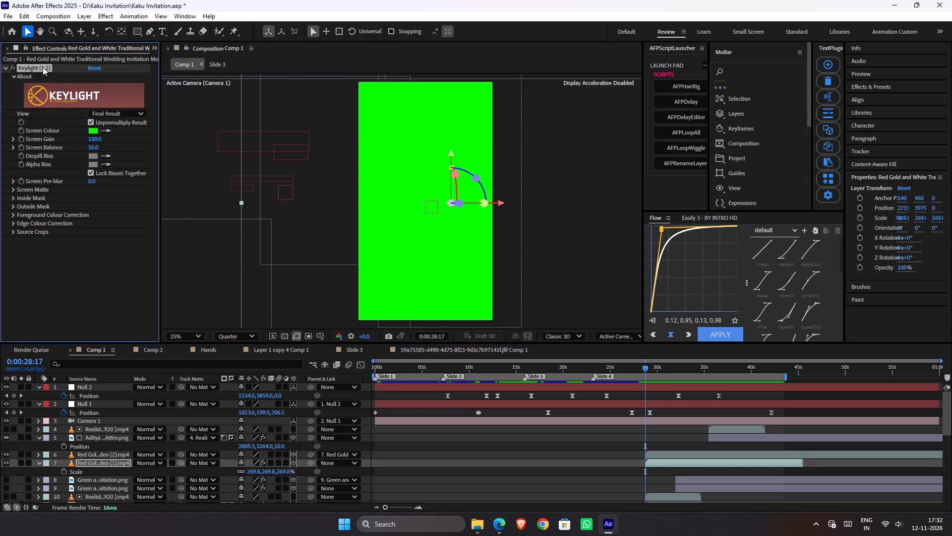
key("ctrl+x")
left_click(95, 455)
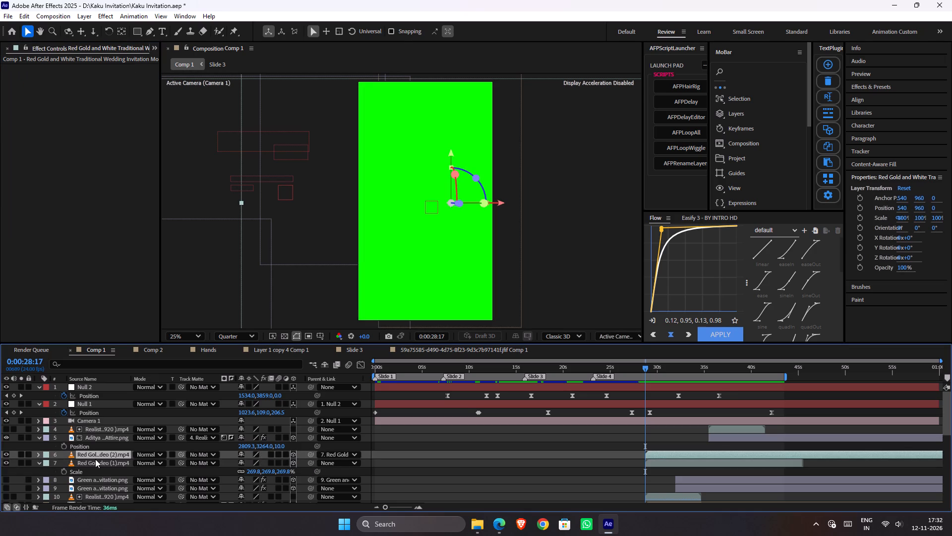
key("ctrl+v")
Delete the old Red Gold video (1) layer from Comp 1 and save the project.
left_click(95, 464)
key("Delete")
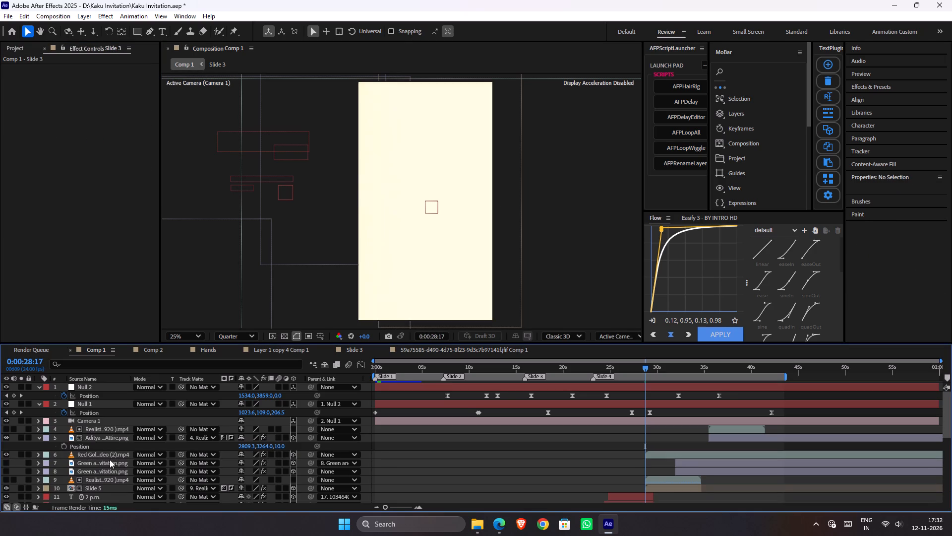
key("ctrl+s")
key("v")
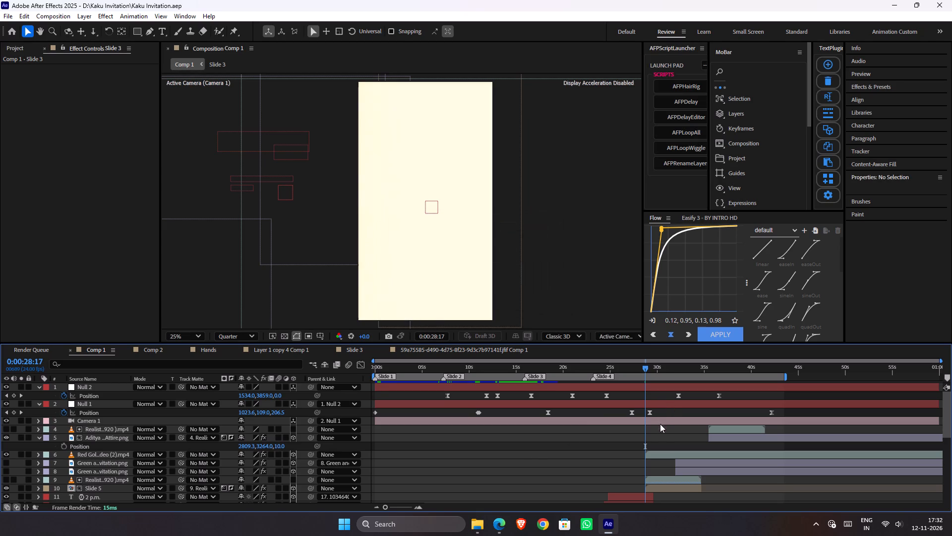
After previewing the slide, shift the couple picture and its ink-reveal matte to start at about 0:00:39, and save the project.
left_click(658, 438)
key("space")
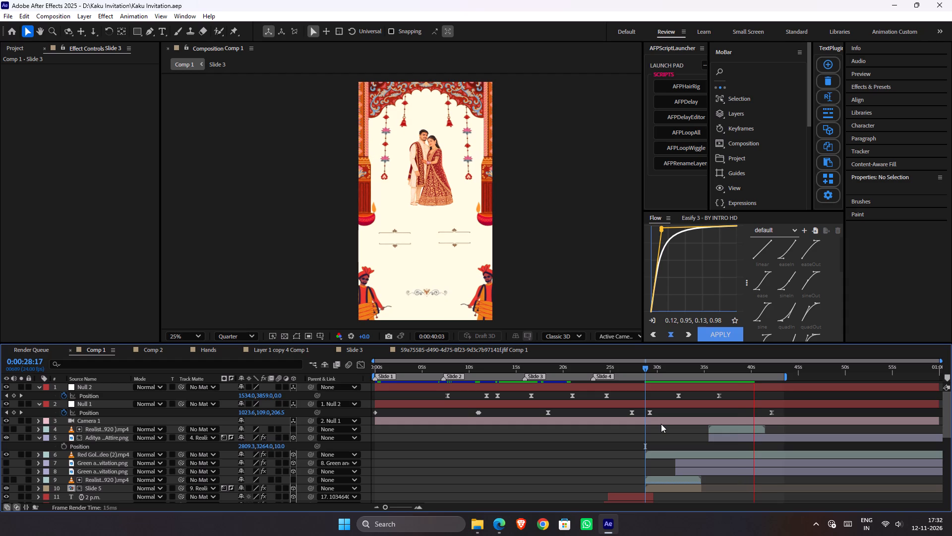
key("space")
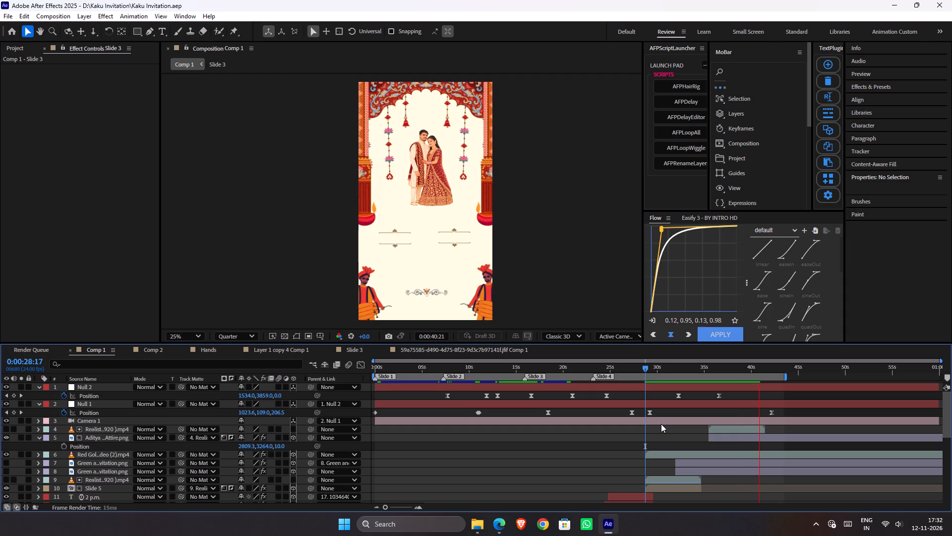
left_click(697, 374)
left_click_drag(690, 371, 731, 388)
left_click(735, 427)
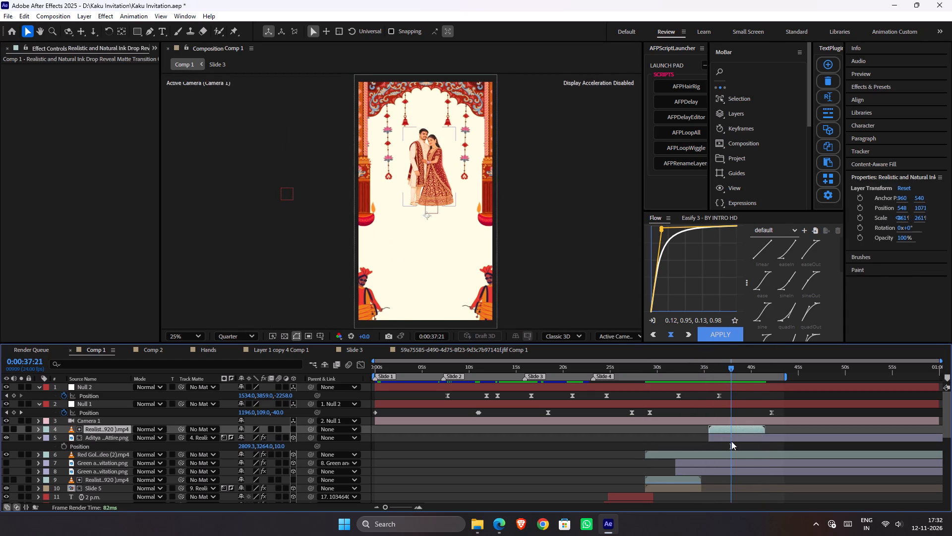
left_click(731, 441, "shift")
left_click_drag(732, 428, 765, 435)
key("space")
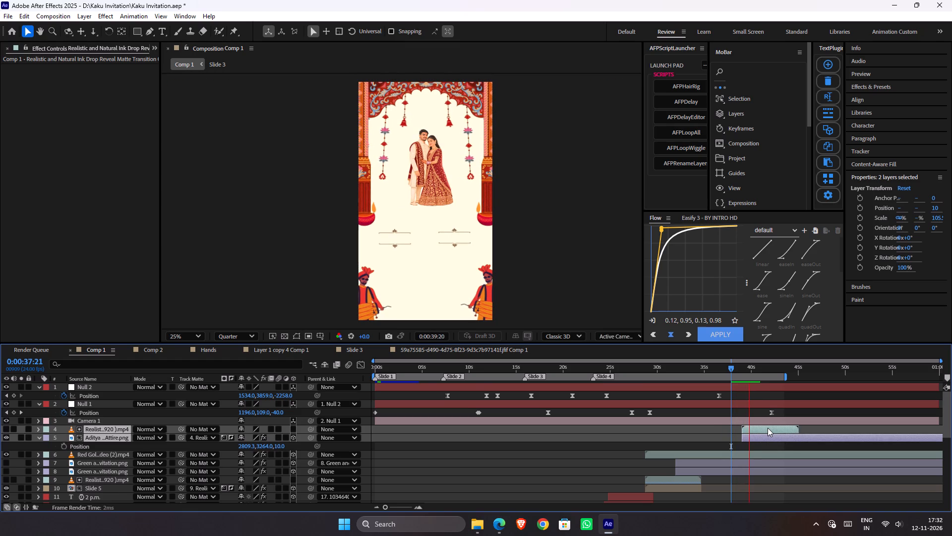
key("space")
key("ctrl+s")
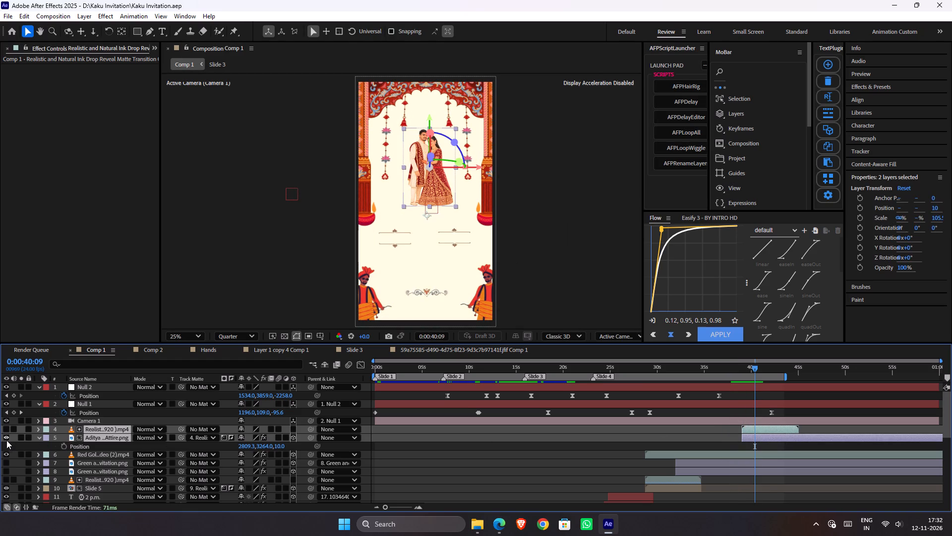
Hide the couple picture layer in Comp 1.
left_click(113, 440)
left_click(110, 446)
left_click(107, 441)
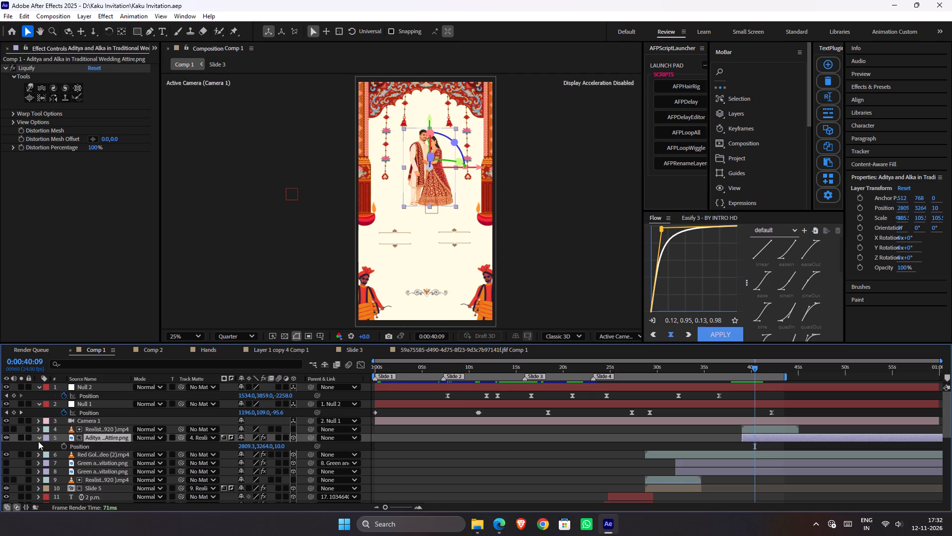
left_click(6, 438)
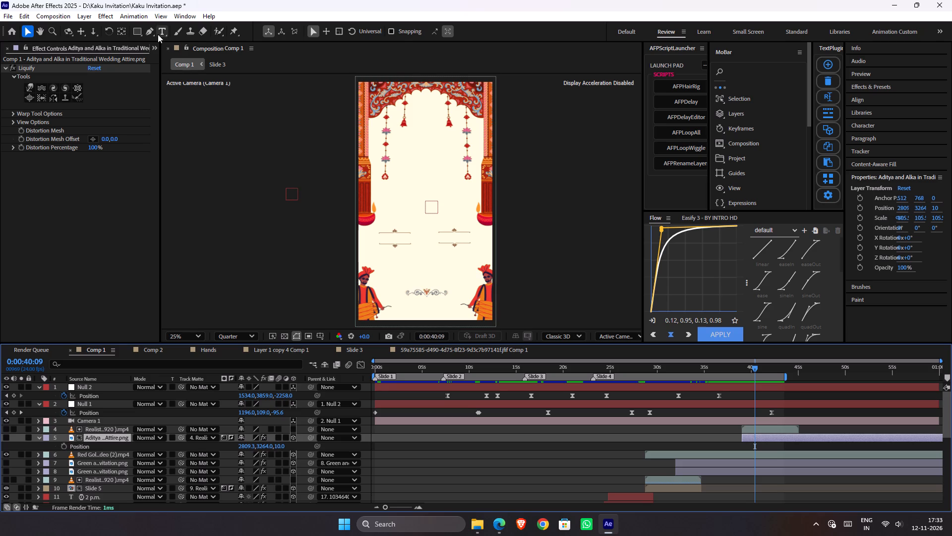
Duplicate the "We Welcome you to the wedding of" text layer below Camera 1 and start it at about 0:00:39.
scroll(122, 465, "up", 2)
scroll(122, 465, "down", 1)
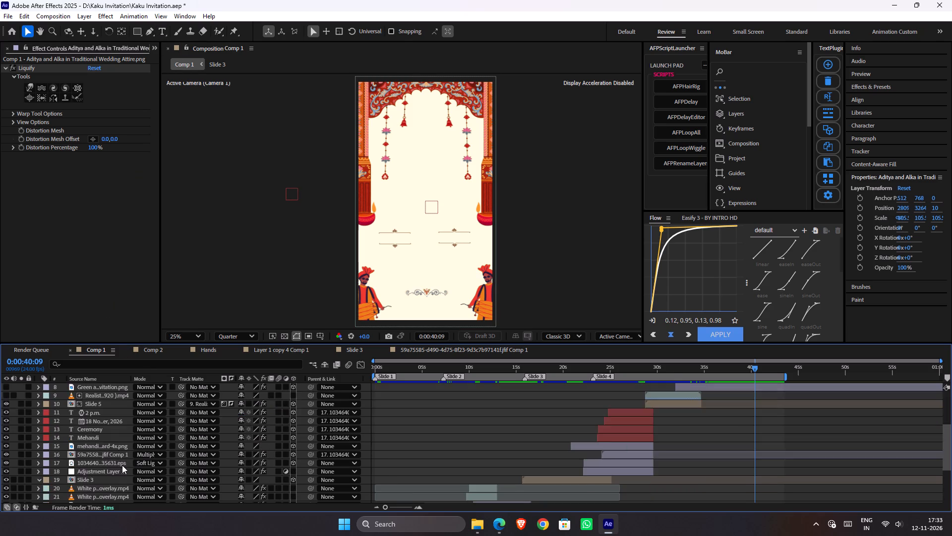
scroll(121, 462, "down", 3)
scroll(121, 462, "up", 1)
scroll(121, 462, "down", 3)
scroll(121, 462, "up", 2)
scroll(119, 466, "down", 6)
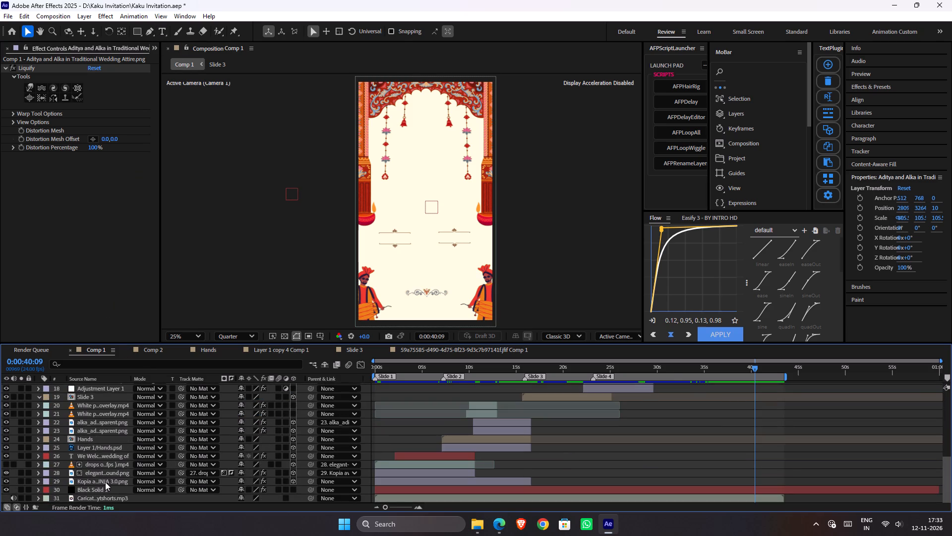
left_click(105, 482)
left_click(110, 475)
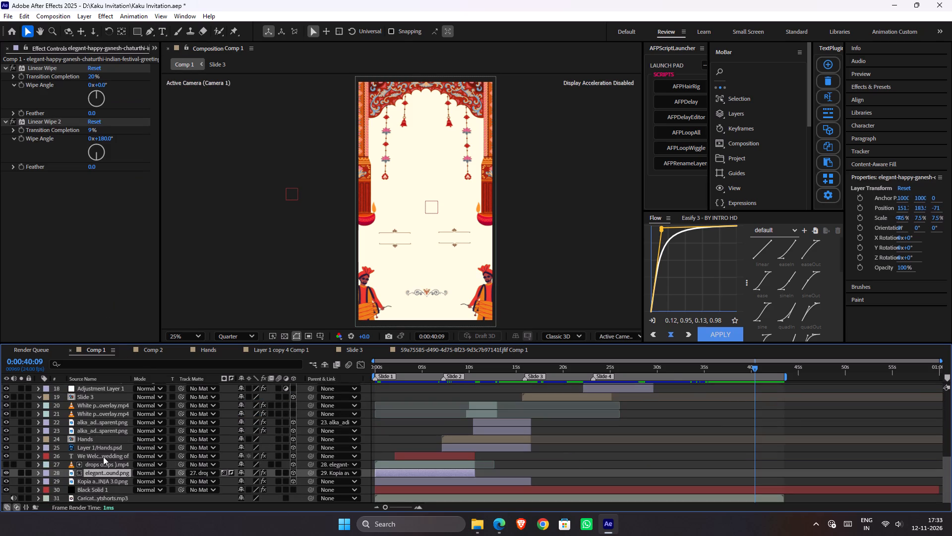
left_click(103, 457)
key("ctrl+d")
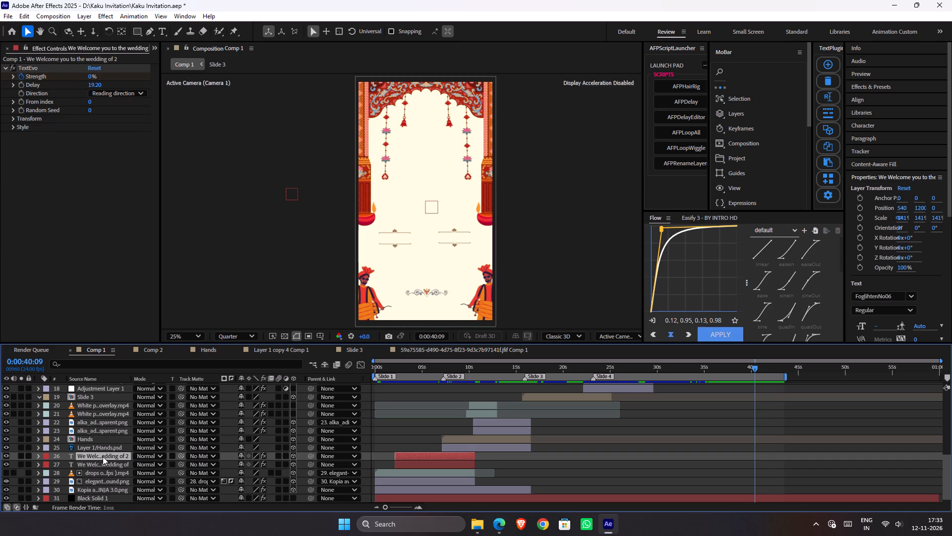
left_click_drag(103, 457, 106, 386)
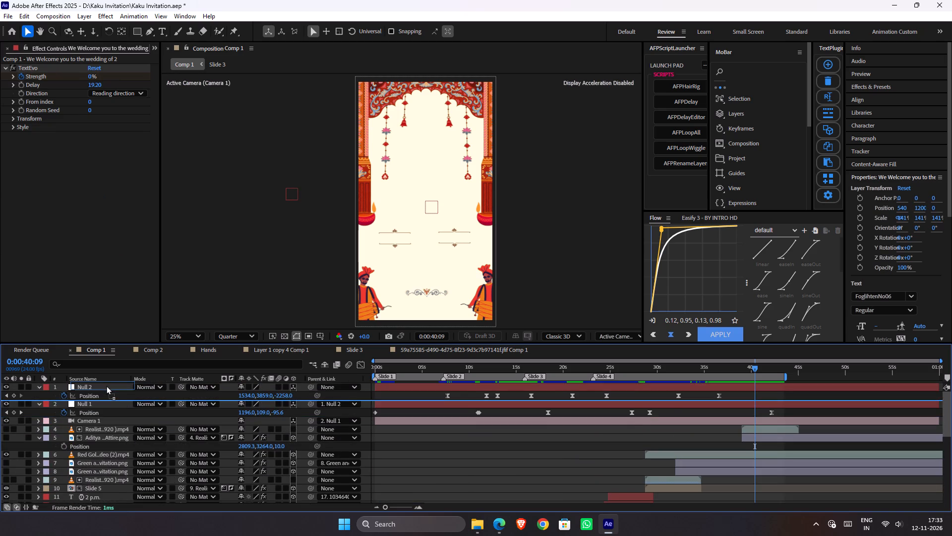
left_click_drag(106, 386, 110, 425)
key("bracketleft")
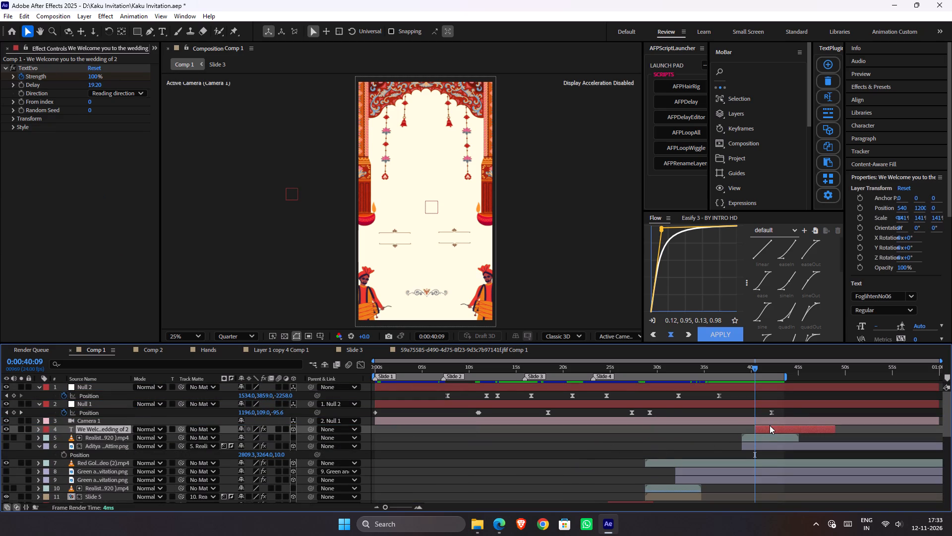
left_click_drag(766, 428, 753, 433)
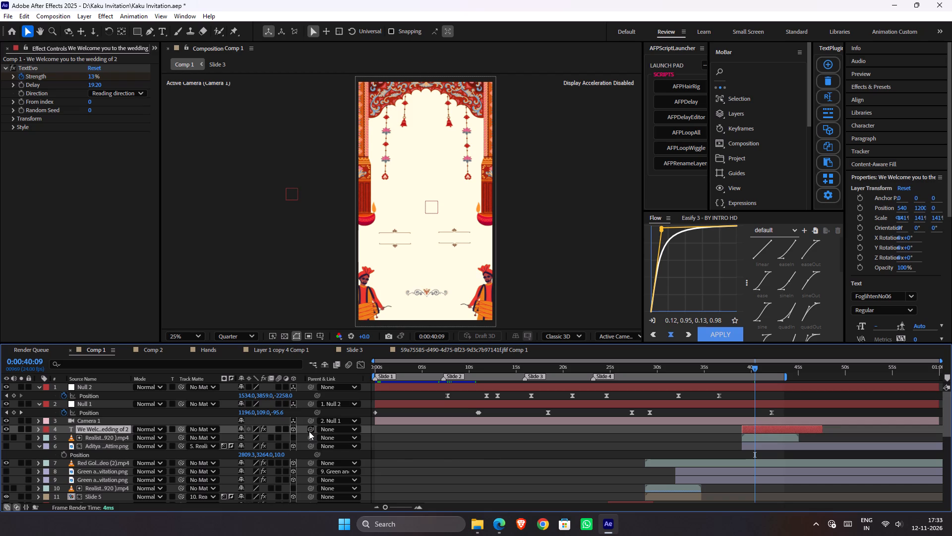
Match the copied text's transform to Red Gold video (2) through parenting, remove the parent, and raise the text to Y position 3147.
left_click_drag(309, 431, 115, 448, "shift")
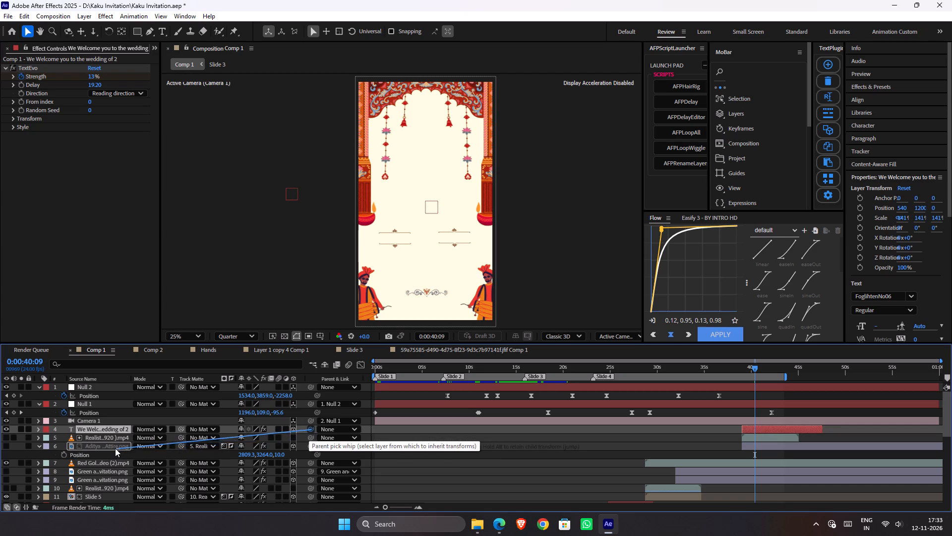
left_click_drag(115, 448, 117, 466, "shift")
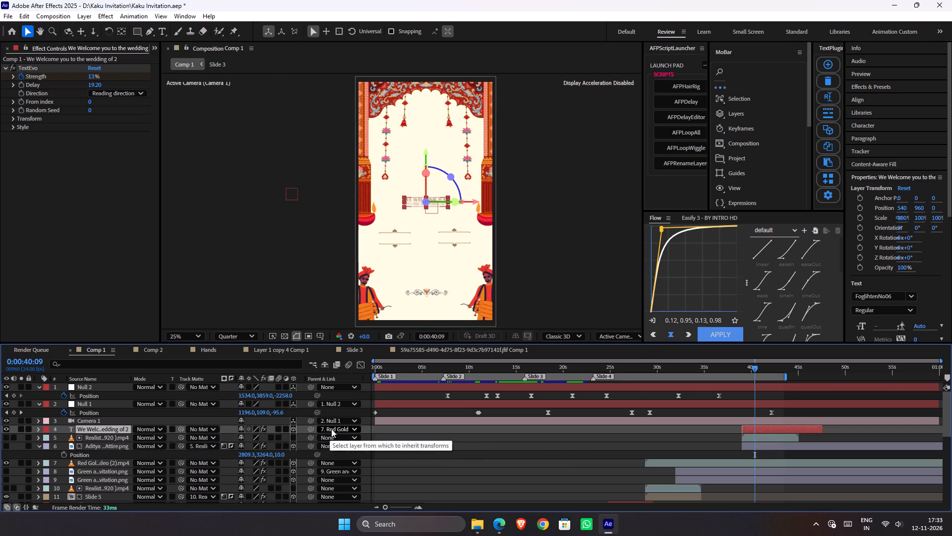
left_click(331, 429)
left_click(361, 68)
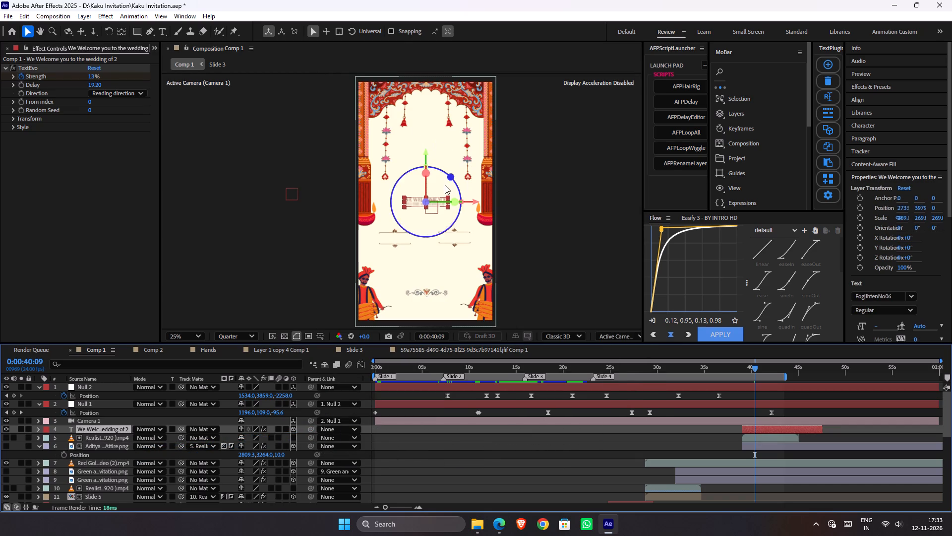
left_click_drag(424, 153, 424, 111)
left_click(729, 435)
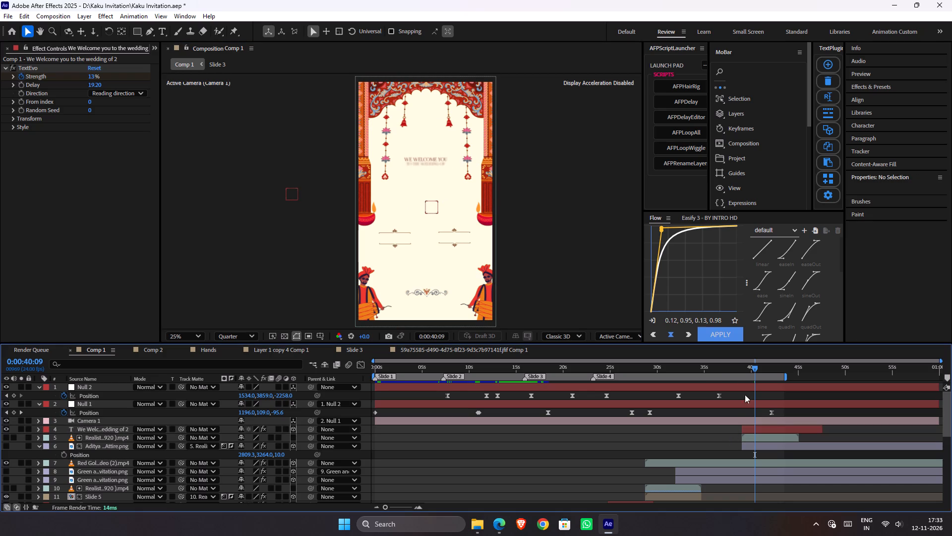
Change the copied welcome text's font to Weddingday and turn off All Caps.
left_click(749, 426)
left_click(874, 295)
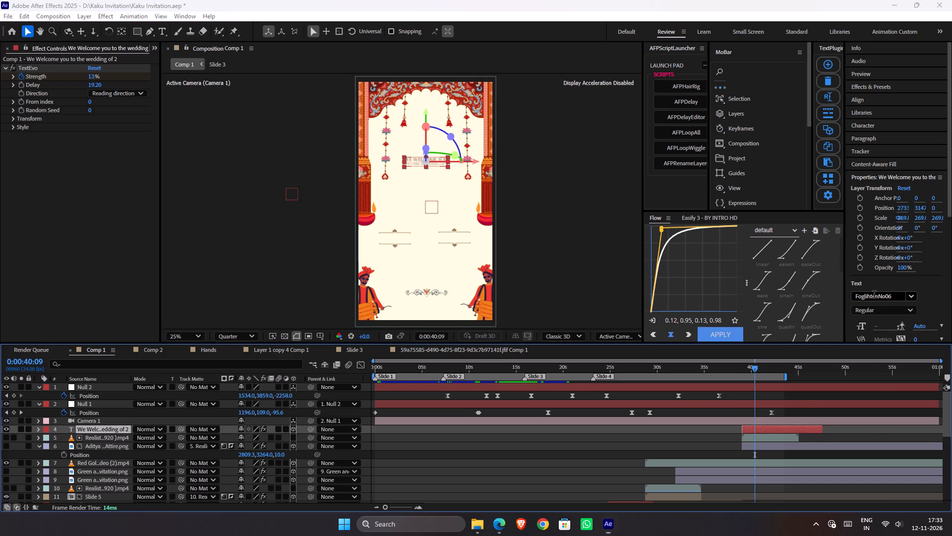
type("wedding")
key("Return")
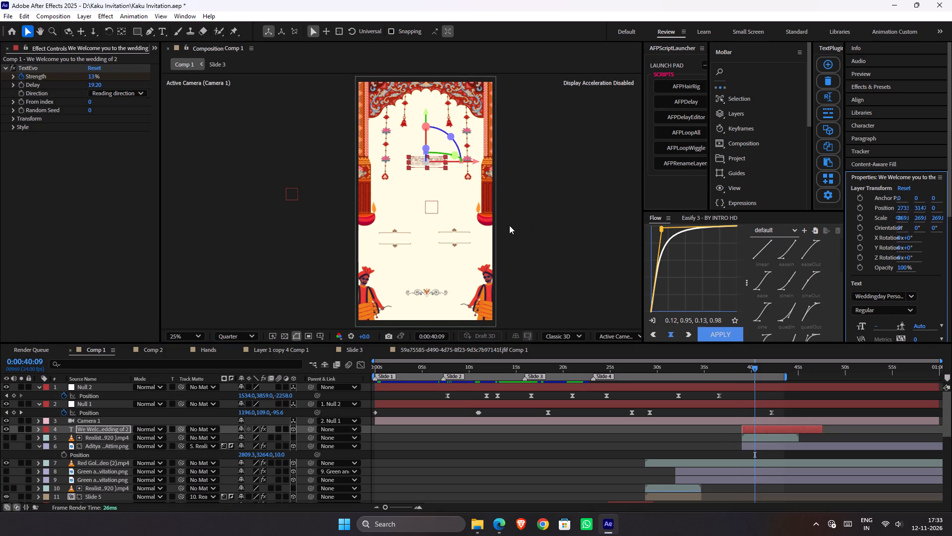
scroll(937, 303, "down", 1)
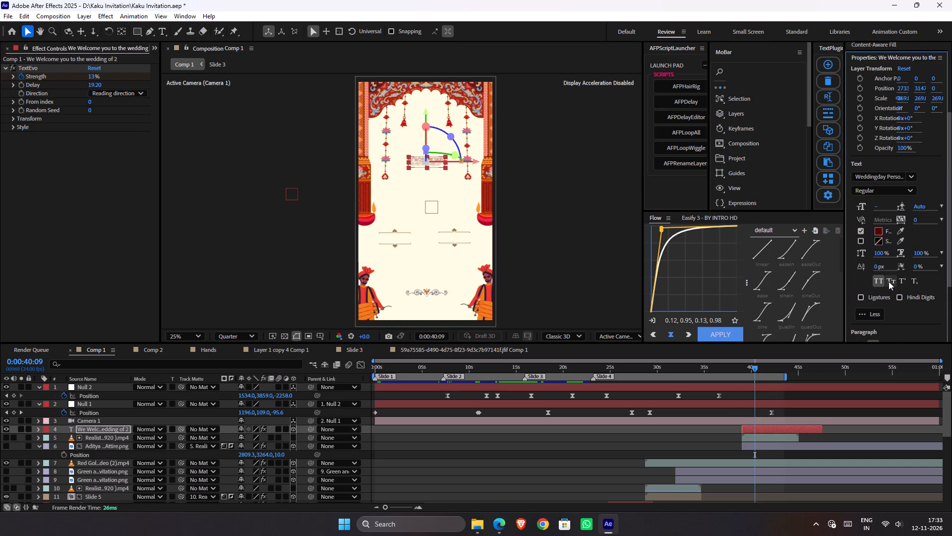
left_click(880, 282)
Scale the copied welcome text to 306.8% and preview it.
scroll(449, 182, "up", 1)
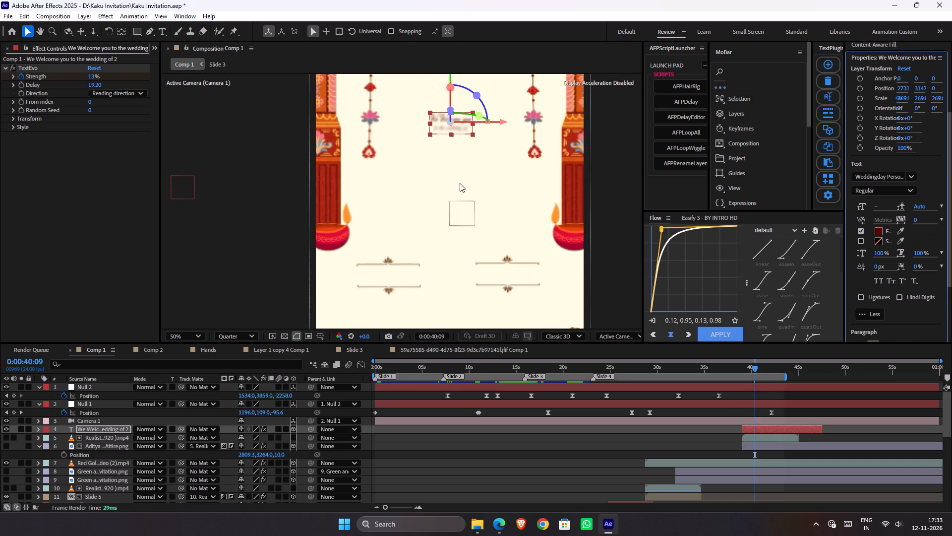
left_click(752, 431)
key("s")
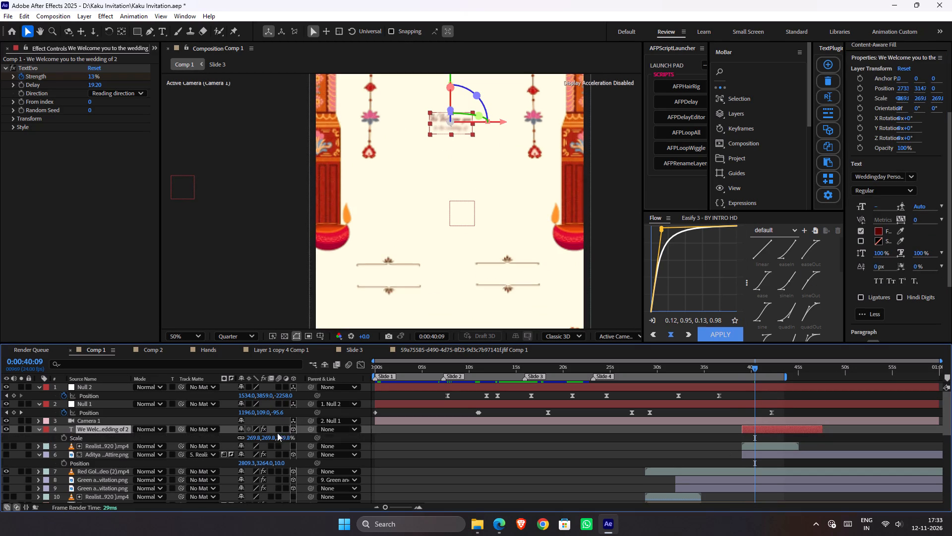
left_click_drag(282, 438, 295, 432)
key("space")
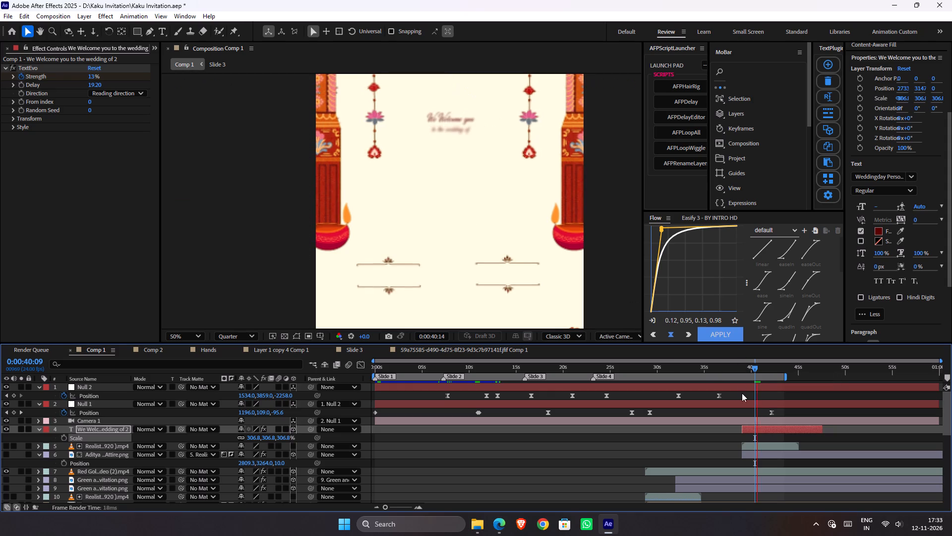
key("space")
Move the copied welcome text layer earlier to start at about 0:00:33 and preview its entrance from 0:00:31:14.
left_click_drag(755, 430, 701, 428)
left_click_drag(685, 368, 672, 371)
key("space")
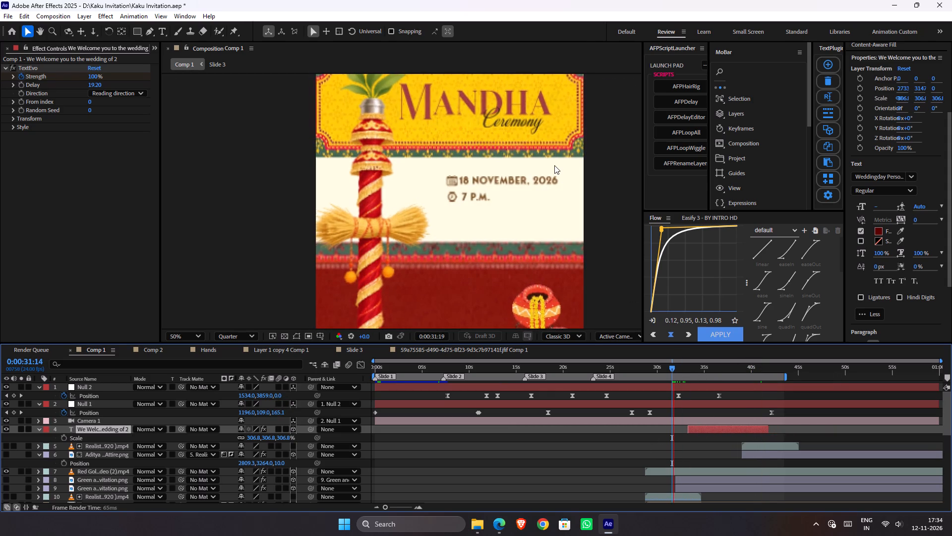
scroll(554, 165, "up", 1)
scroll(554, 165, "down", 1)
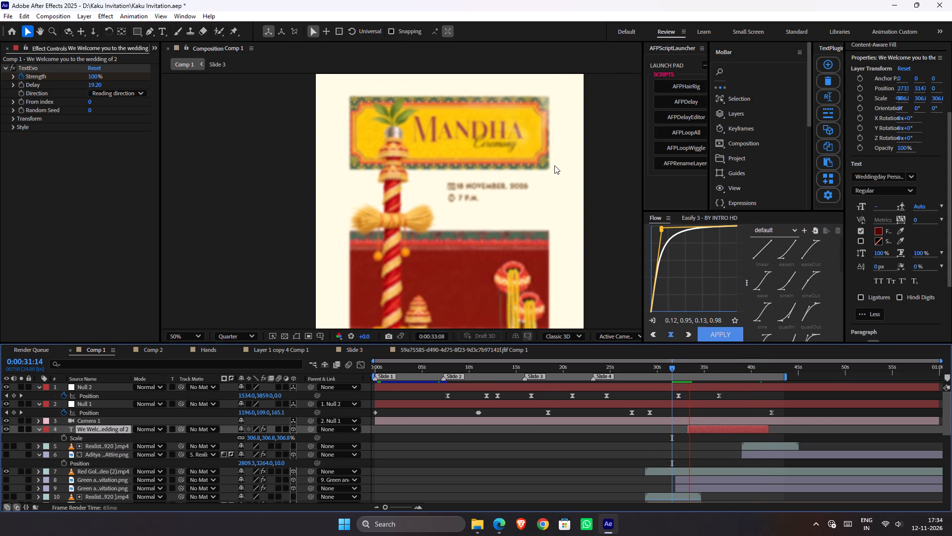
scroll(554, 165, "up", 1)
scroll(554, 165, "down", 1)
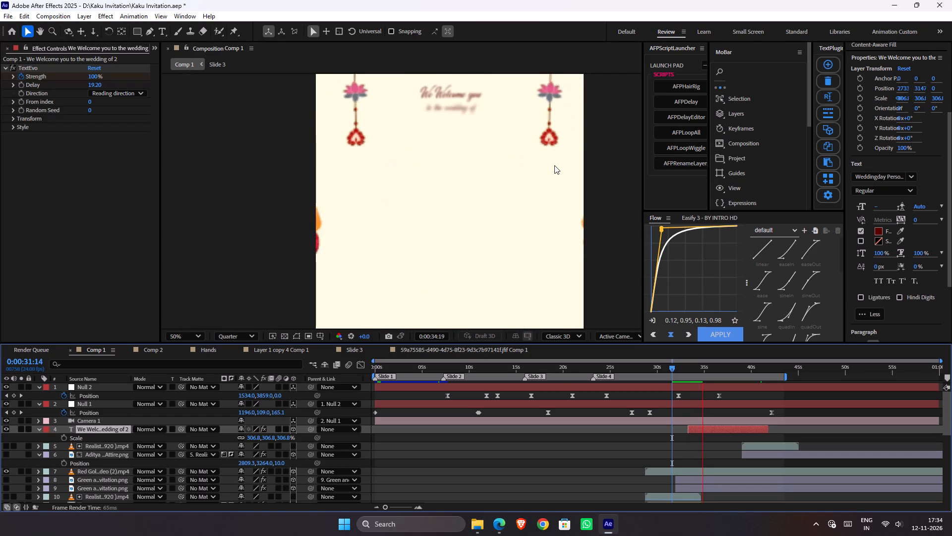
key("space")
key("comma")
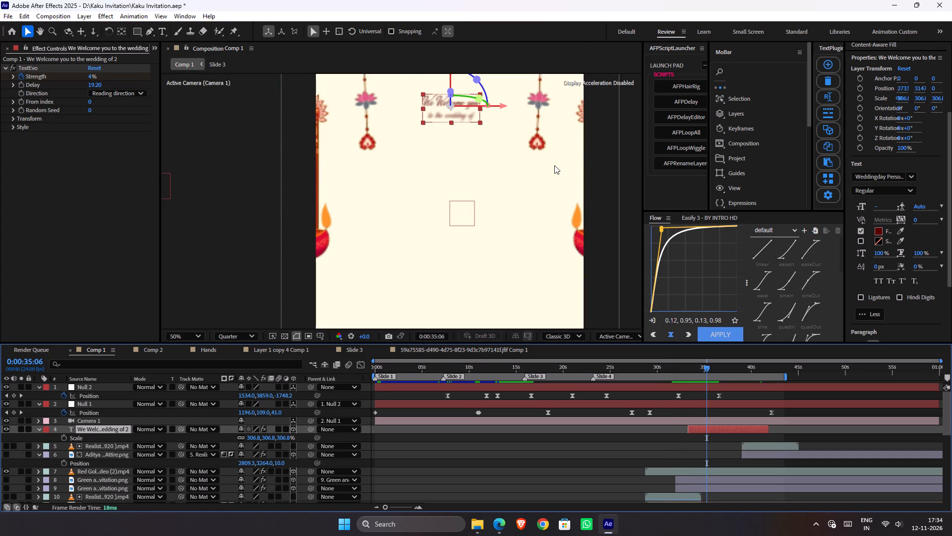
left_click(583, 195)
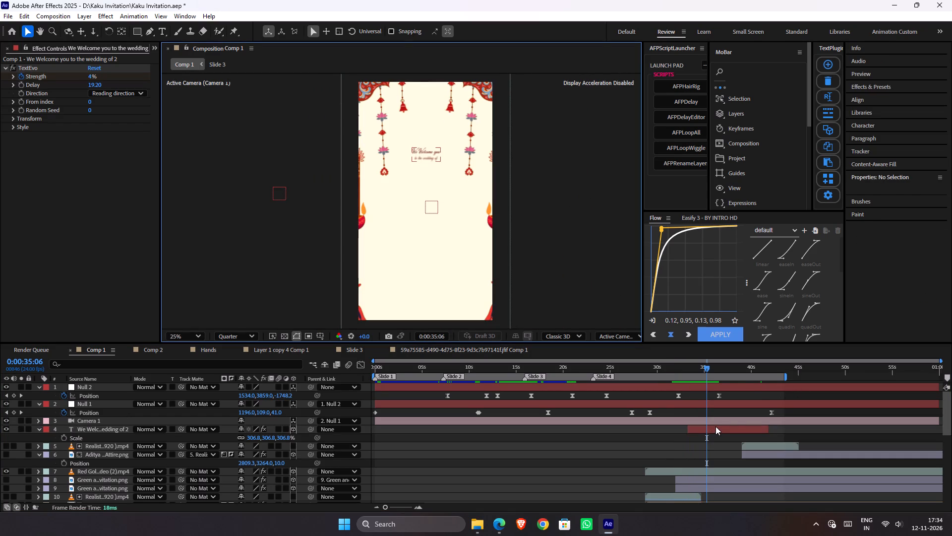
Enlarge the copied welcome text in the arch frame to a scale of 460.9%.
left_click(715, 426)
left_click_drag(441, 161, 446, 161)
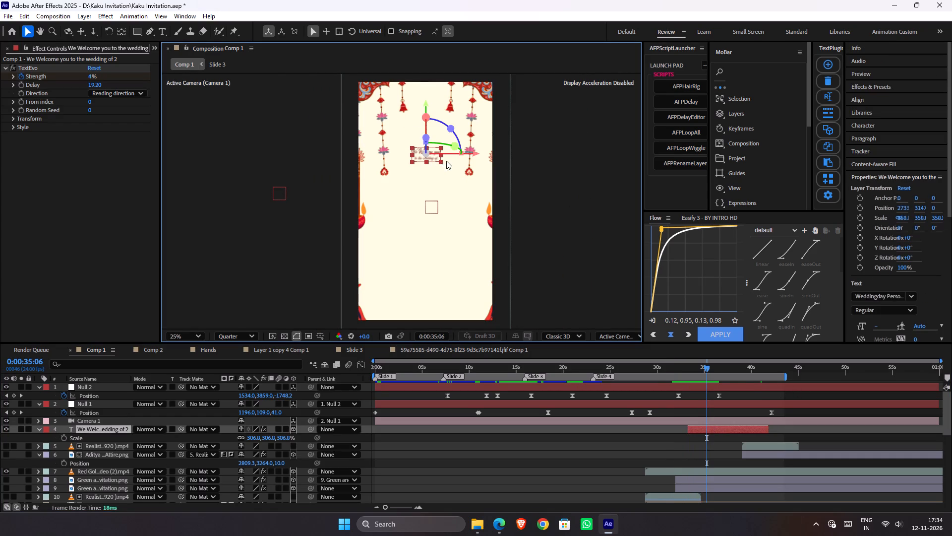
left_click_drag(446, 161, 448, 156)
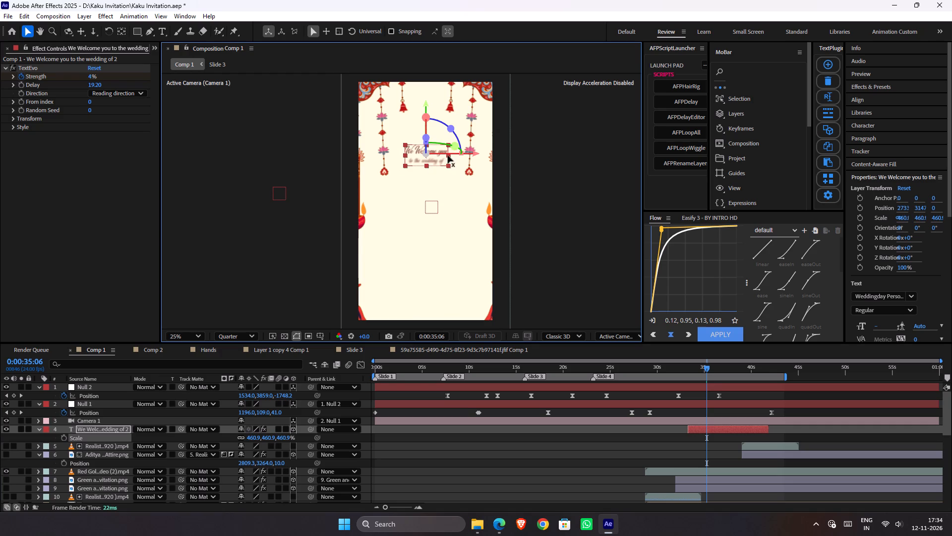
Replace the text's first line, "We Welcome you", with "With love joy n blessings".
scroll(434, 149, "up", 1)
double_click(432, 98)
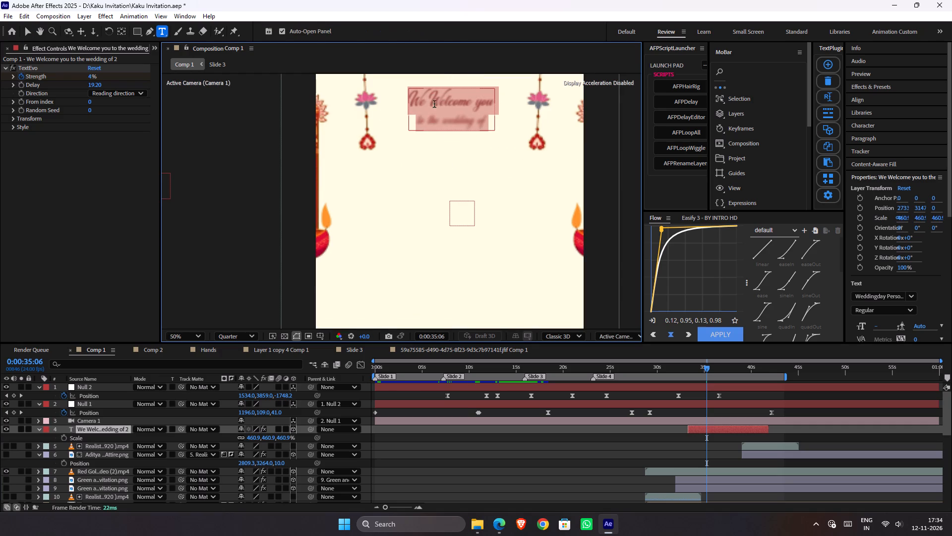
key("Up")
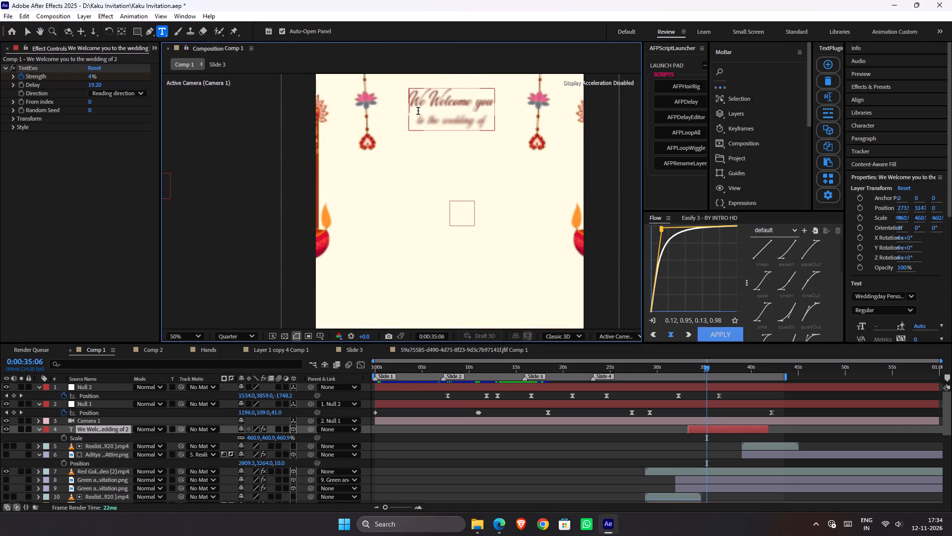
key("Right")
key("Right")
key("Right")
key("Right")
key("Right")
key("Right")
key("Right")
key("Right")
key("Right")
key("Right")
key("Right")
key("Right")
key("Right")
key("Right")
key("Right")
key("Right")
key("Right")
key("Right")
key("Left")
key("Left")
key("Left")
key("Left")
key("BackSpace")
key("BackSpace")
key("BackSpace")
key("BackSpace")
key("BackSpace")
key("BackSpace")
key("BackSpace")
key("BackSpace")
key("BackSpace")
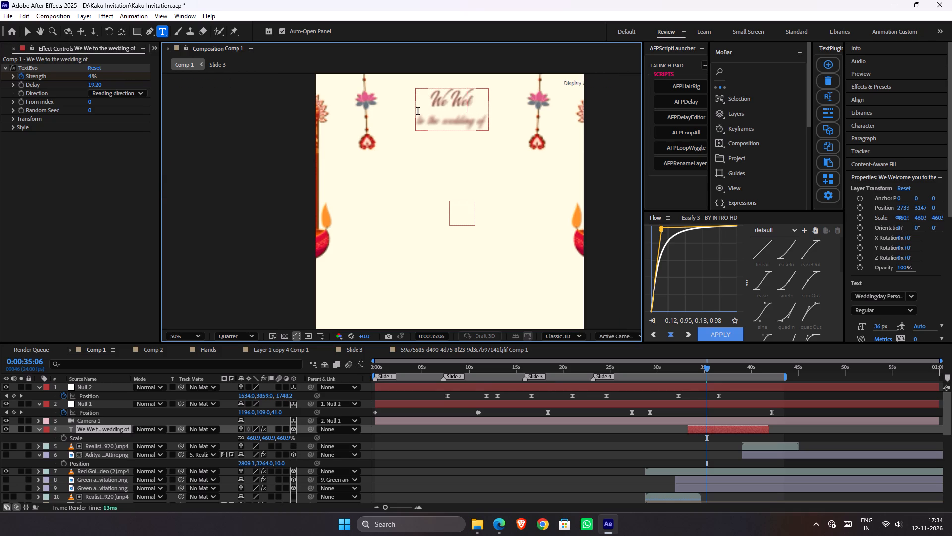
key("BackSpace")
key("BackSpace")
key("BackSpace")
key("BackSpace")
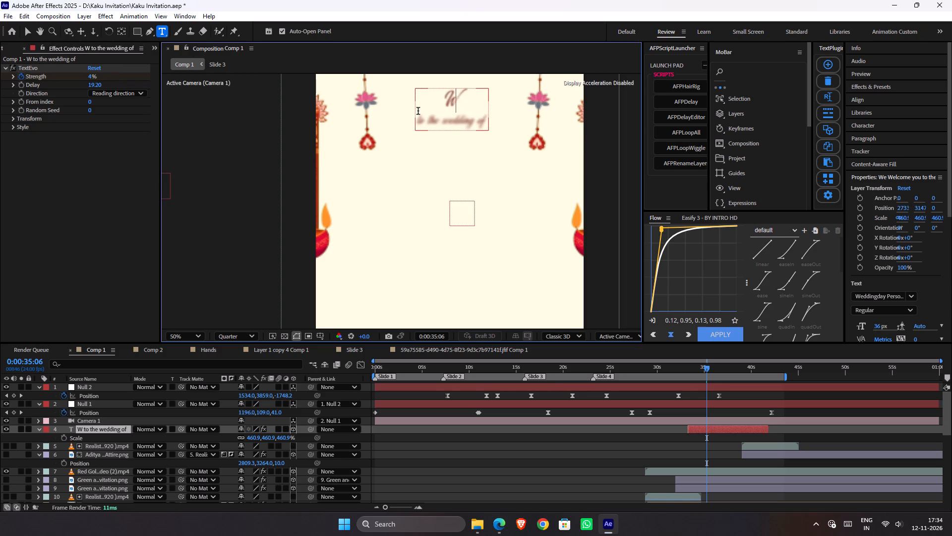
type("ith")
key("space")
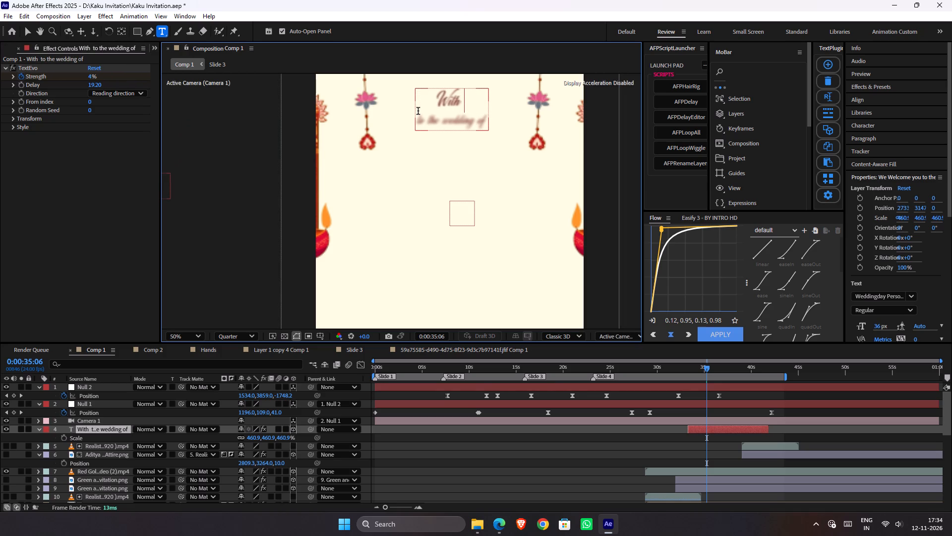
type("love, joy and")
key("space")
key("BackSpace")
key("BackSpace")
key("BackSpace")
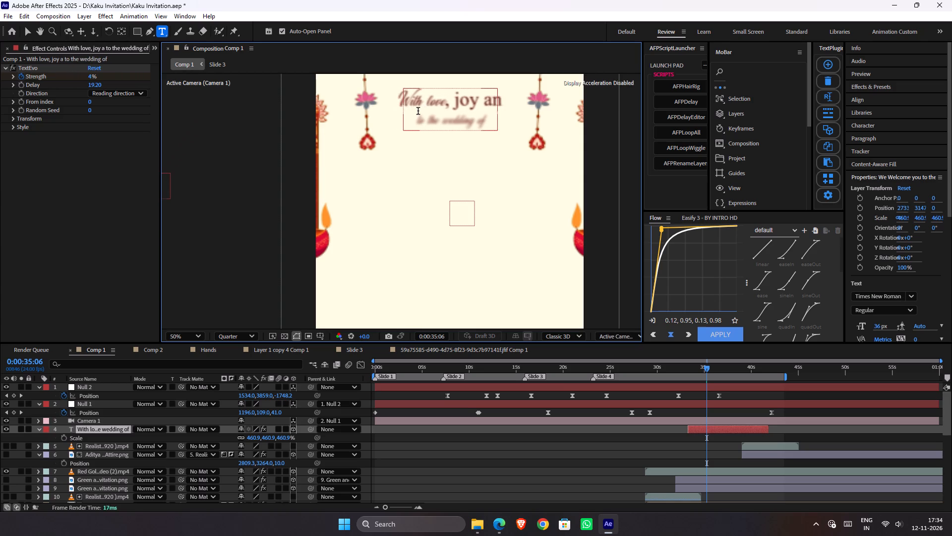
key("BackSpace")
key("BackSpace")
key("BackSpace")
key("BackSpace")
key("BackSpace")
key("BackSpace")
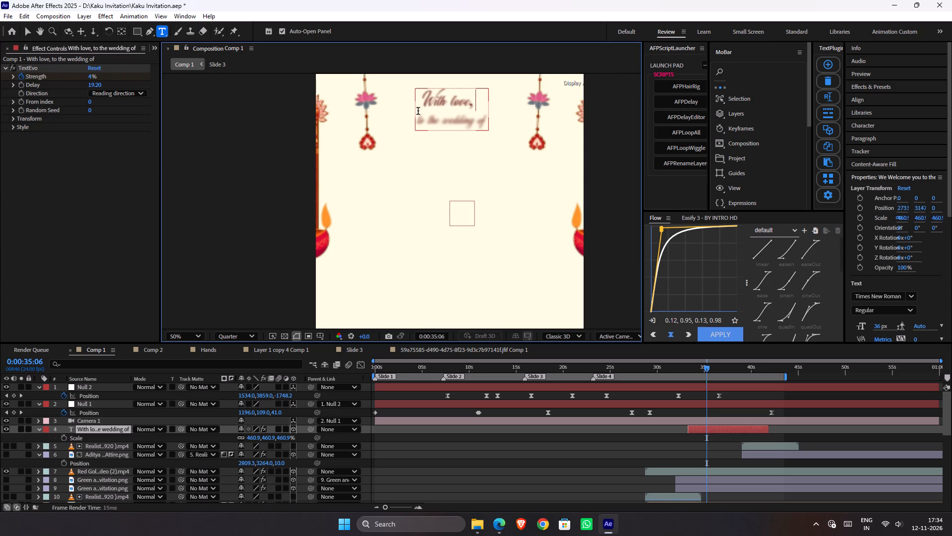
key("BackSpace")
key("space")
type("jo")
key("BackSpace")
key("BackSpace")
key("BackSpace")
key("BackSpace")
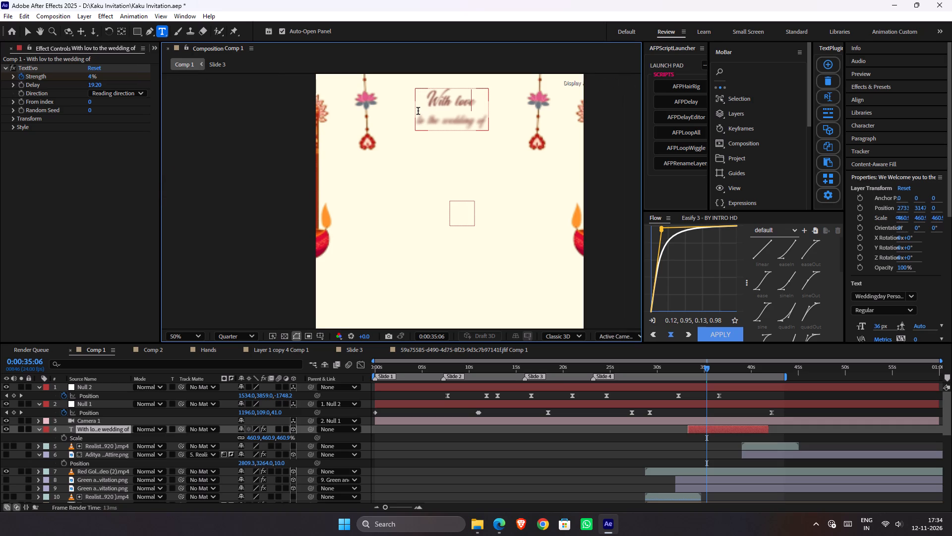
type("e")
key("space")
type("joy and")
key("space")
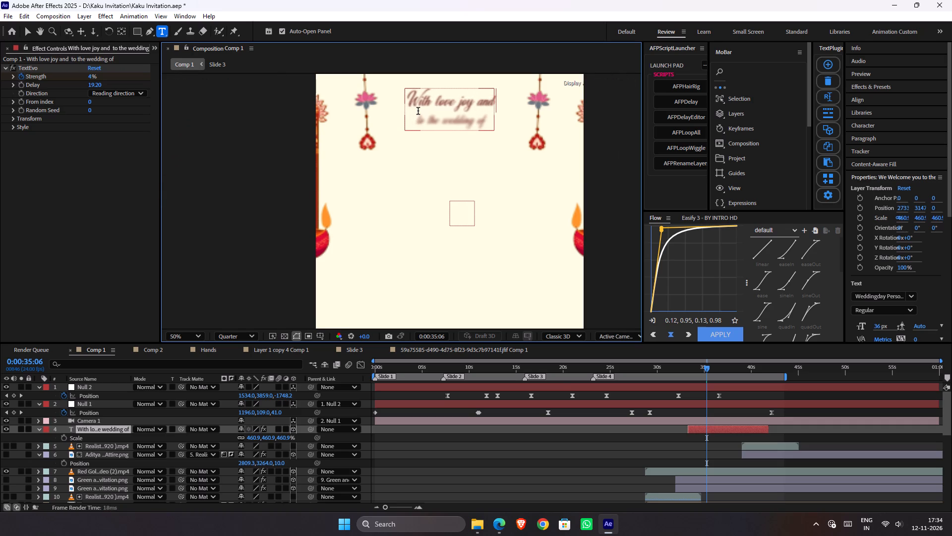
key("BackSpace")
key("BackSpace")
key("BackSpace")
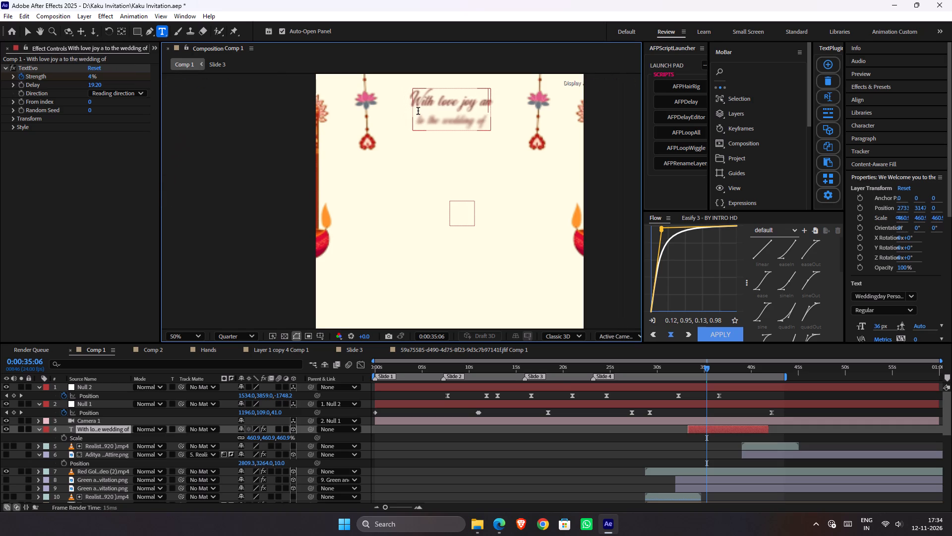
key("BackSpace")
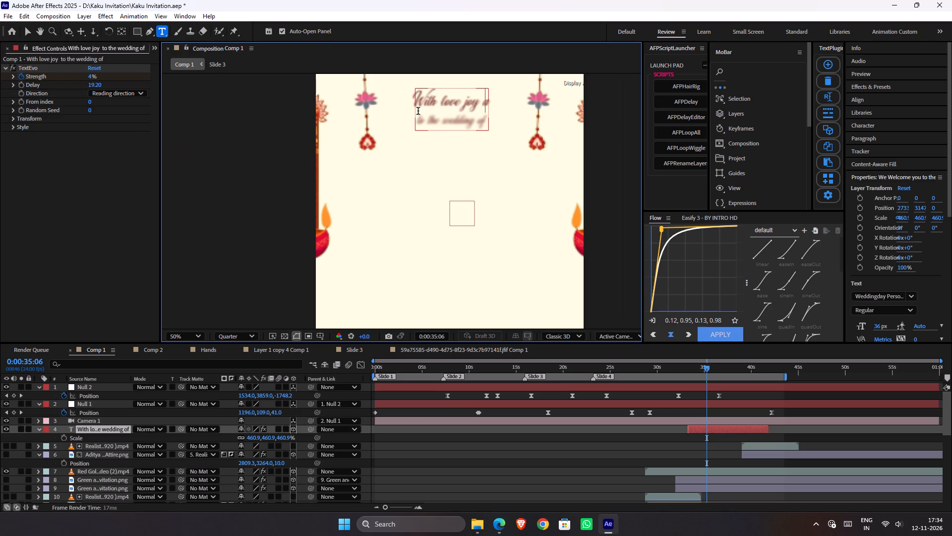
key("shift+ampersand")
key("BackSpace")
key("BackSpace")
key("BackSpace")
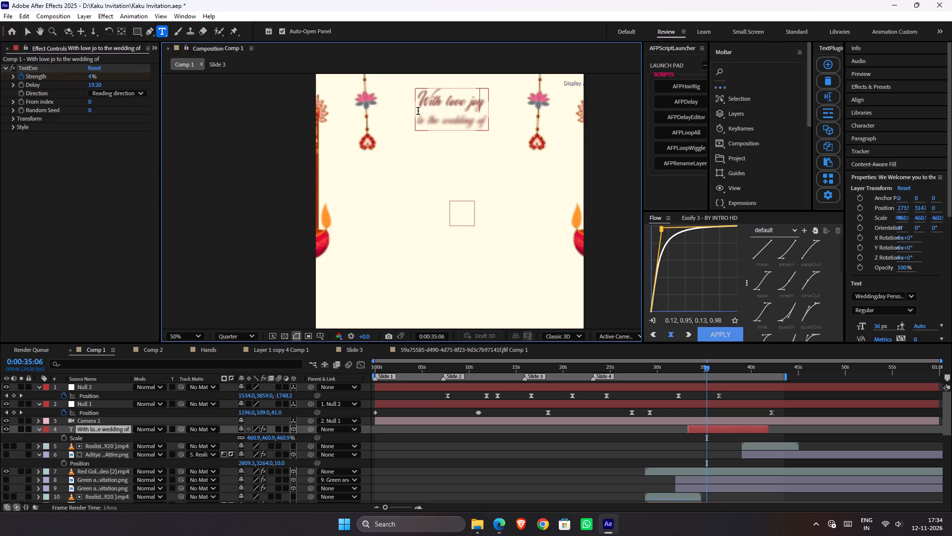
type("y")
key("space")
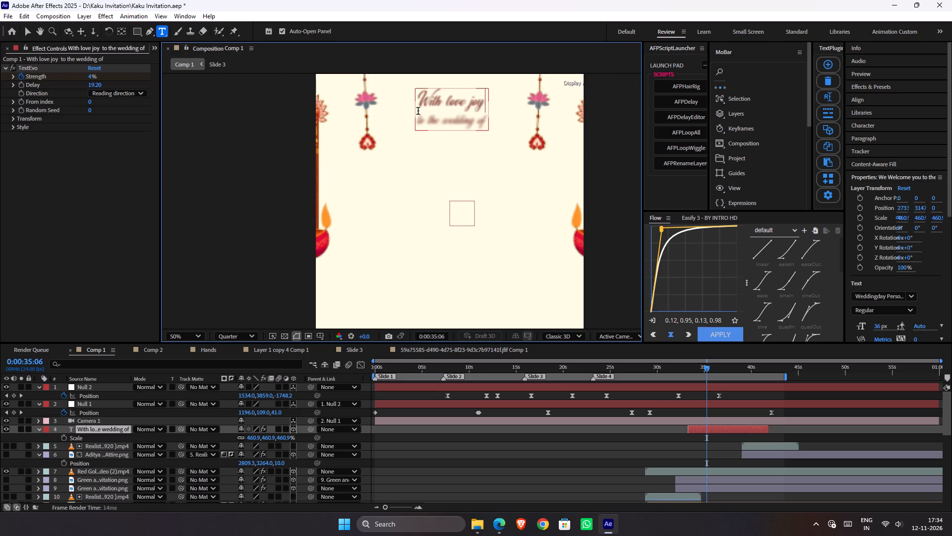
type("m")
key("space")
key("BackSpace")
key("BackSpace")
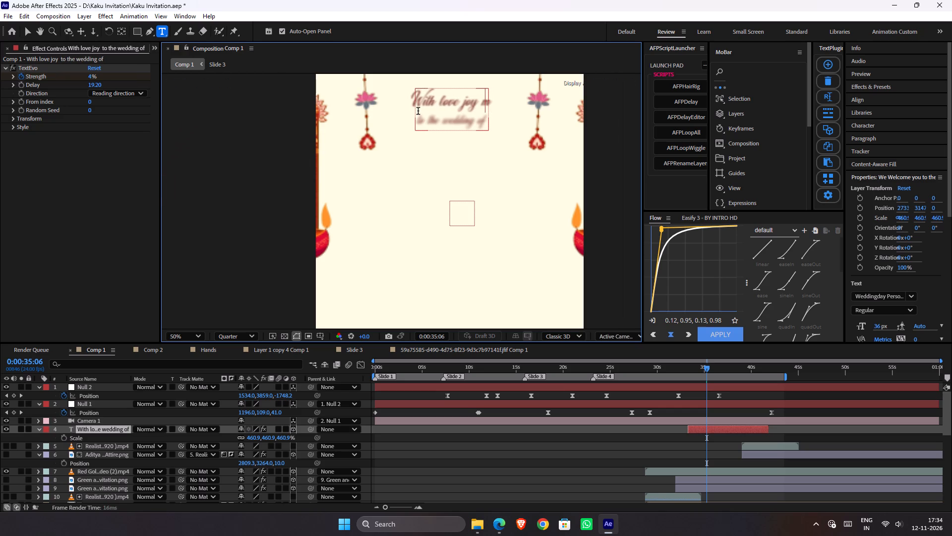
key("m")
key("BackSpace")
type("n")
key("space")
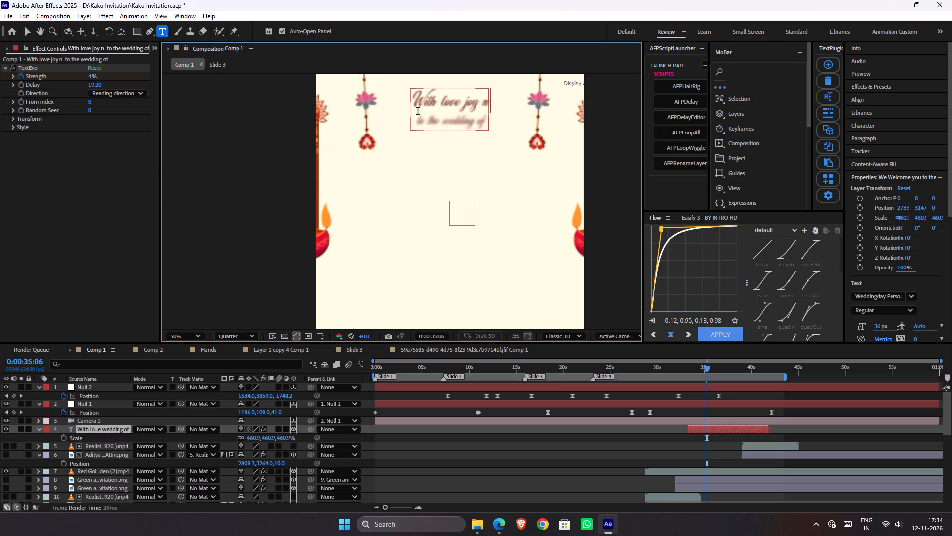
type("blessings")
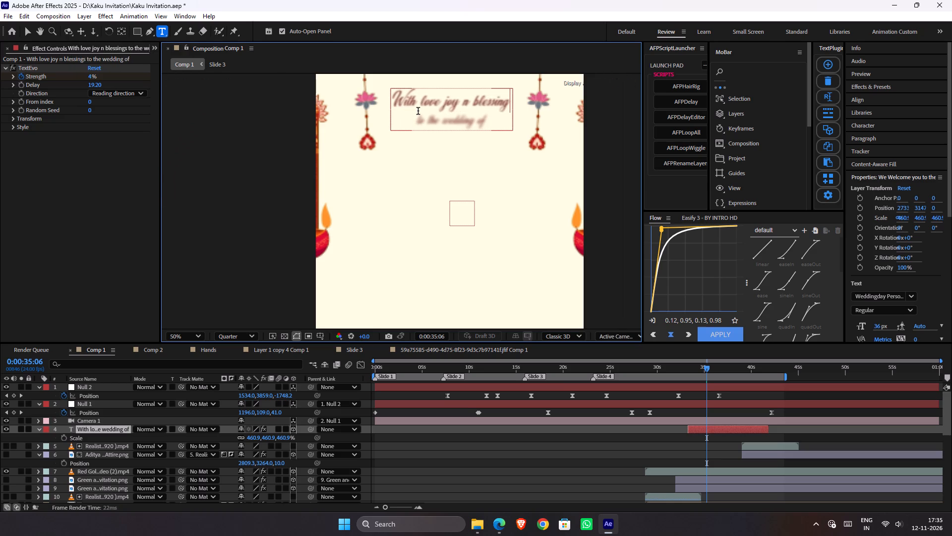
Extend the text's second line to read "we invite you to the wedding of" and save the project.
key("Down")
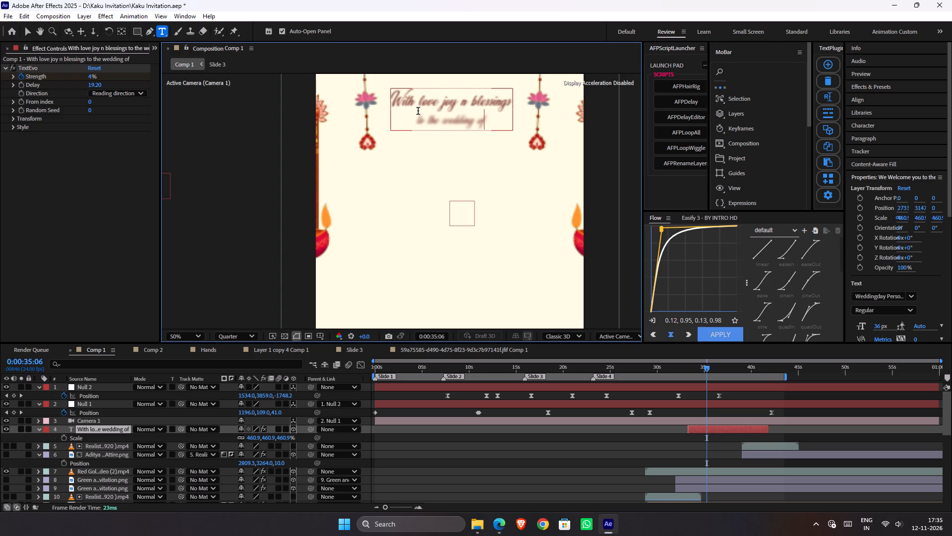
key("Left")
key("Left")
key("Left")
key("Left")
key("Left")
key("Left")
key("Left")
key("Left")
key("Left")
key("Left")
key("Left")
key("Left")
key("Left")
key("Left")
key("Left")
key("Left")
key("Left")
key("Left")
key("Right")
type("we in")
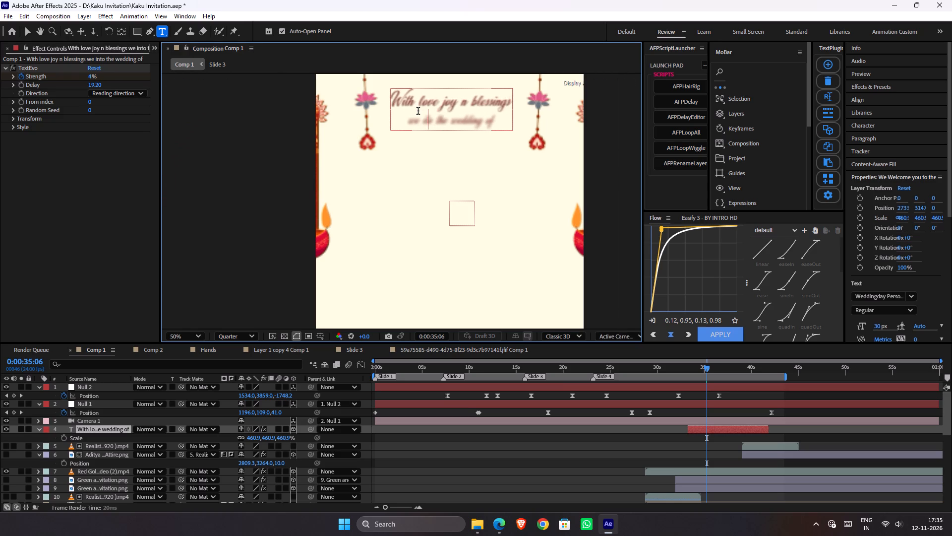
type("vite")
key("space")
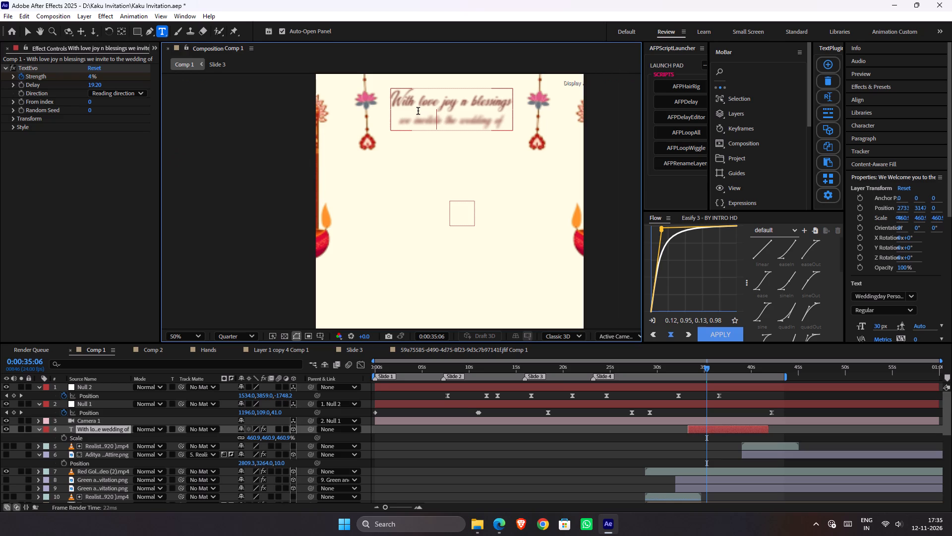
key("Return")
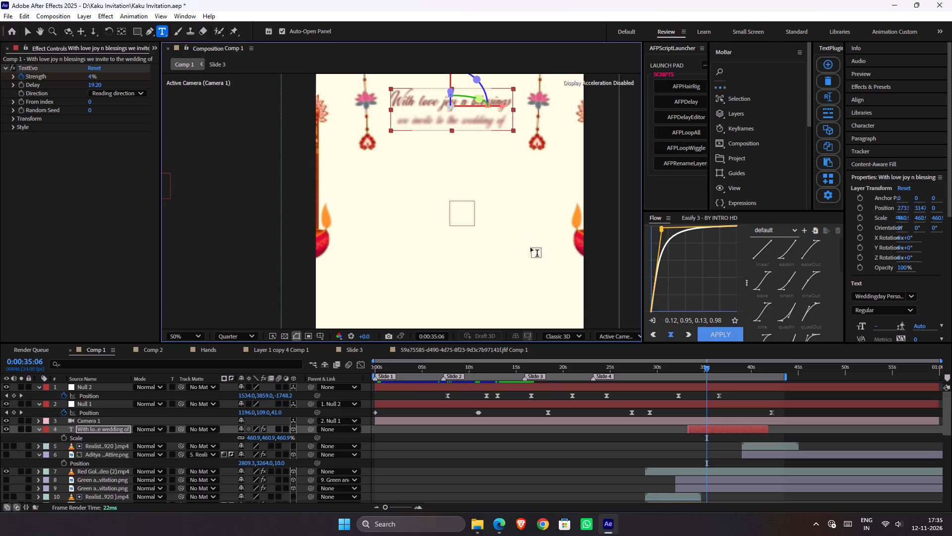
left_click(434, 118)
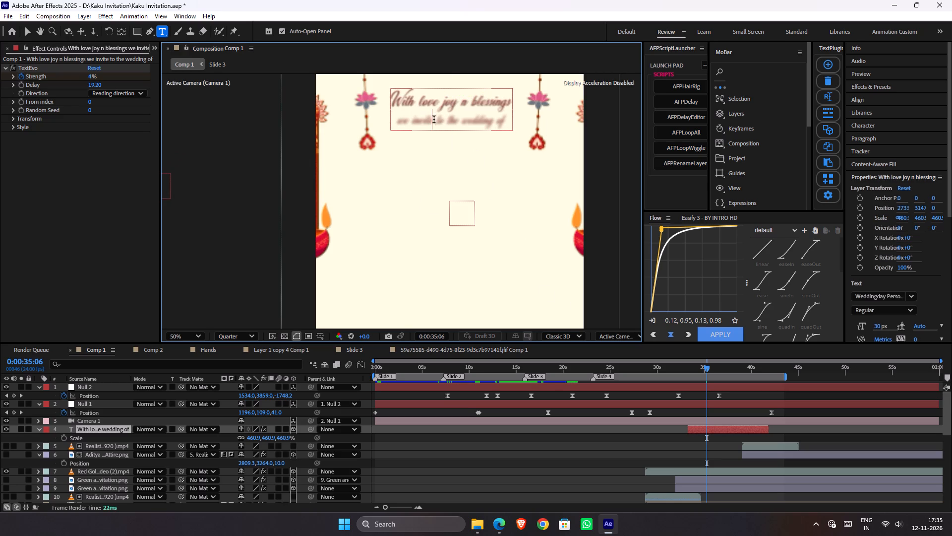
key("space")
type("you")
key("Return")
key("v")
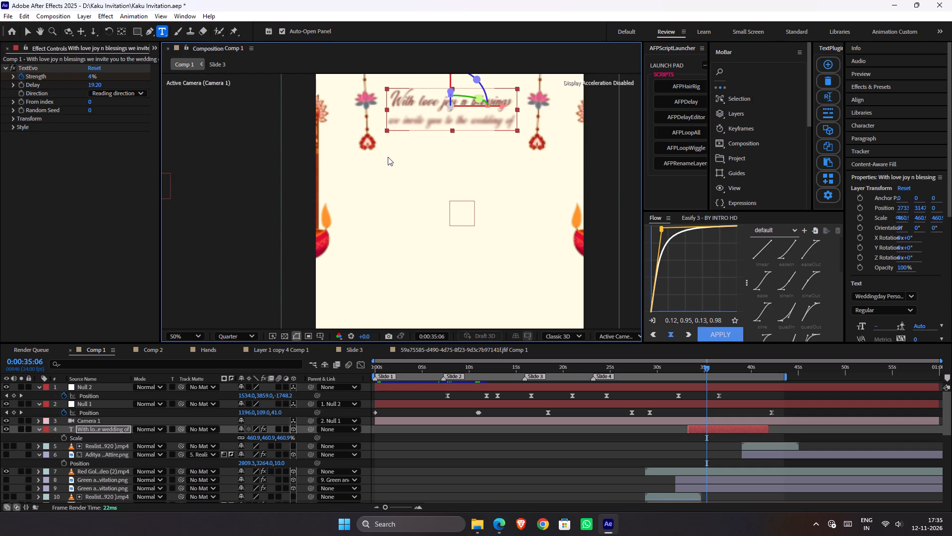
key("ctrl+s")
Preview the edited invitation text's entrance from 0:00:32:08.
left_click_drag(704, 366, 694, 368)
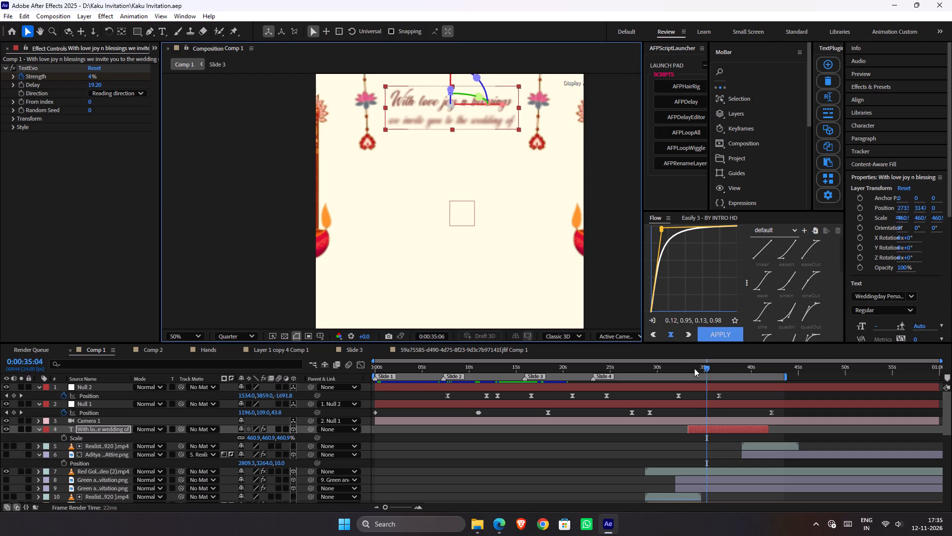
left_click_drag(694, 368, 676, 372)
scroll(448, 147, "down", 1)
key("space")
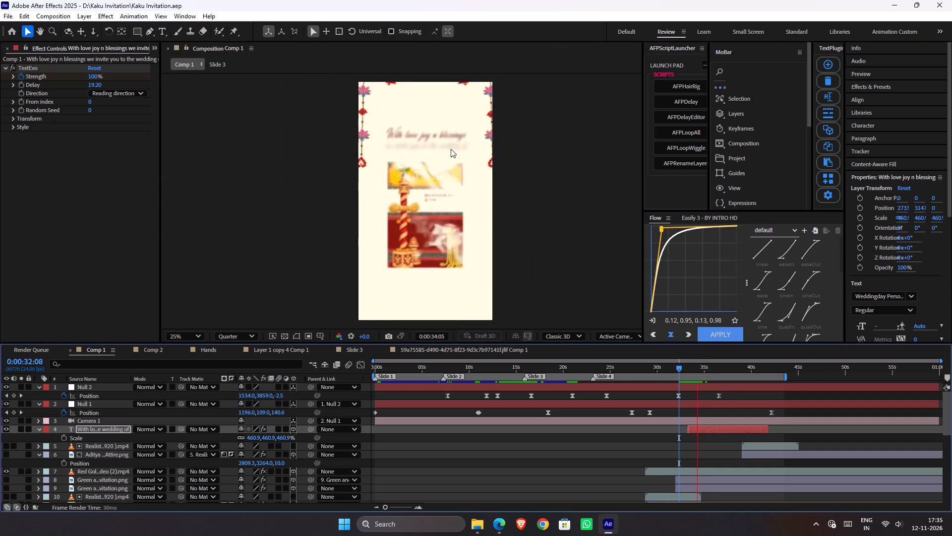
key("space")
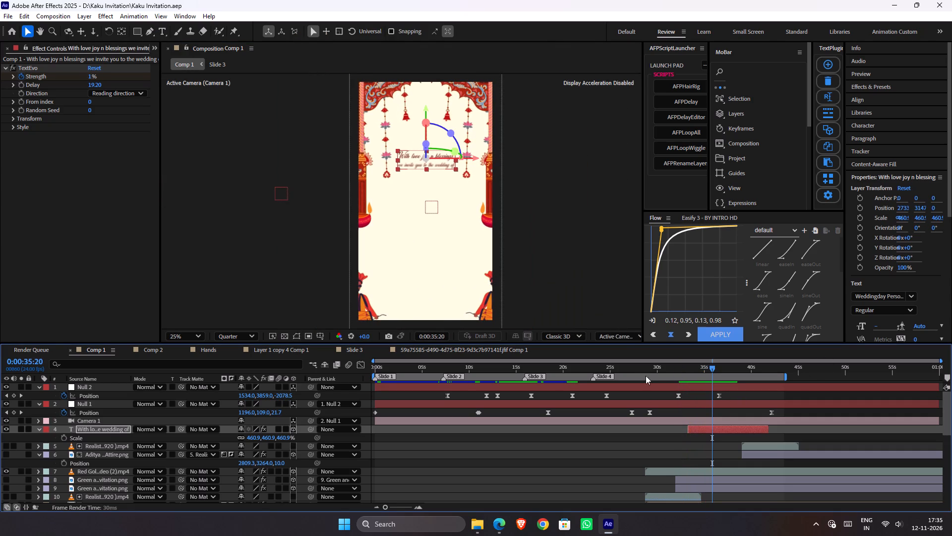
Shift the invitation text layer to start at about 0:00:34 and preview its entrance from 0:00:33:01.
left_click_drag(699, 431, 708, 433)
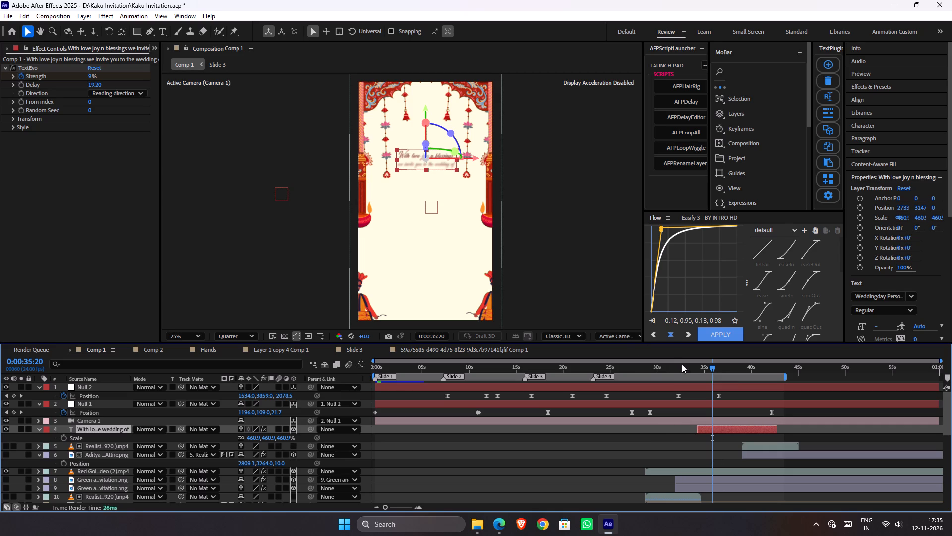
left_click(686, 369)
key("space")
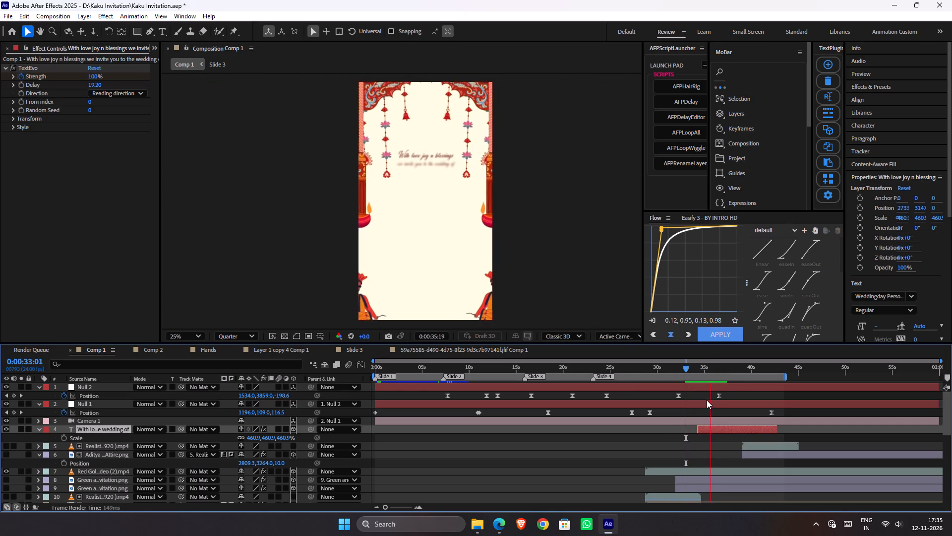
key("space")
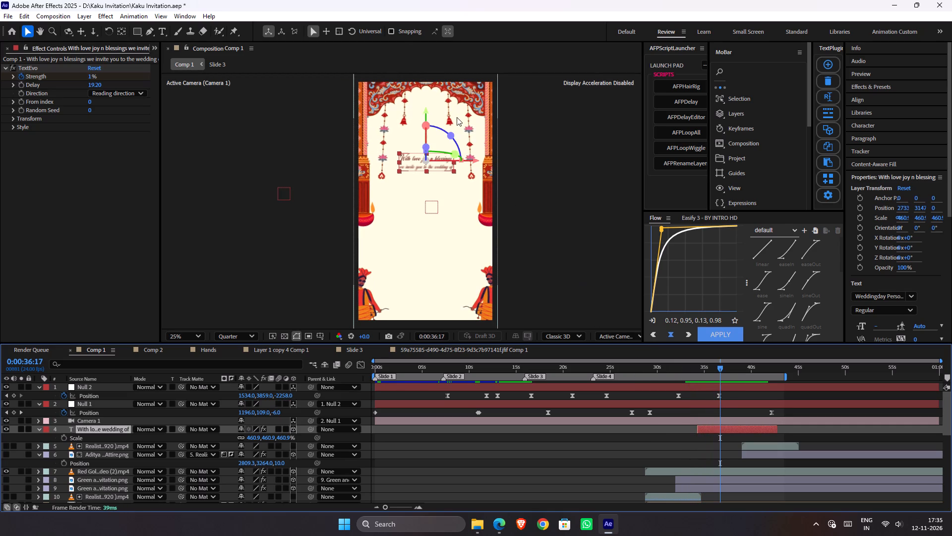
Raise the two-line invitation text closer to the arch, to a Y position of about 2886.
left_click_drag(429, 109, 431, 93)
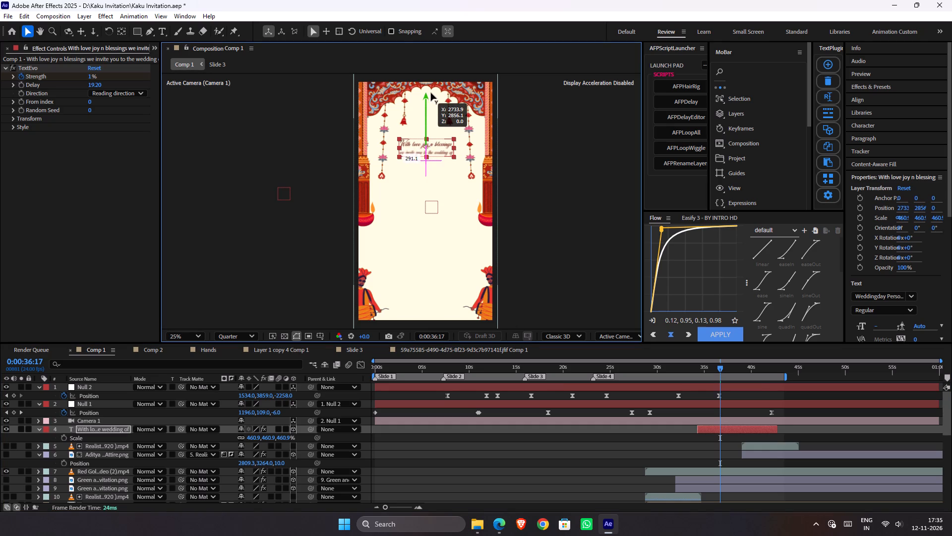
left_click_drag(431, 93, 432, 94)
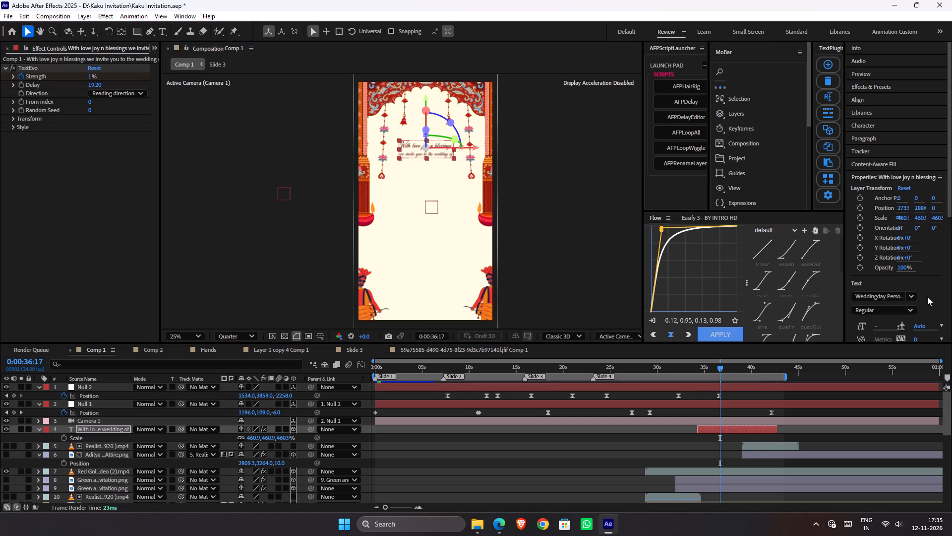
Change the invitation text's fill to the lighter dark red 811B1B and save the project.
scroll(927, 300, "down", 1)
left_click(881, 233)
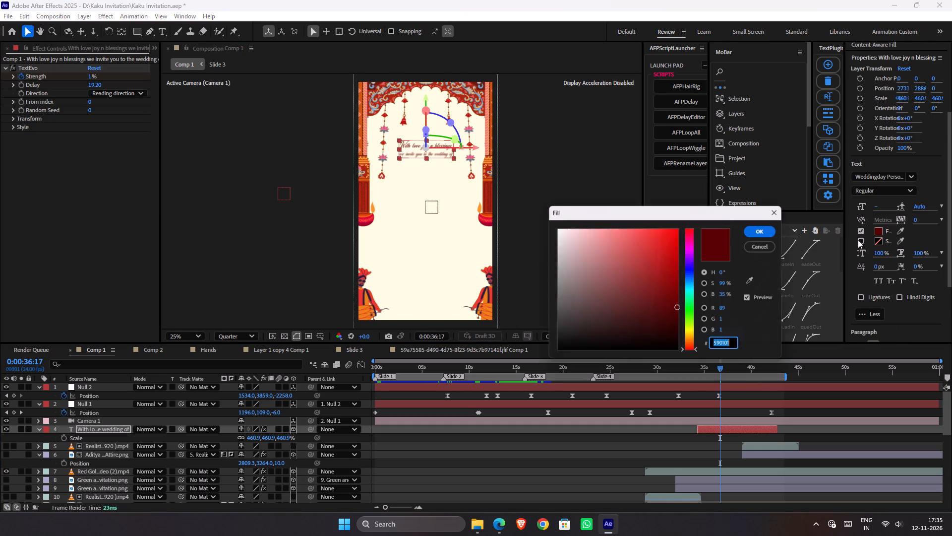
left_click_drag(676, 308, 658, 292)
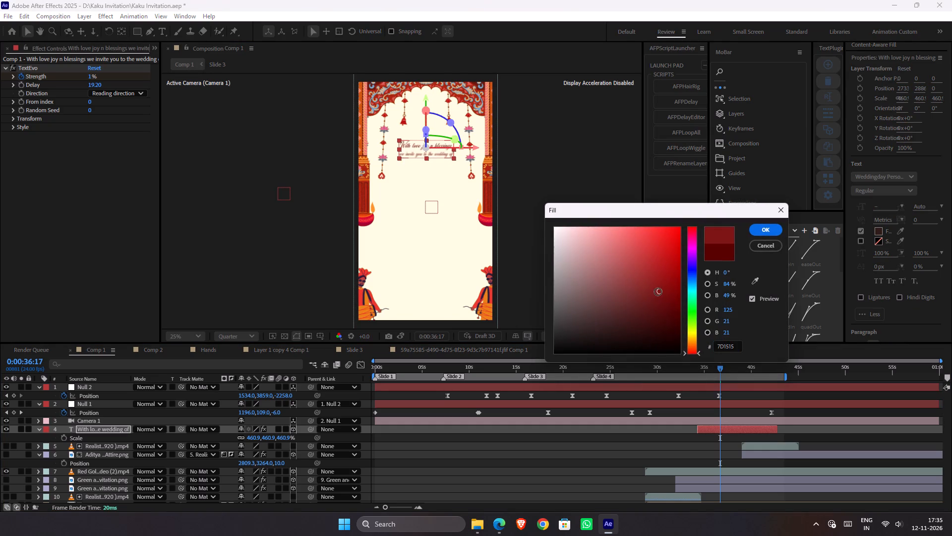
left_click_drag(658, 292, 654, 289)
left_click(762, 225)
left_click(562, 210)
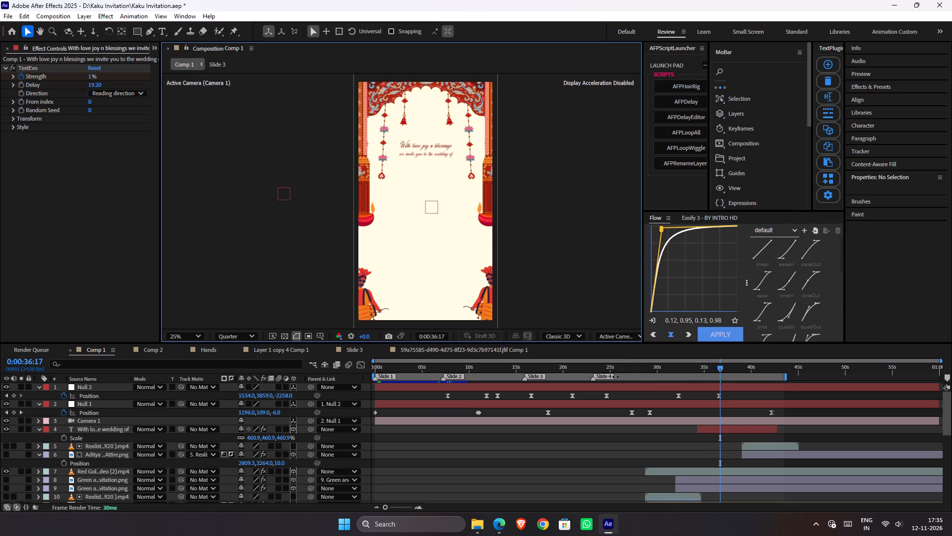
key("ctrl+s")
Duplicate the invitation text layer and move the copy below the original, to a Y position of about 3416.
left_click(737, 429)
key("ctrl+d")
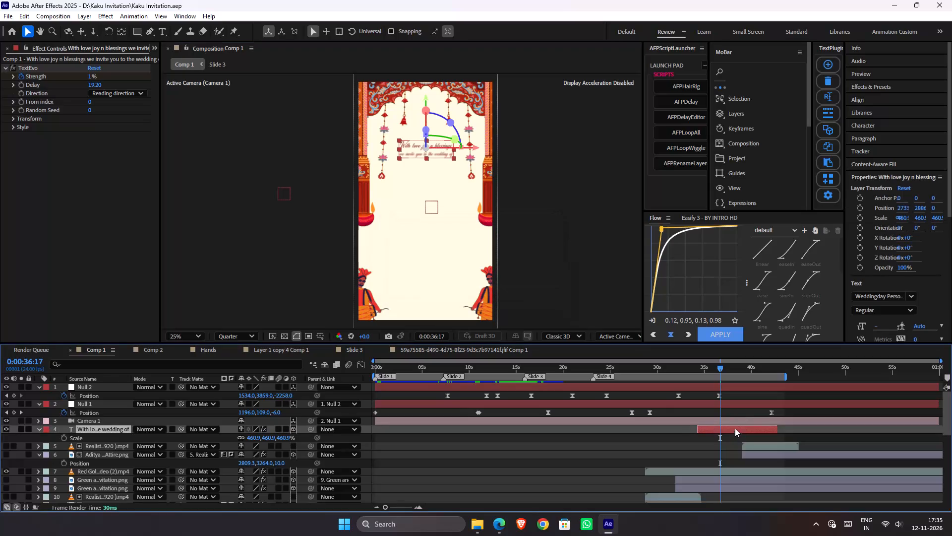
left_click_drag(426, 98, 425, 124)
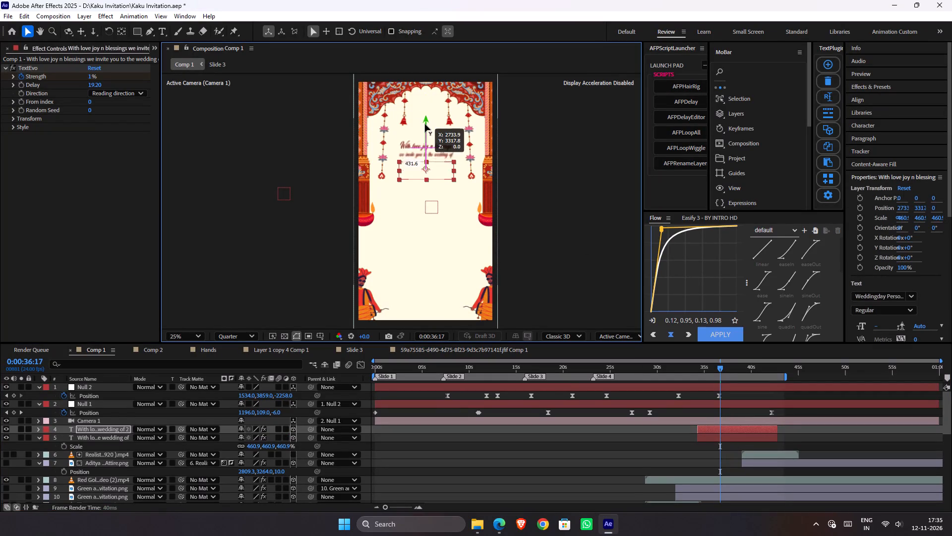
left_click_drag(425, 124, 425, 126)
Replace the duplicate's text with the bride's and groom's full names, separated by an empty line, and save the project.
double_click(436, 181)
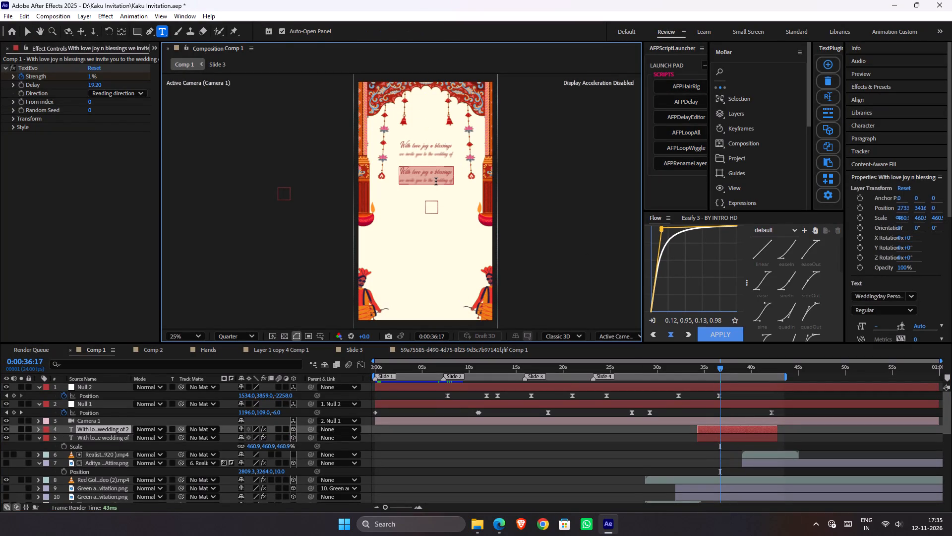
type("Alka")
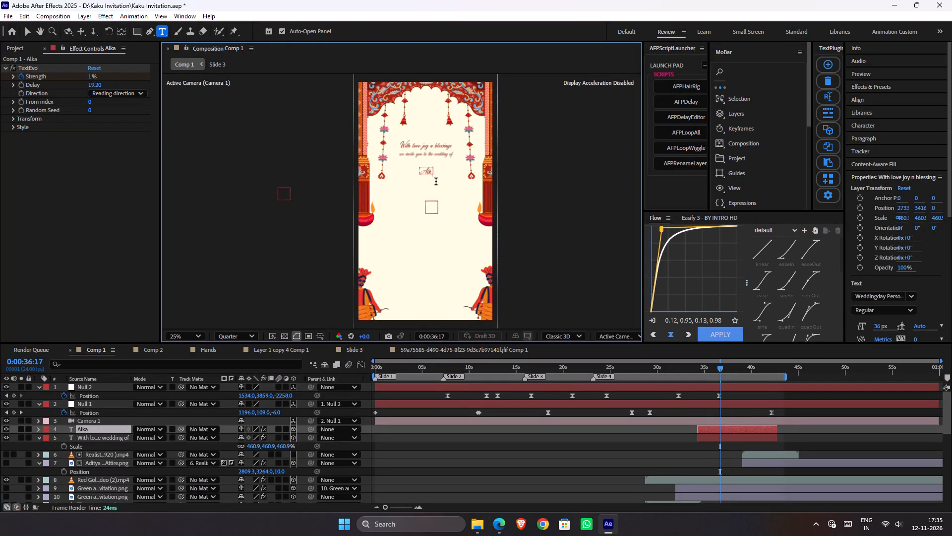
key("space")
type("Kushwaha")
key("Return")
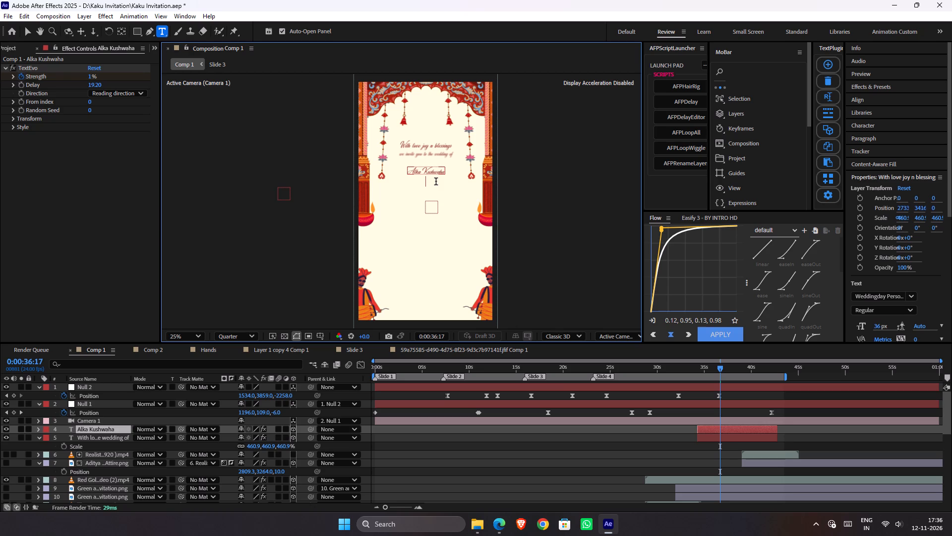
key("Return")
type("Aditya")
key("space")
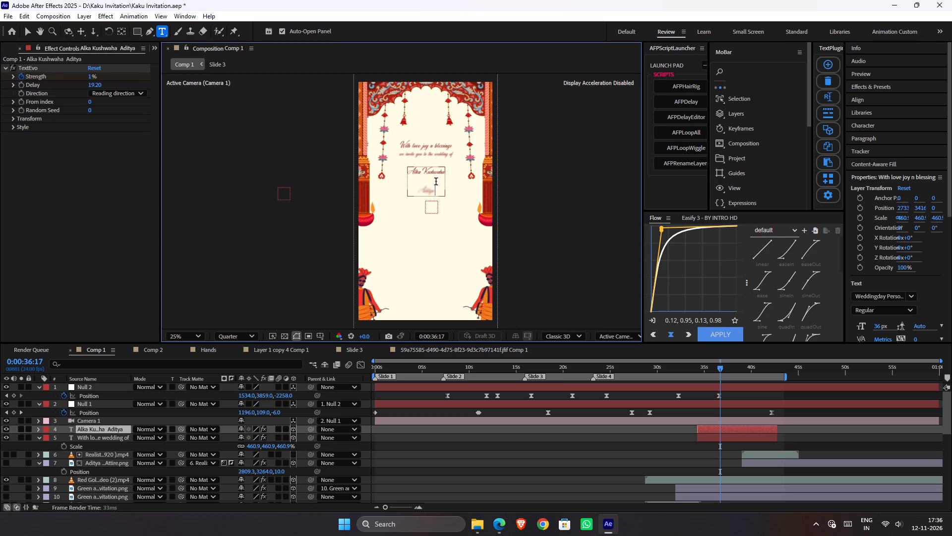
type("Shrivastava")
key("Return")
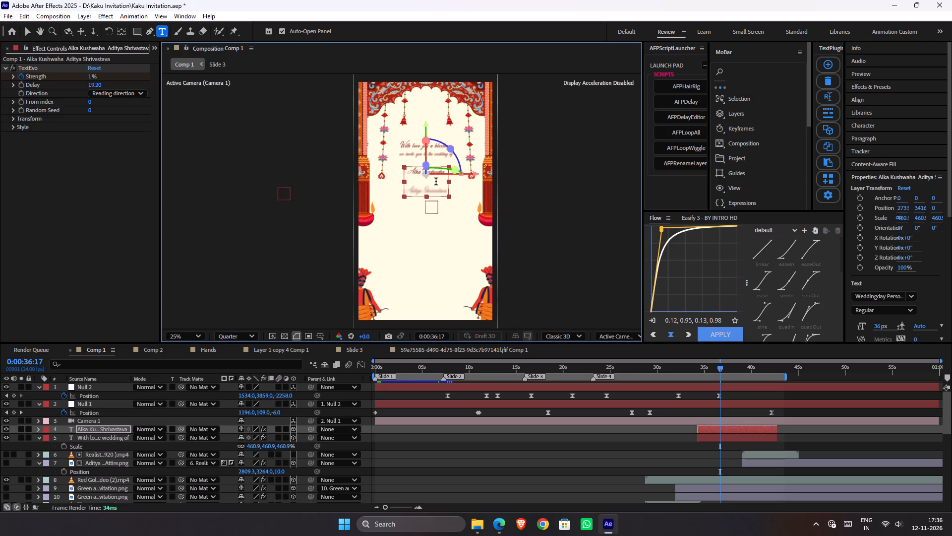
scroll(438, 186, "up", 1)
key("ctrl+s")
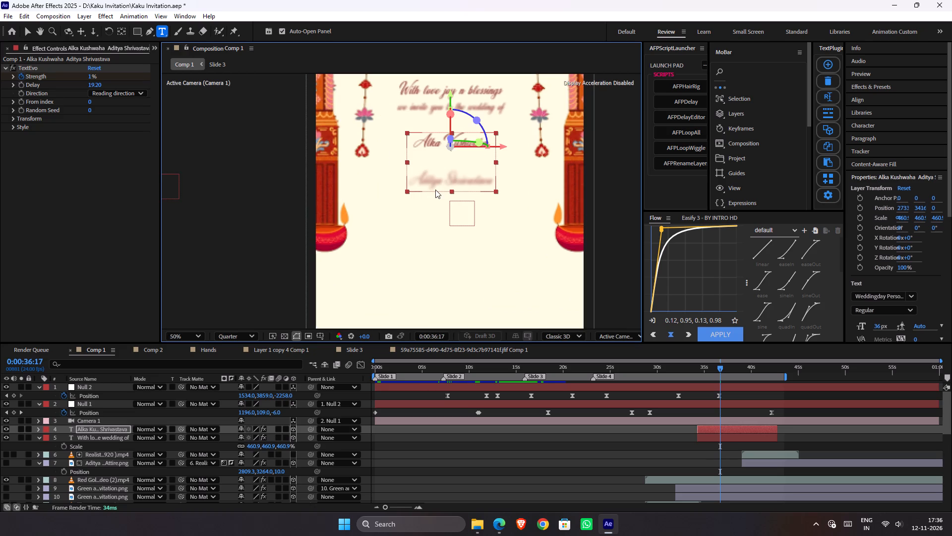
Insert an "&" on the empty line between the couple's names and set it in the Great Vibes font.
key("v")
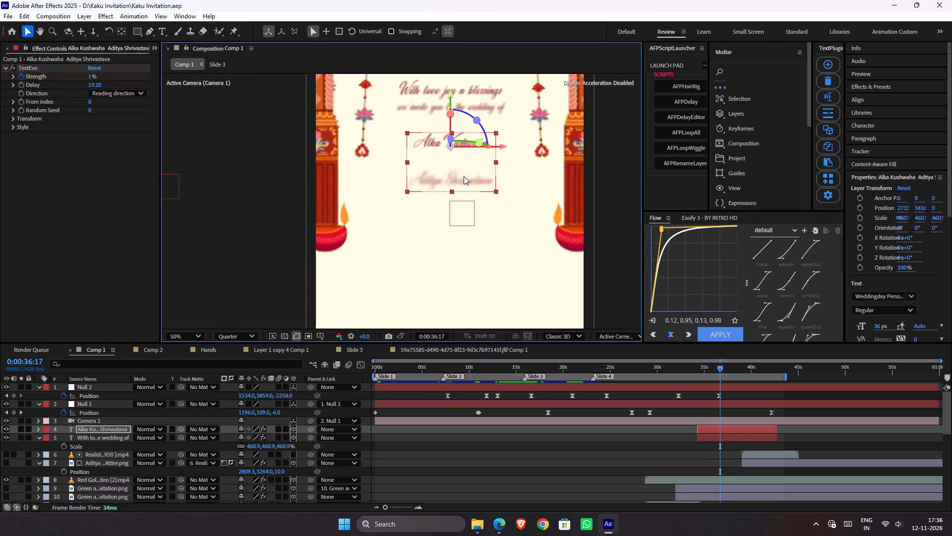
double_click(465, 161)
left_click(447, 160)
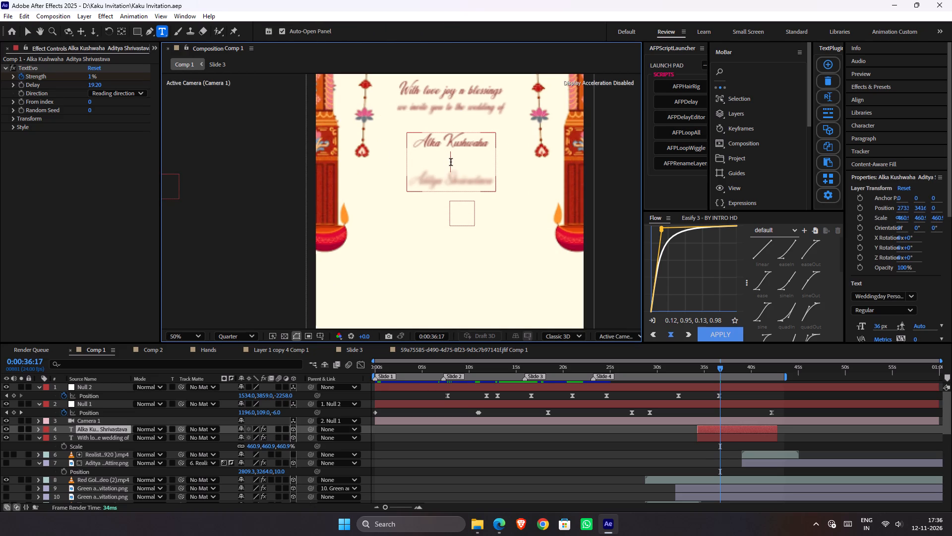
key("shift+ampersand")
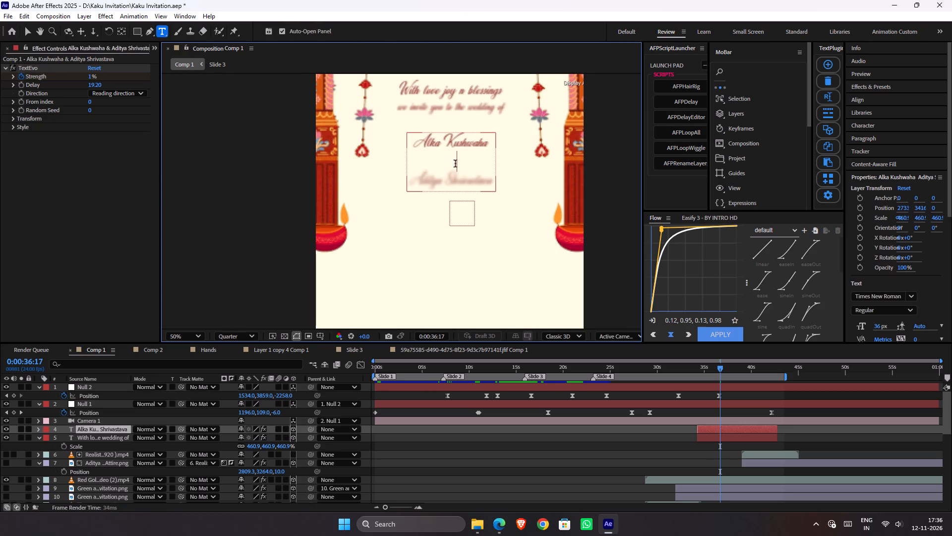
key("shift+Left")
left_click(890, 296)
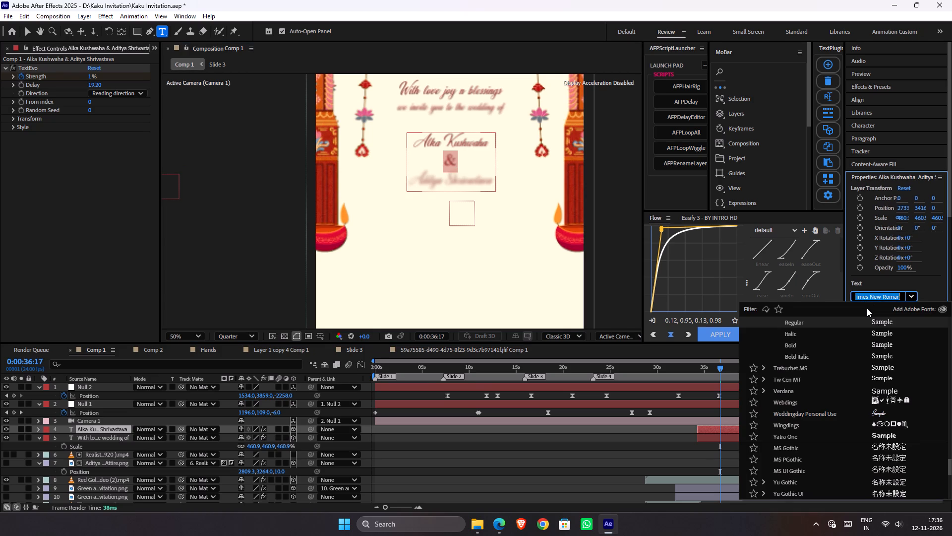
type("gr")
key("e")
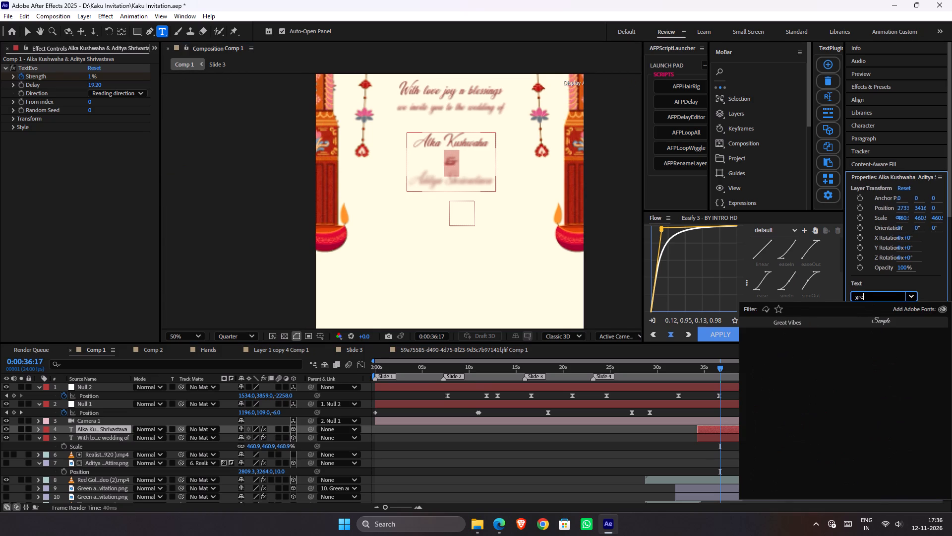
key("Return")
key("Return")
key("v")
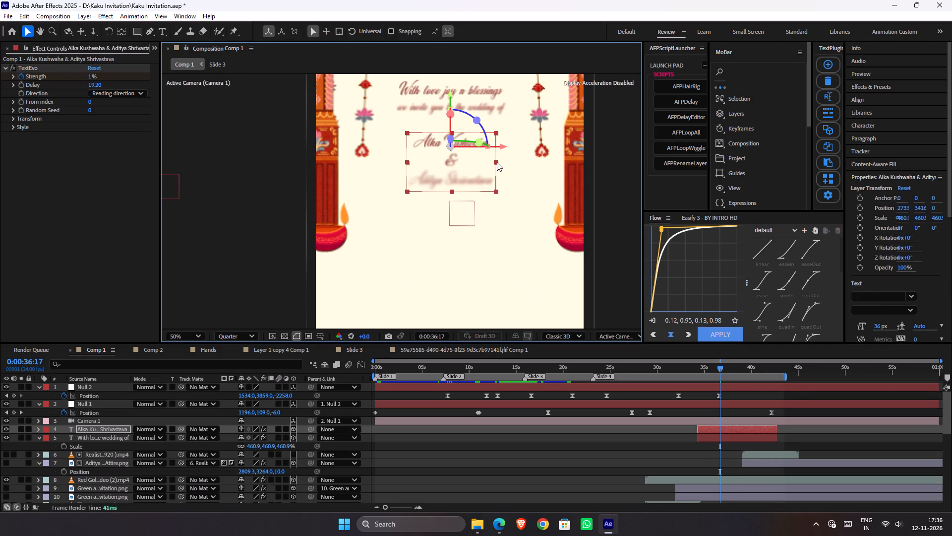
Enlarge the couple's names text to about 661% scale, lower it to Y about 3576, and save the project.
left_click_drag(497, 162, 517, 162)
scroll(517, 162, "down", 1)
left_click_drag(422, 124, 422, 127)
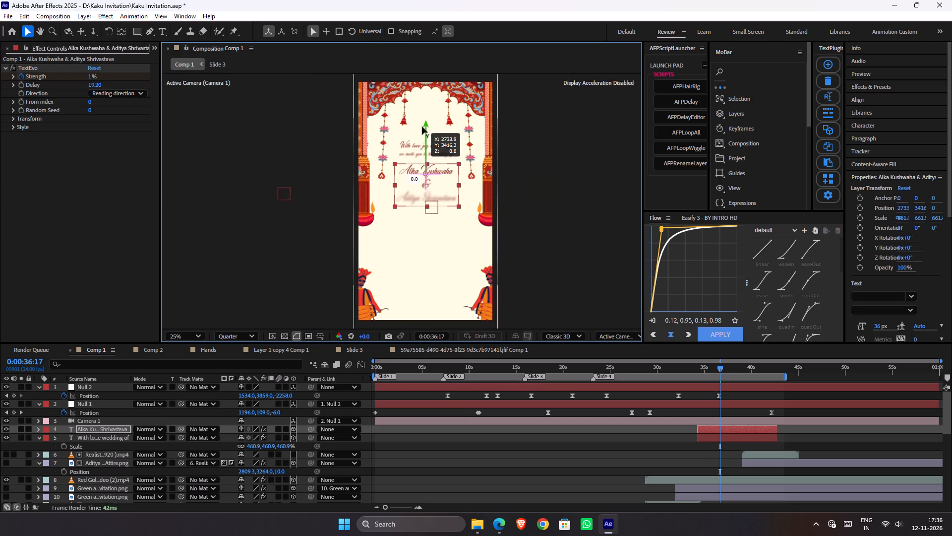
left_click_drag(422, 127, 422, 134)
key("ctrl+s")
Switch to Edge to check the Canva red, gold and white wedding invitation template's text design, and return to After Effects.
key("alt+Tab")
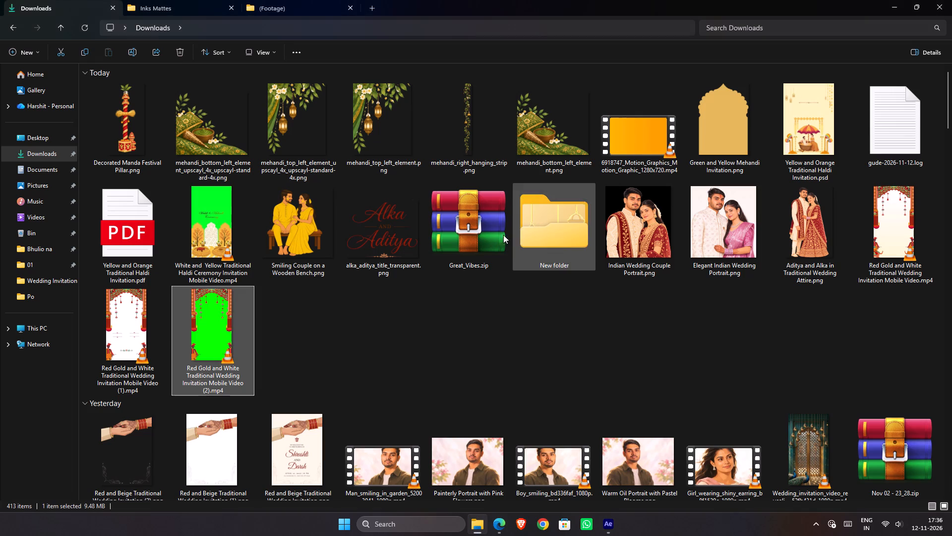
left_click(504, 523)
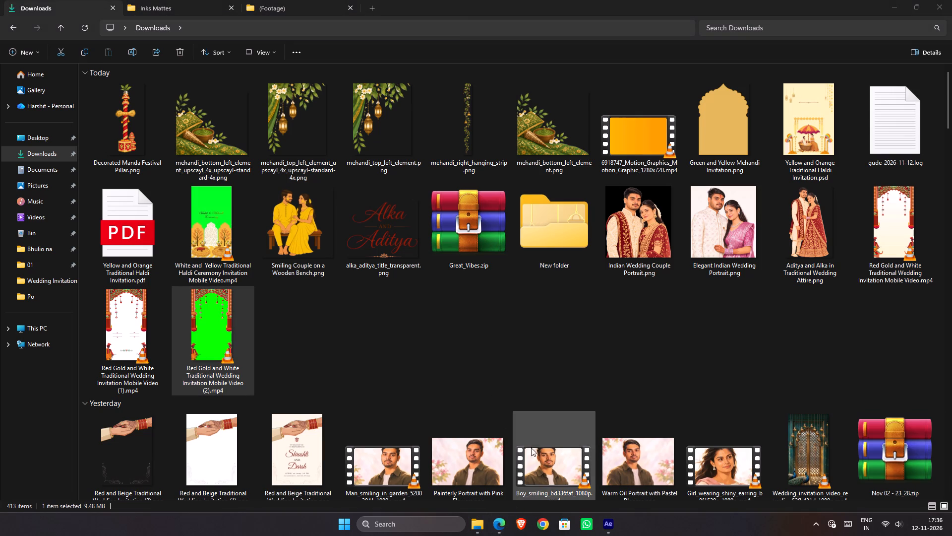
left_click(496, 523)
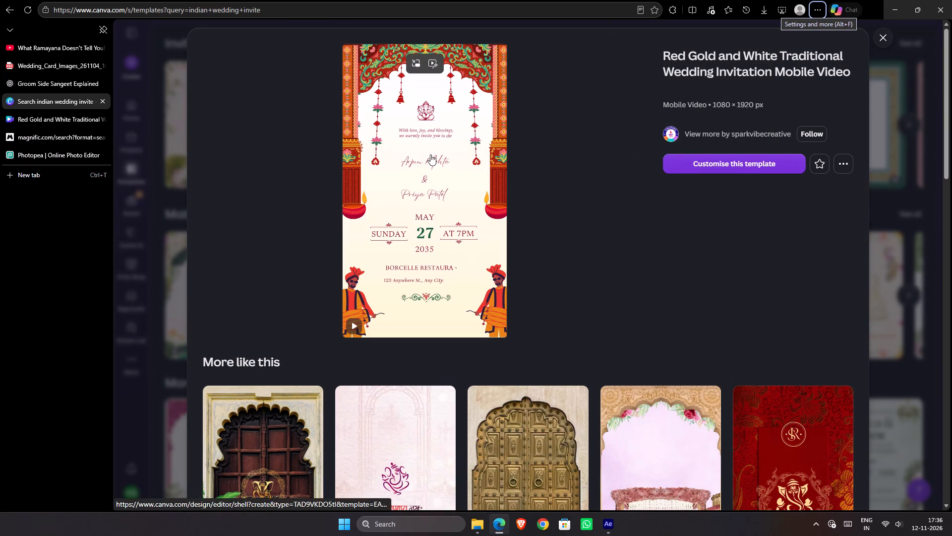
key("alt+Tab")
left_click(716, 212, "alt")
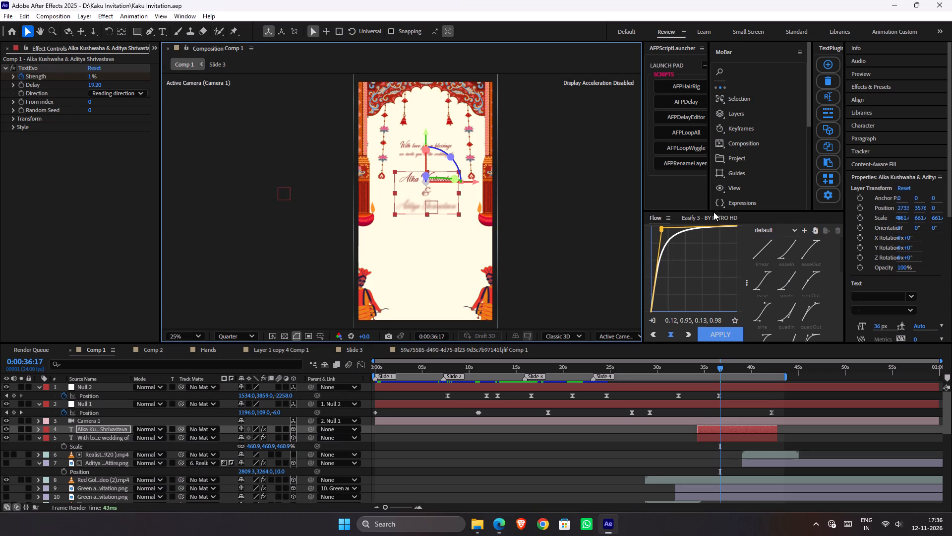
Change the fill colour of the couple's names text to the lighter red C24545.
scroll(922, 281, "down", 1)
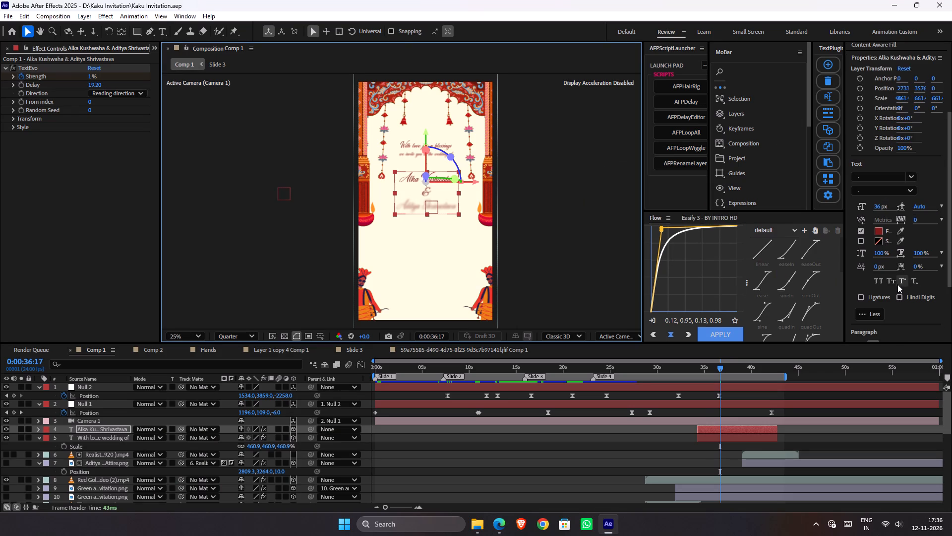
left_click(882, 231)
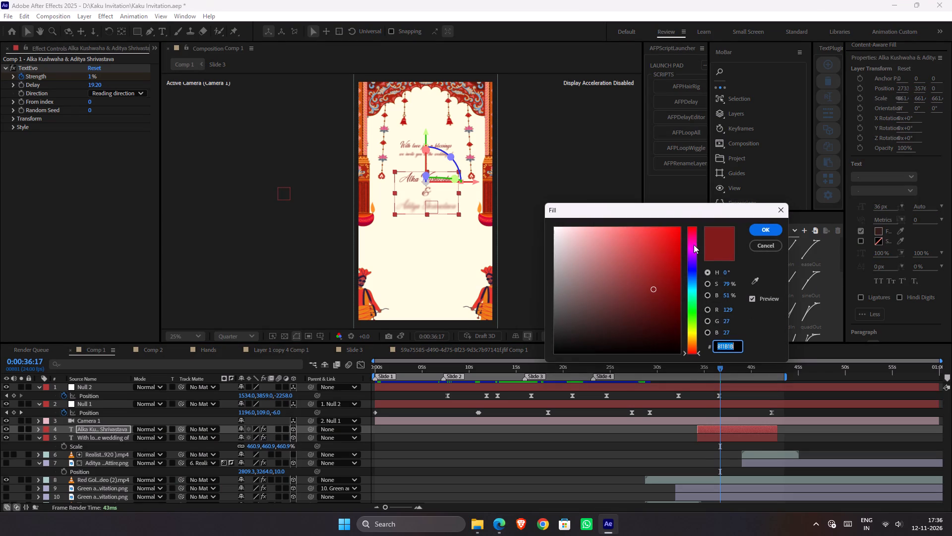
left_click_drag(693, 240, 698, 255)
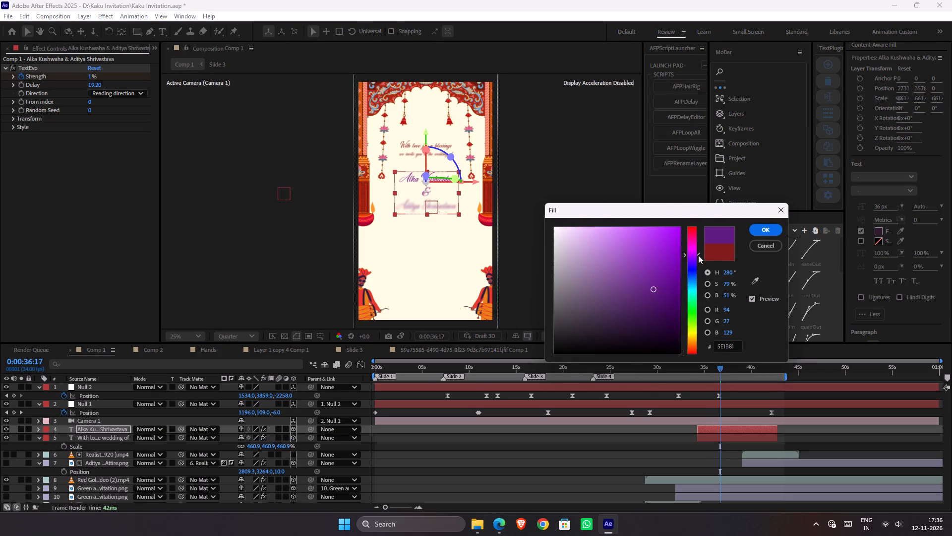
left_click_drag(698, 255, 698, 335)
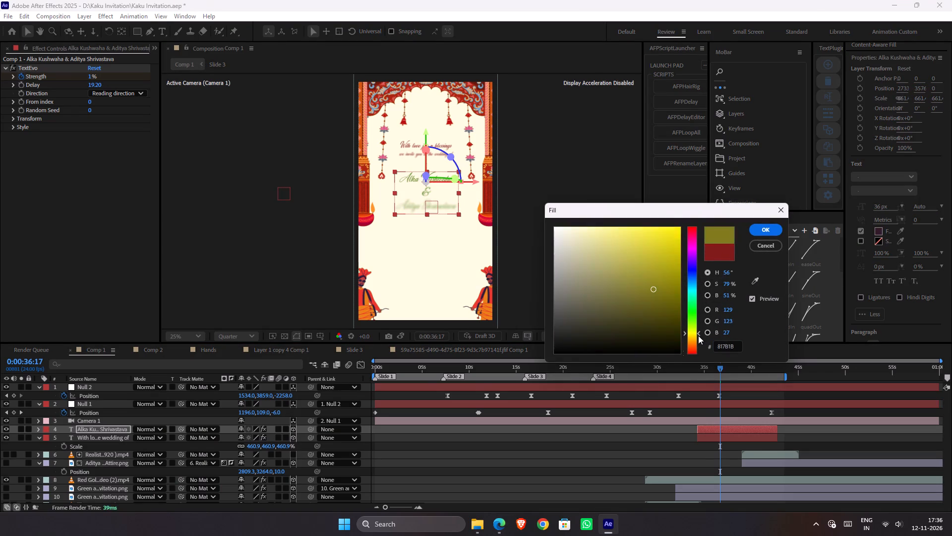
left_click_drag(698, 335, 700, 366)
left_click_drag(654, 287, 654, 269)
left_click_drag(655, 268, 650, 237)
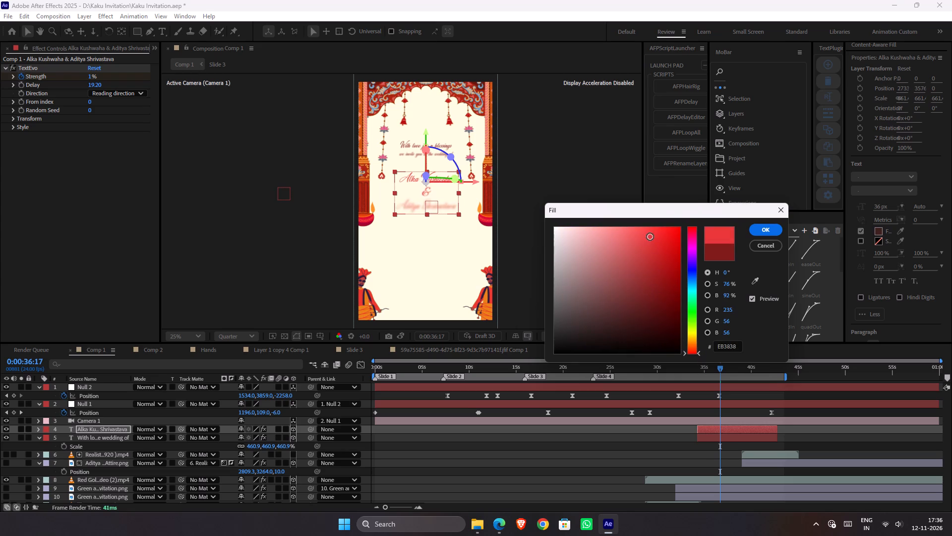
left_click_drag(650, 237, 635, 257)
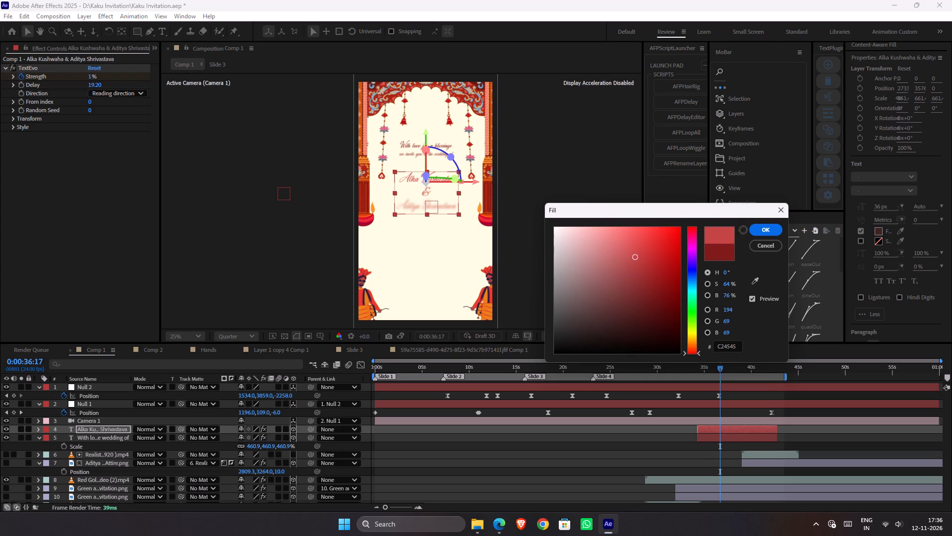
left_click(761, 229)
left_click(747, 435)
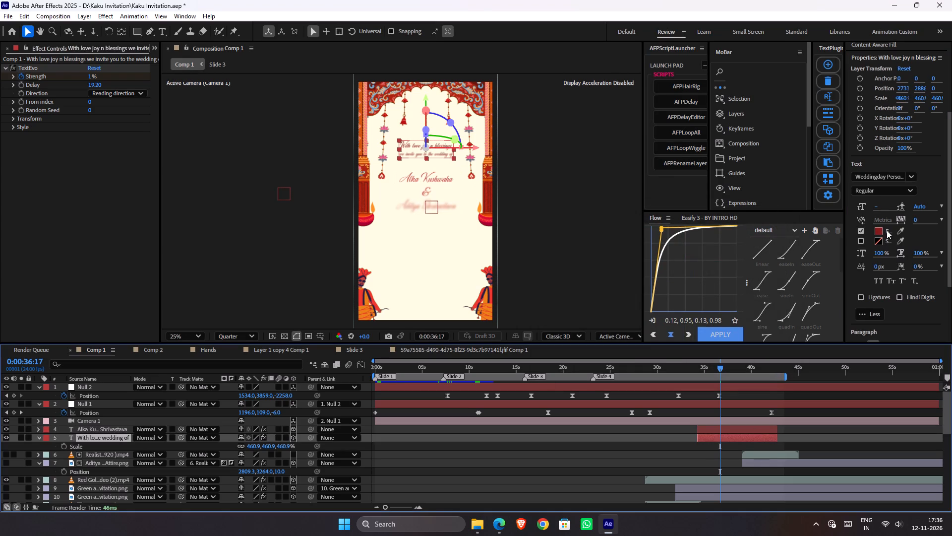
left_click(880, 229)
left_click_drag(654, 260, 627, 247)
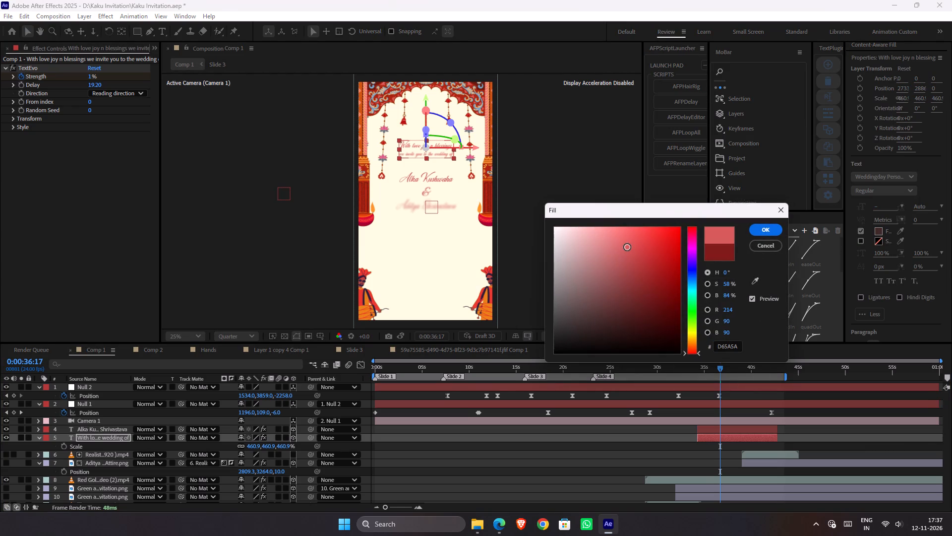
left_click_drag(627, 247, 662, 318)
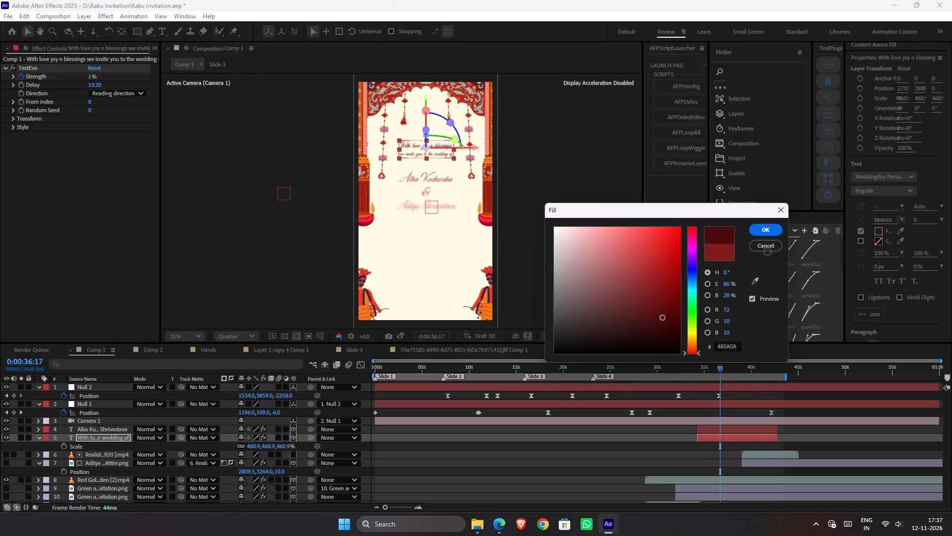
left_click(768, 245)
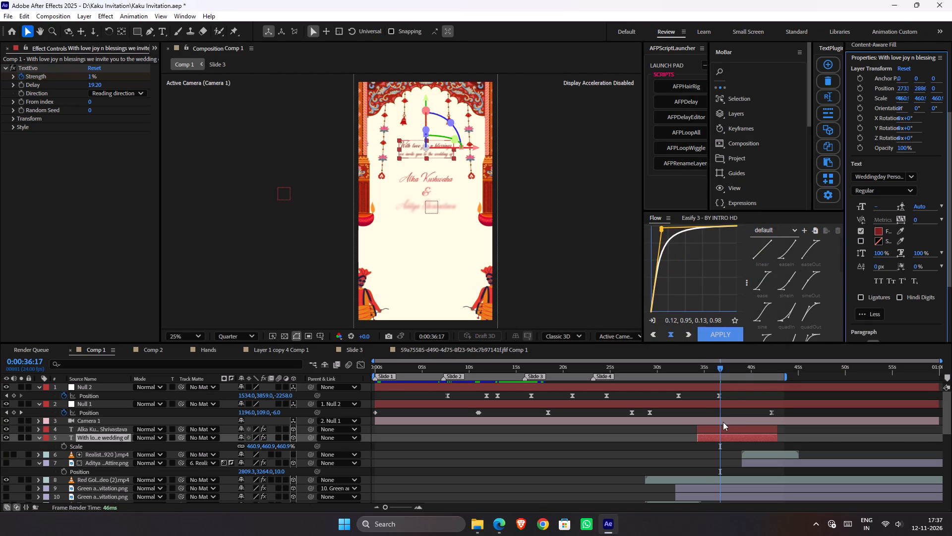
Copy the dark red fill 811B1B from the "With love joy n blessings" text and apply it to the couple's names.
left_click(879, 231)
key("ctrl+c")
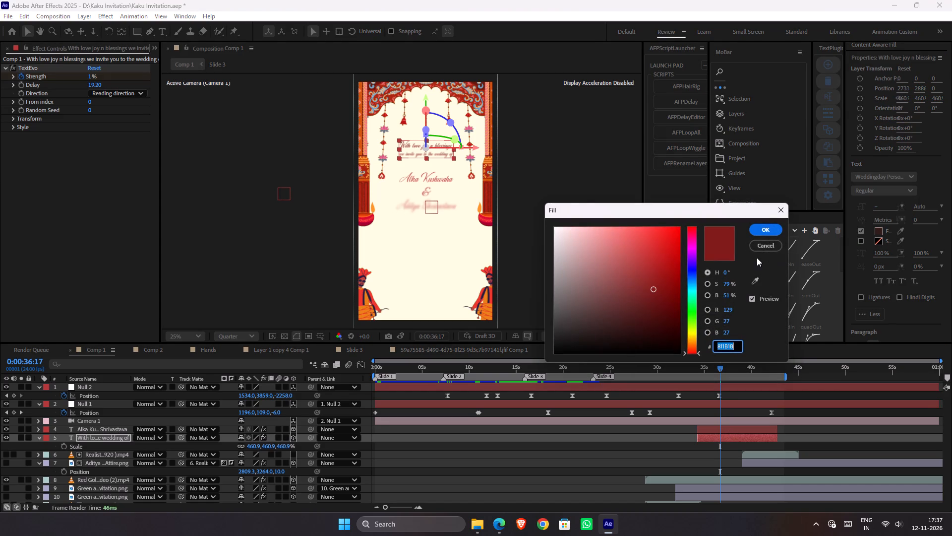
key("Escape")
left_click(731, 427)
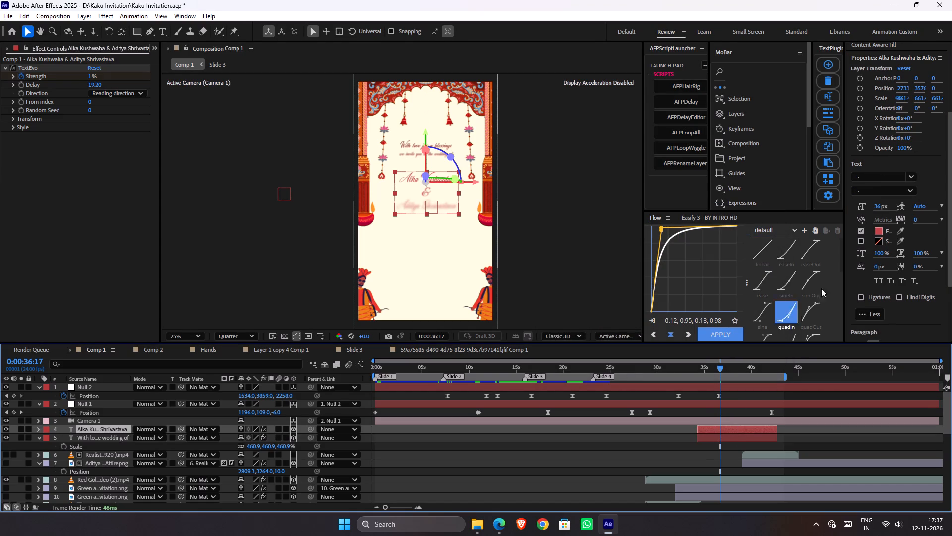
left_click(879, 231)
key("ctrl+v")
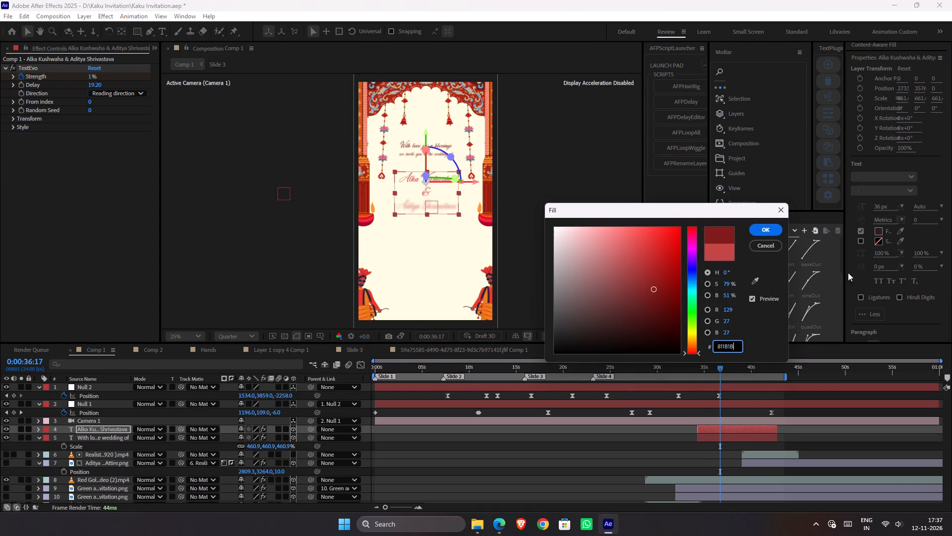
key("Return")
Change the fill of the "With love joy n blessings" text to the muted red A64040 and save the project.
left_click(719, 435)
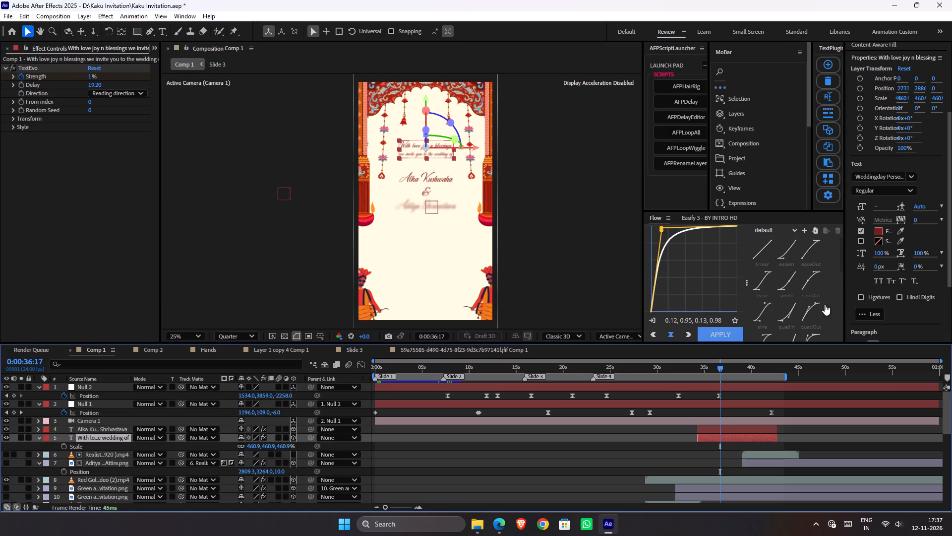
left_click(877, 231)
left_click_drag(649, 282, 634, 251)
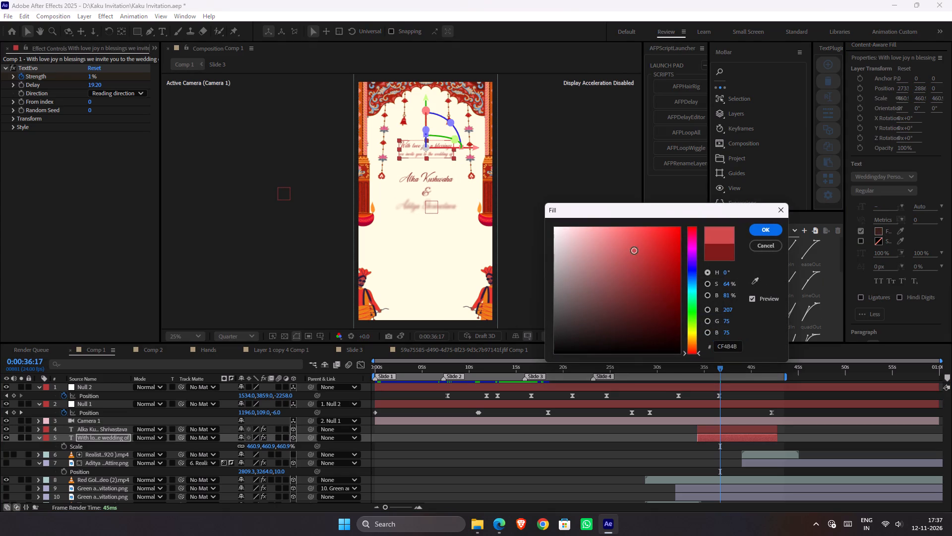
left_click_drag(634, 251, 624, 252)
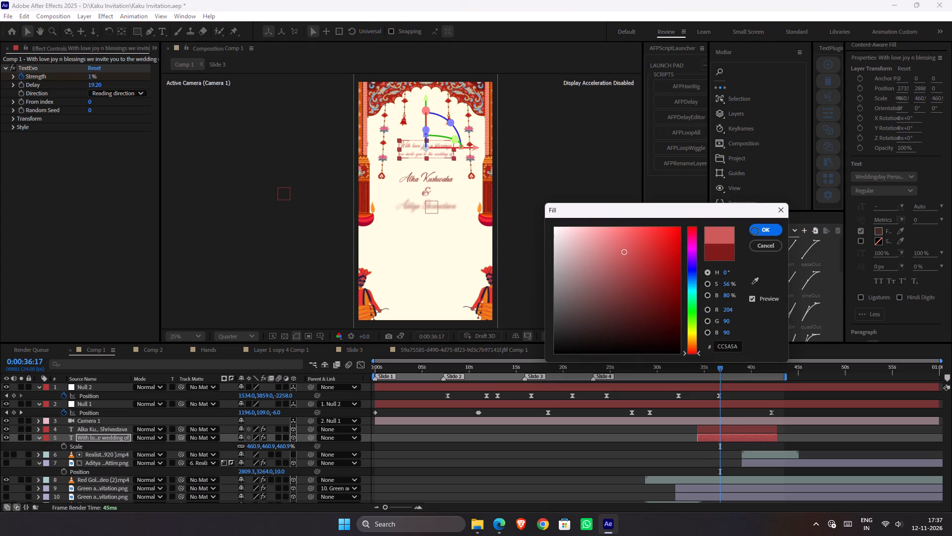
left_click_drag(654, 257, 639, 264)
left_click_drag(639, 264, 632, 271)
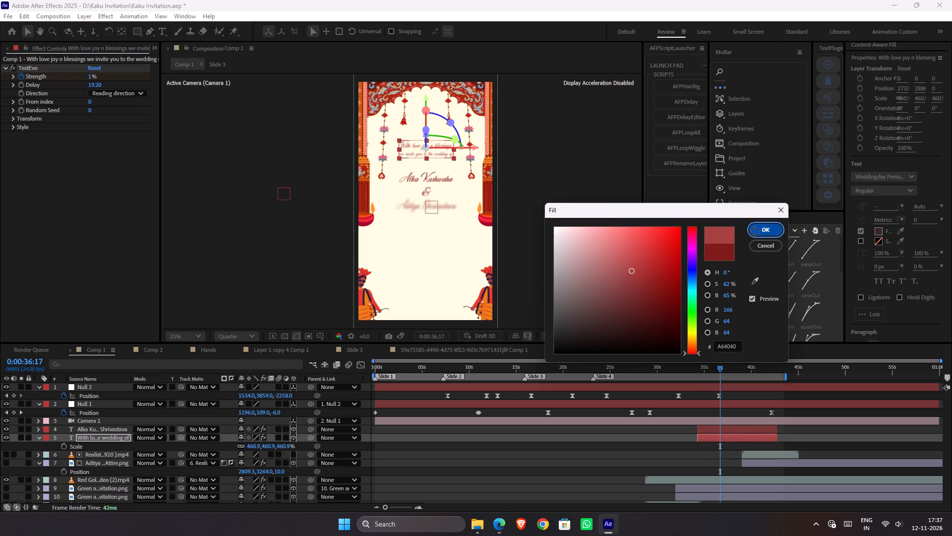
left_click(755, 231)
left_click(744, 418)
key("ctrl+s")
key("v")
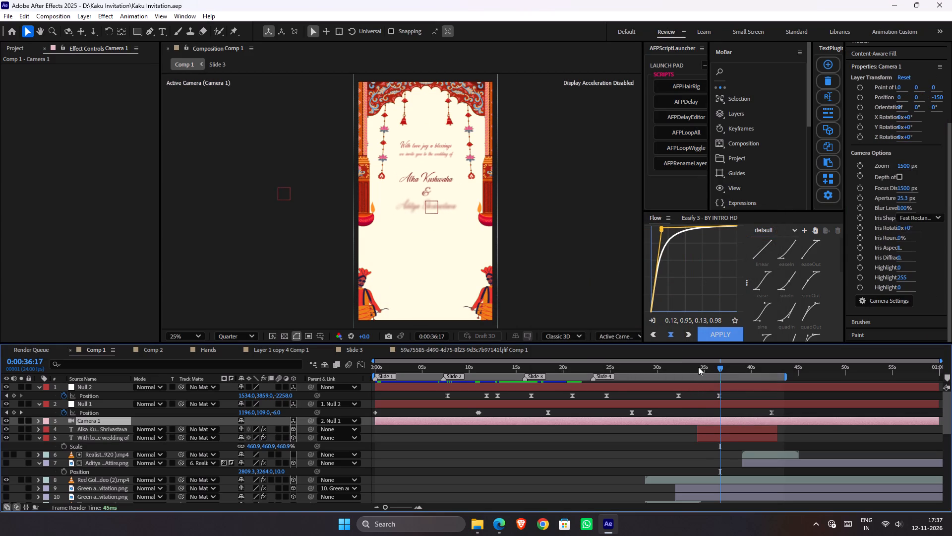
Shift the couple's names layer about one second later in the timeline and preview the animation from 0:00:33:18.
left_click_drag(698, 367, 692, 369)
left_click_drag(704, 428, 714, 429)
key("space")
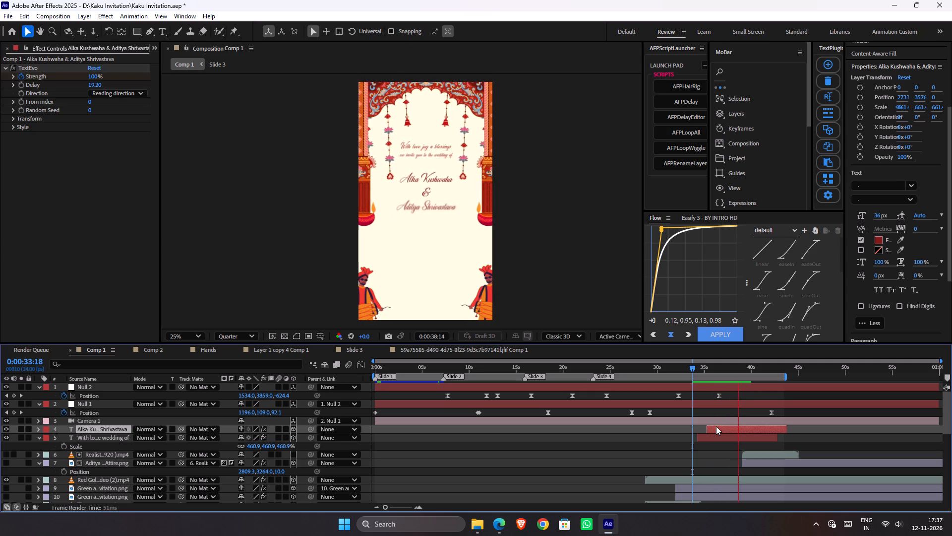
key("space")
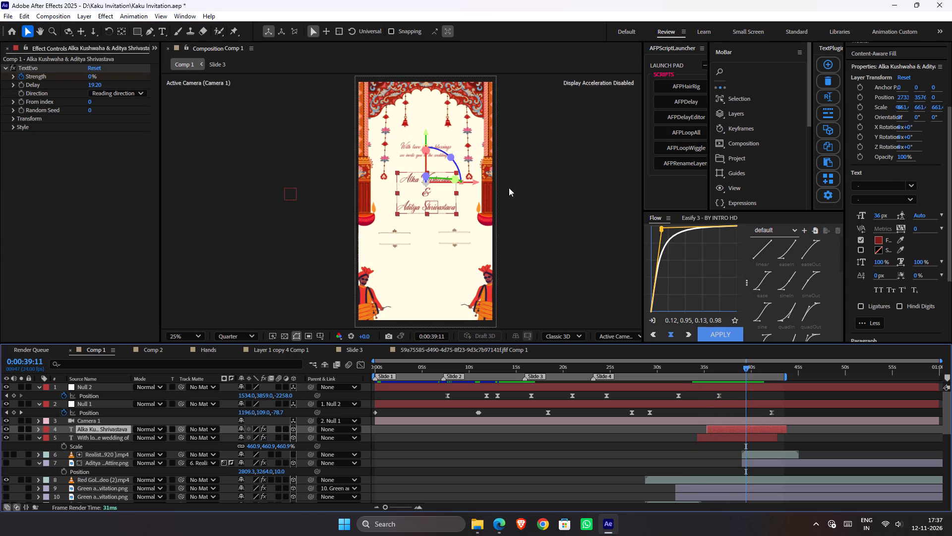
Enlarge the couple's names text to about 779% scale.
left_click_drag(455, 193, 462, 193)
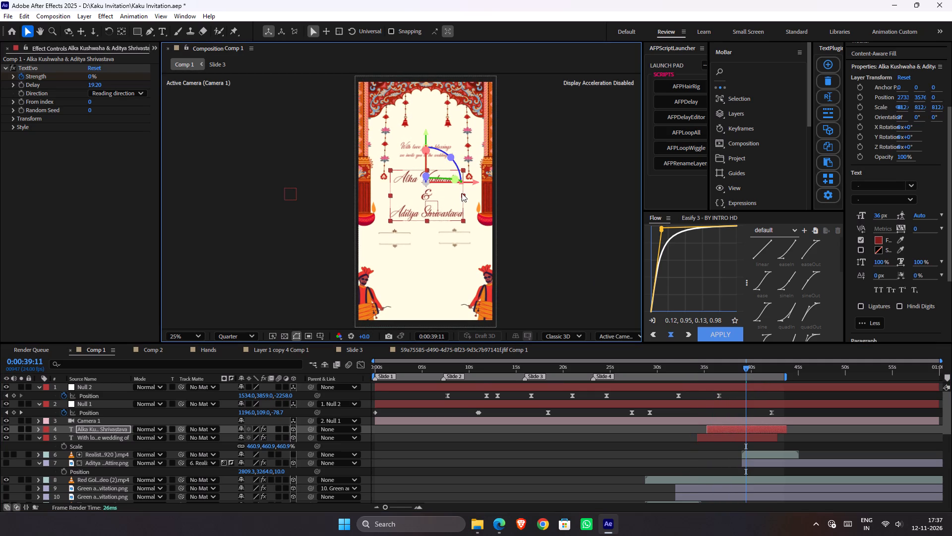
left_click_drag(462, 193, 461, 193)
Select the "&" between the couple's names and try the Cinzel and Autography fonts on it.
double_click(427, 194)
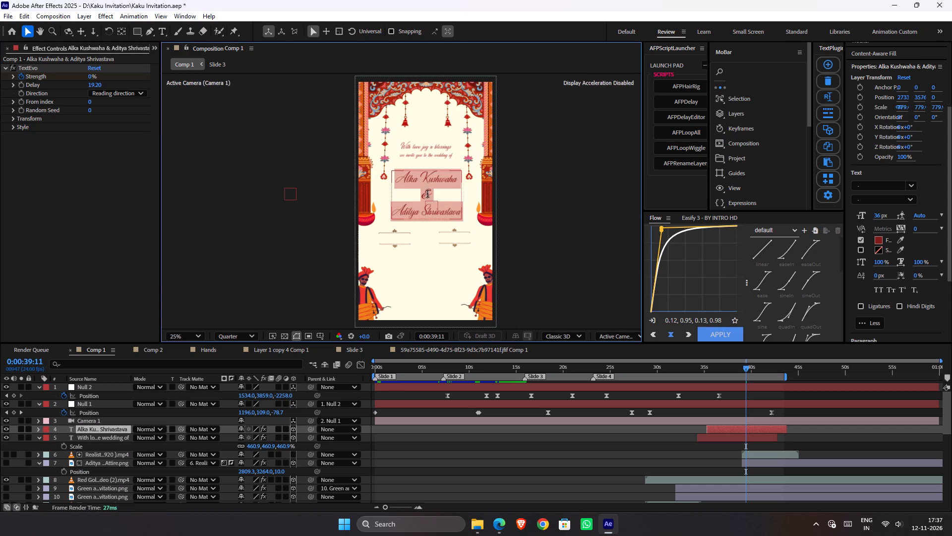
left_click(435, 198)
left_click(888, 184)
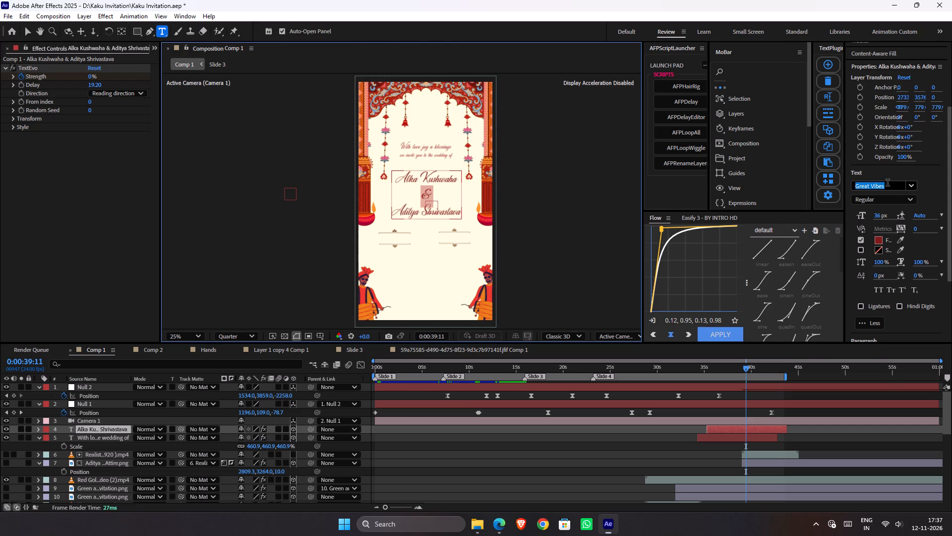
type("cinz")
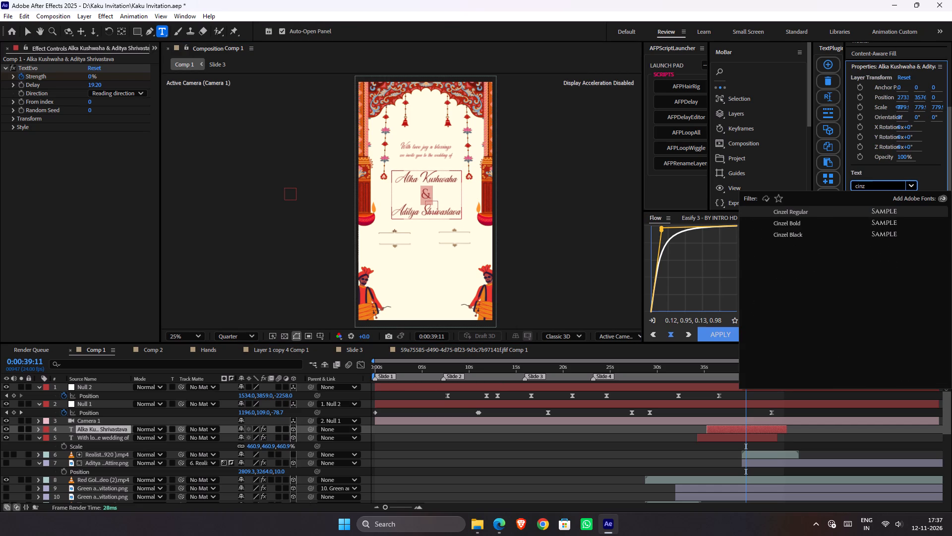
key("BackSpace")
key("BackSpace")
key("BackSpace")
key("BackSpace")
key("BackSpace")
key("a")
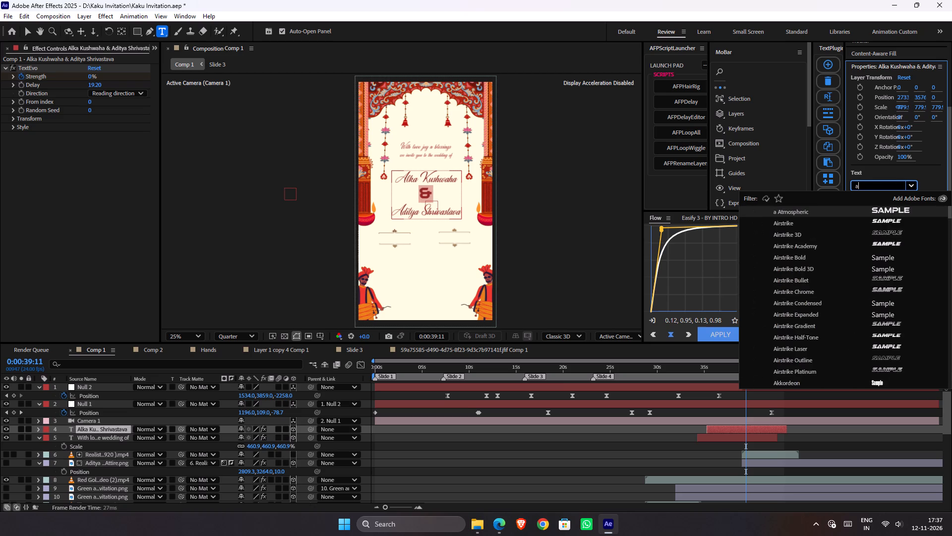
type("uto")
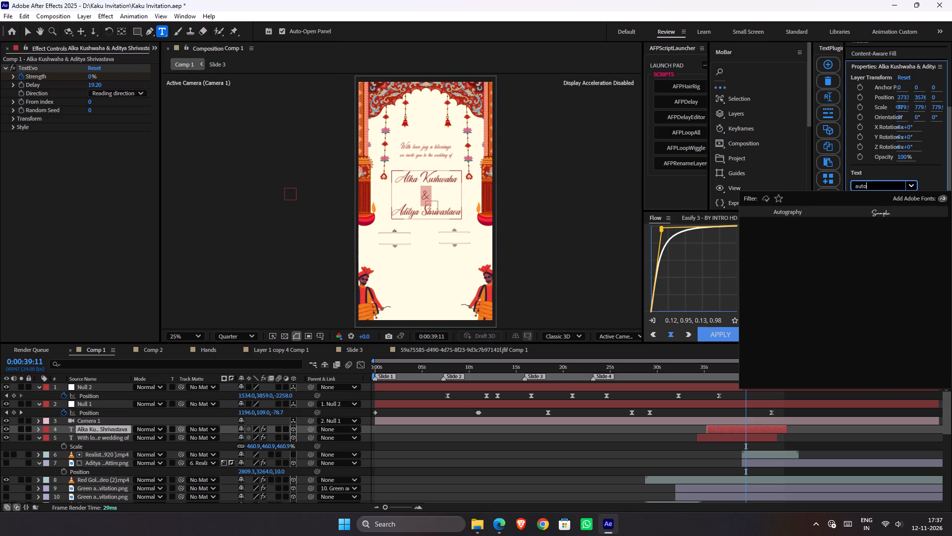
Shorten the font search to "a" and examine the "&" between the couple's names in successive fonts, from the Airstrike family through the Cascadia Mono and Cinzel range.
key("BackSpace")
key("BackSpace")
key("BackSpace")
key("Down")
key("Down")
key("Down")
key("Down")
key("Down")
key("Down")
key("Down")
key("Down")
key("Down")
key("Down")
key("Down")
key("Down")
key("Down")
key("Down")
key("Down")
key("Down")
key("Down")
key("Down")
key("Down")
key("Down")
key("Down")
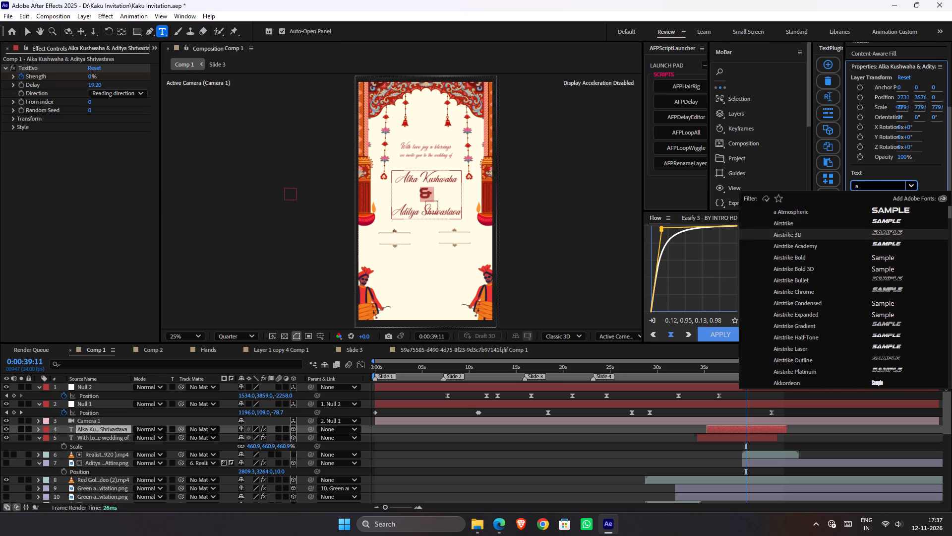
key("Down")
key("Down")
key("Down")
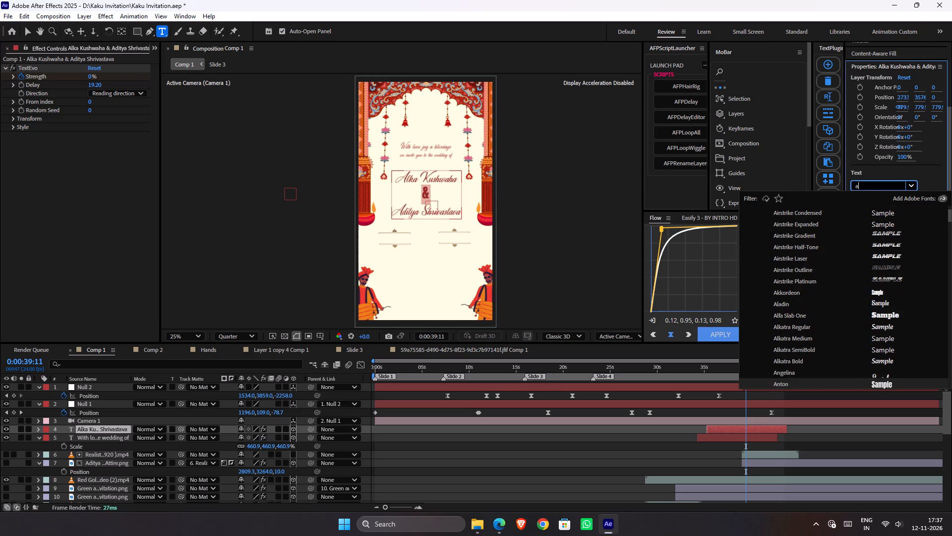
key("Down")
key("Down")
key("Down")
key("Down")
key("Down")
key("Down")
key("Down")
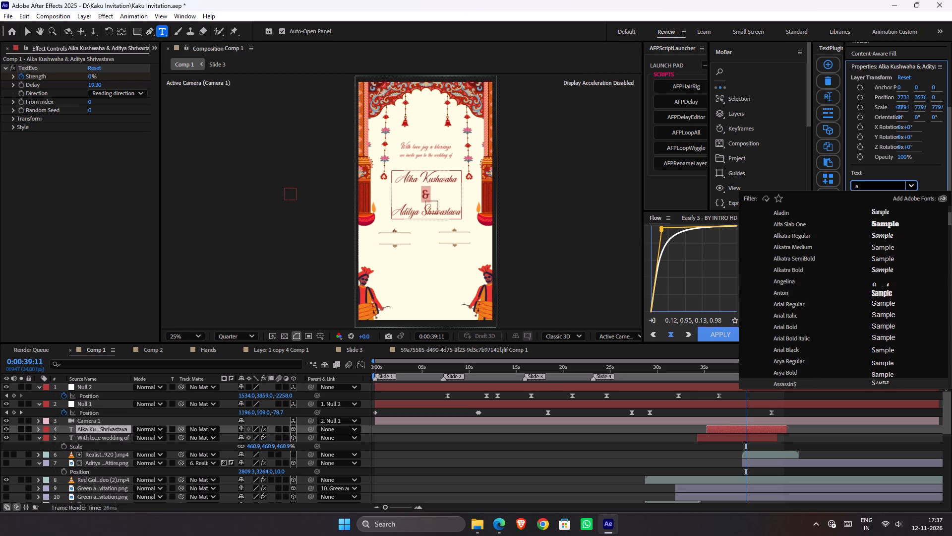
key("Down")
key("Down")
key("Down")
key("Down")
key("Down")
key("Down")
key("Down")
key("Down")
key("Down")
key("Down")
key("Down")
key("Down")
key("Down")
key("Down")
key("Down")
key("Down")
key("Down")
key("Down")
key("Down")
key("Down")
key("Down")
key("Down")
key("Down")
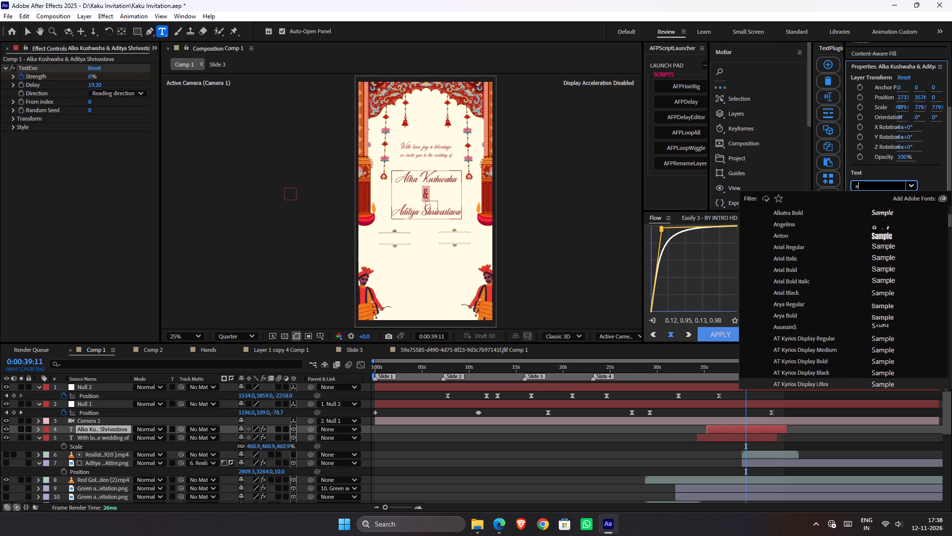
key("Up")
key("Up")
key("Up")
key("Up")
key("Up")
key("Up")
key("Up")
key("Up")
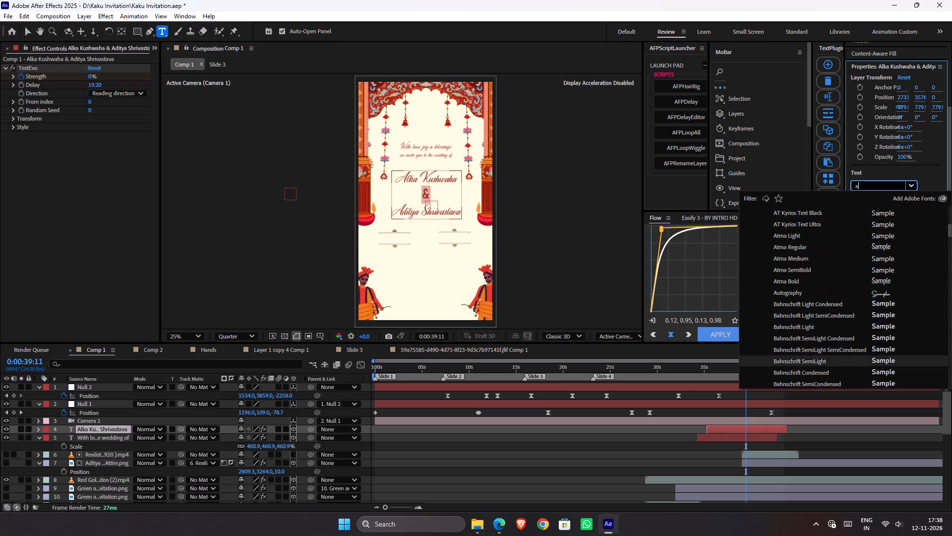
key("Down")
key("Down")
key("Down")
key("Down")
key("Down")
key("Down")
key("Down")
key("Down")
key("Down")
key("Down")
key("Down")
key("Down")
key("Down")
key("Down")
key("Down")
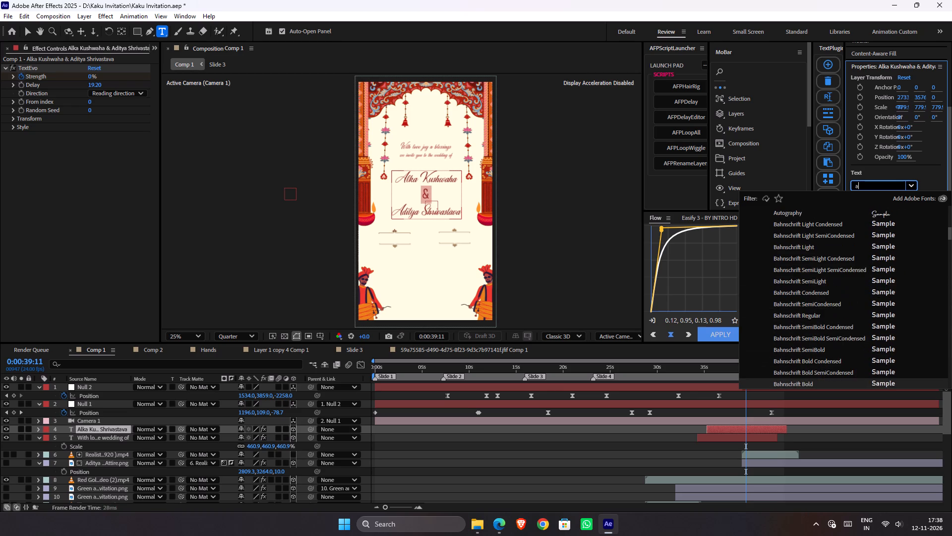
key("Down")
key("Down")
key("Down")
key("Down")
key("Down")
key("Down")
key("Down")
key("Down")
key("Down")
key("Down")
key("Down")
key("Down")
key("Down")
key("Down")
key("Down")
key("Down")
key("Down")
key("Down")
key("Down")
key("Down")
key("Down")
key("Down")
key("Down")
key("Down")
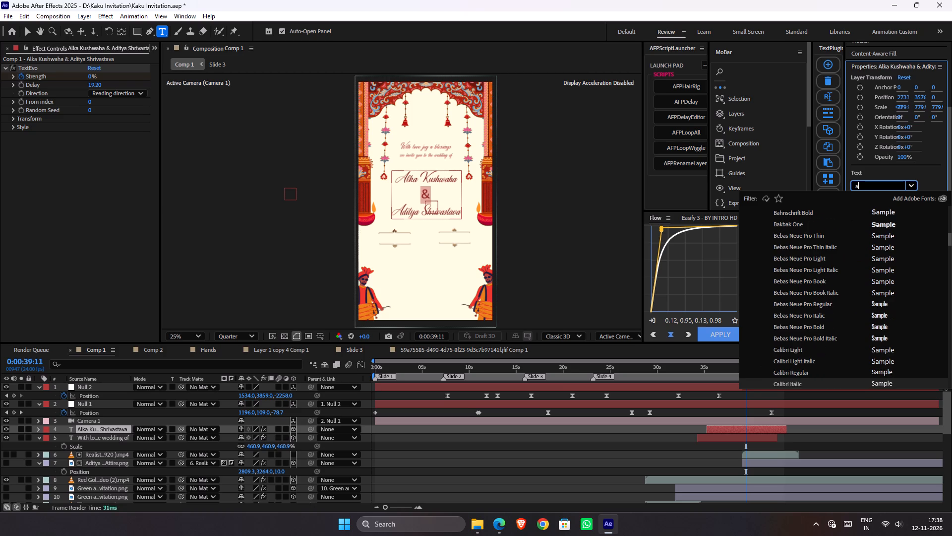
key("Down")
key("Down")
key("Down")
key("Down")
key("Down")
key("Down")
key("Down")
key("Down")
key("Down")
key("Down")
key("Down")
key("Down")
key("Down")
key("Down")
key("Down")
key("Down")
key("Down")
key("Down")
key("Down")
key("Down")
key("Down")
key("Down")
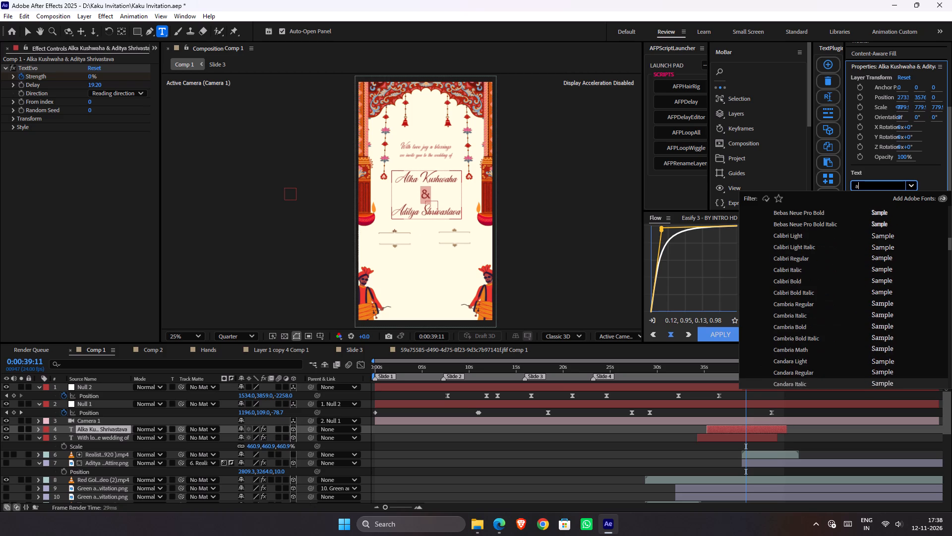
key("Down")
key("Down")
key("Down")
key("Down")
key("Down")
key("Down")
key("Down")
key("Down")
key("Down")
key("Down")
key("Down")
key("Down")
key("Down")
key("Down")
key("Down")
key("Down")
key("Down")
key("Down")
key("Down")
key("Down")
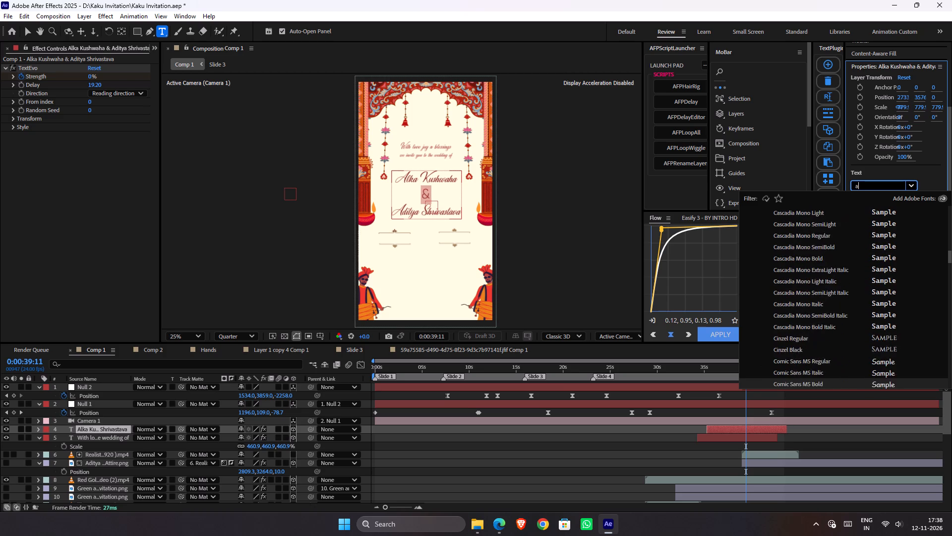
Compare further fonts on the "&" between the couple's names and set it to Corinthia Regular.
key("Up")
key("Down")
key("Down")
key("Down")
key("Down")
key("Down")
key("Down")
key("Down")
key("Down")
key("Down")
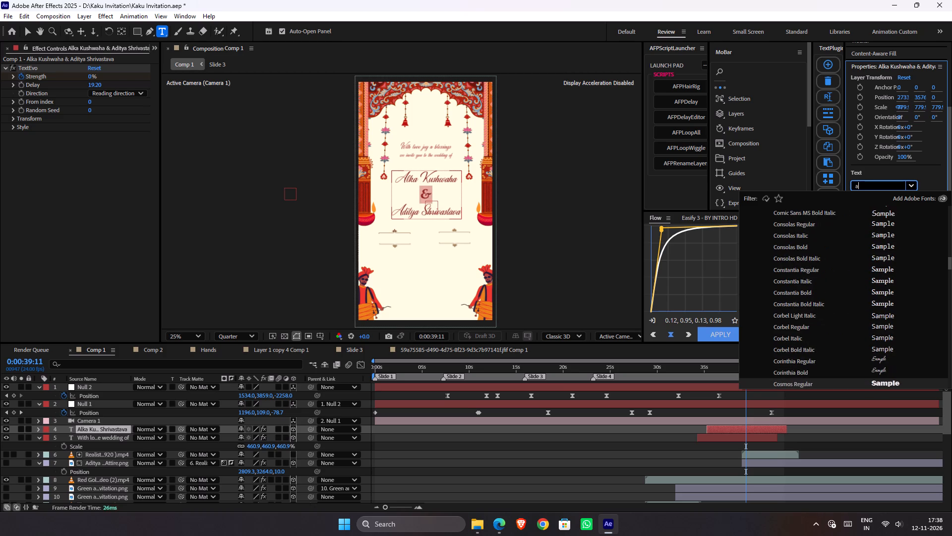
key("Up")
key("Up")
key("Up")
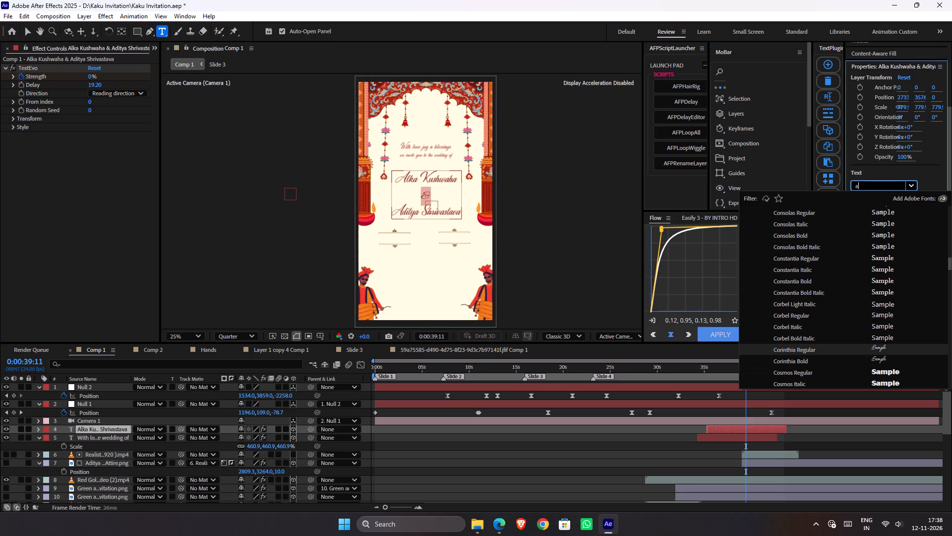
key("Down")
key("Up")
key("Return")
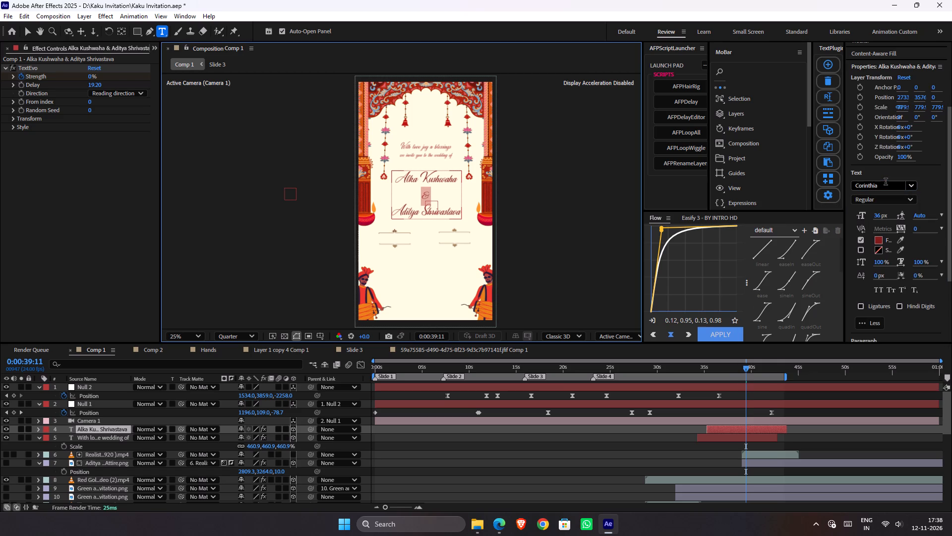
Set the line spacing of the couple's names text to 35 px and save the project.
left_click(756, 429)
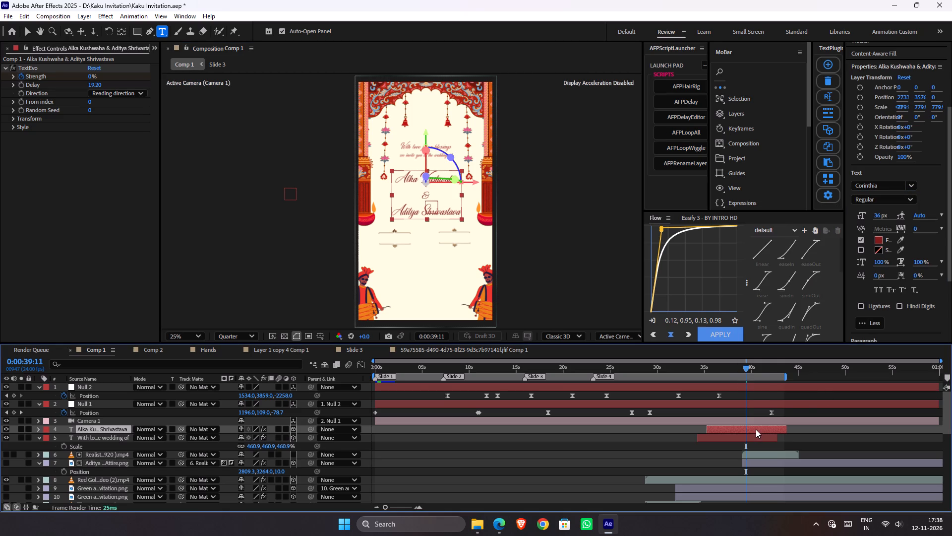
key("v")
left_click_drag(923, 216, 917, 216)
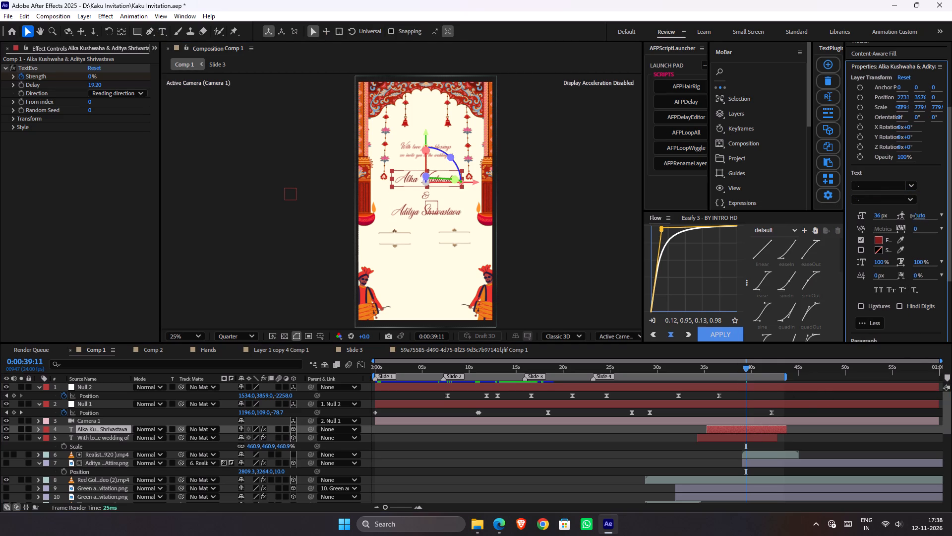
left_click_drag(917, 216, 932, 218)
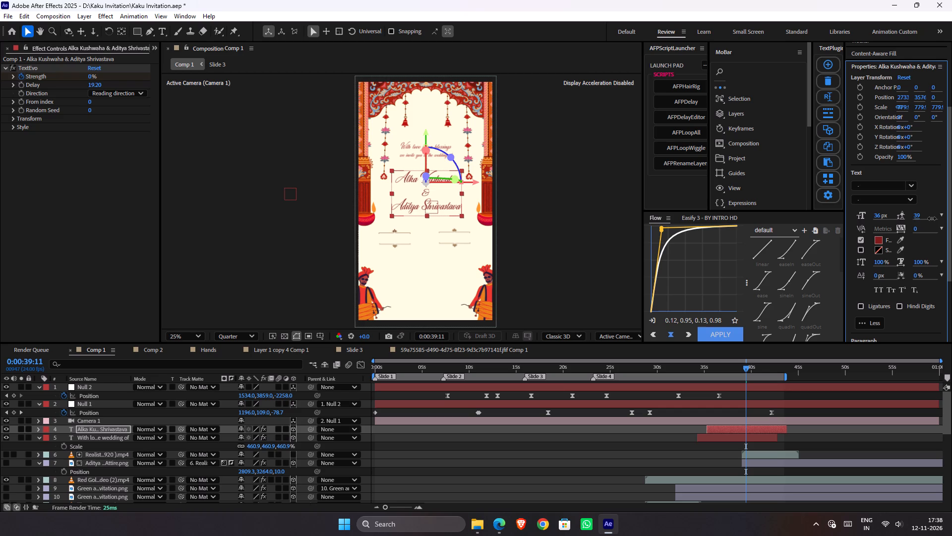
left_click_drag(932, 218, 926, 219)
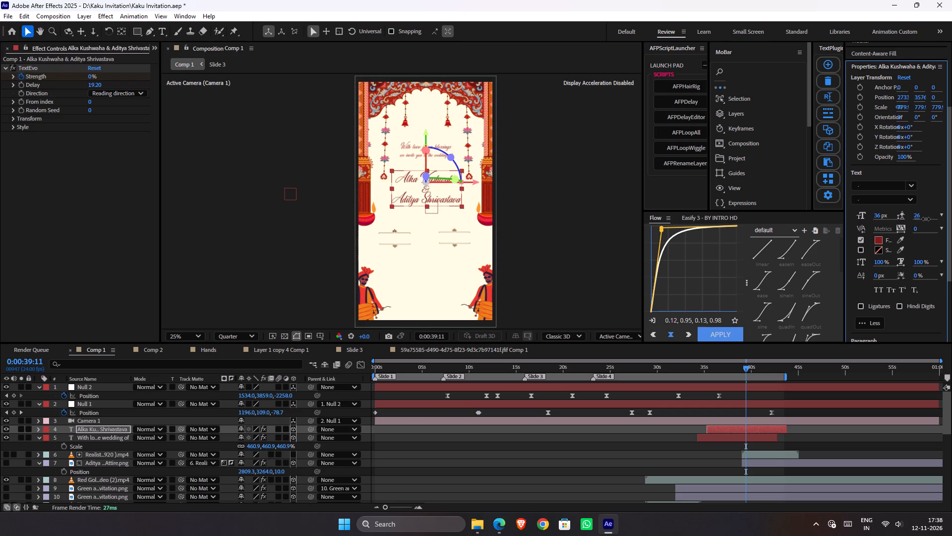
left_click_drag(926, 219, 930, 218)
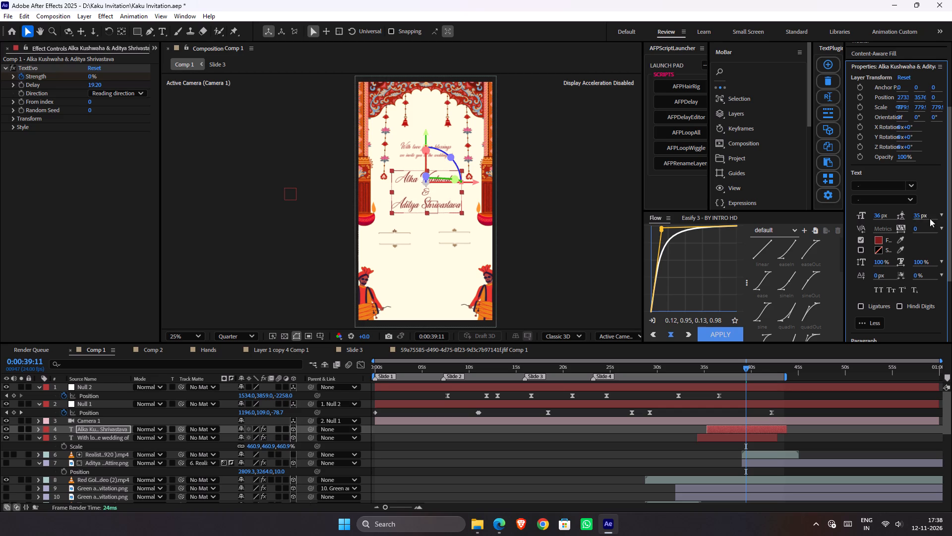
left_click(561, 227)
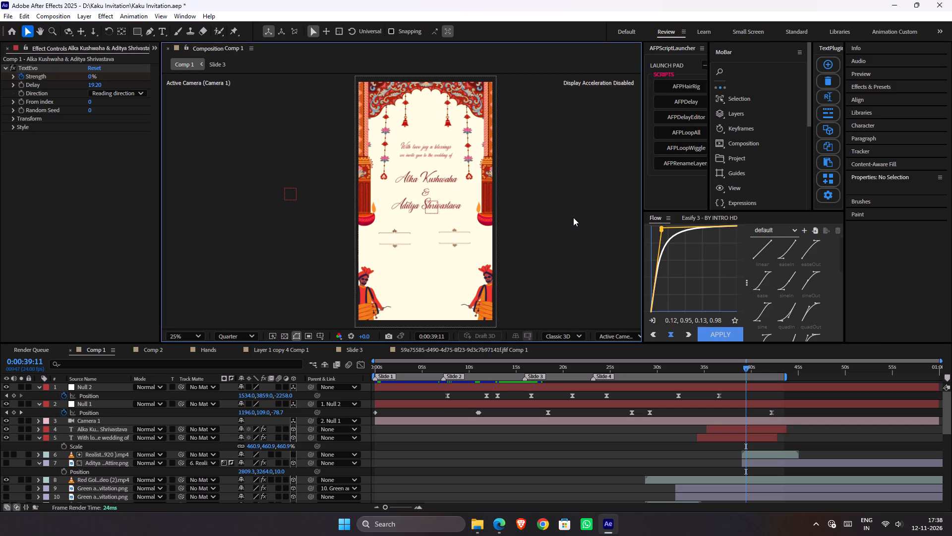
key("ctrl+s")
Reduce the "With love joy n blessings" text above the names to about 394.4% scale and save the project.
left_click(432, 152)
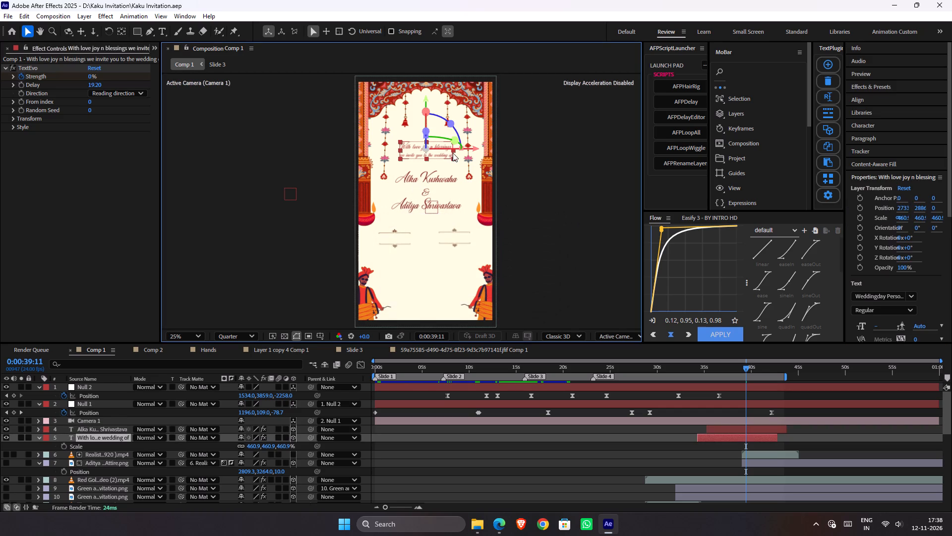
left_click_drag(453, 157, 448, 158)
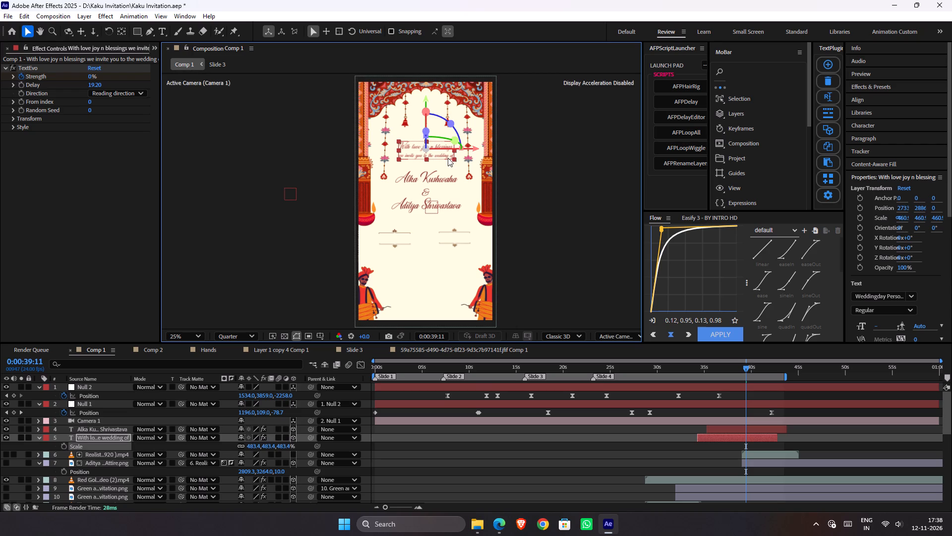
left_click_drag(448, 158, 444, 158)
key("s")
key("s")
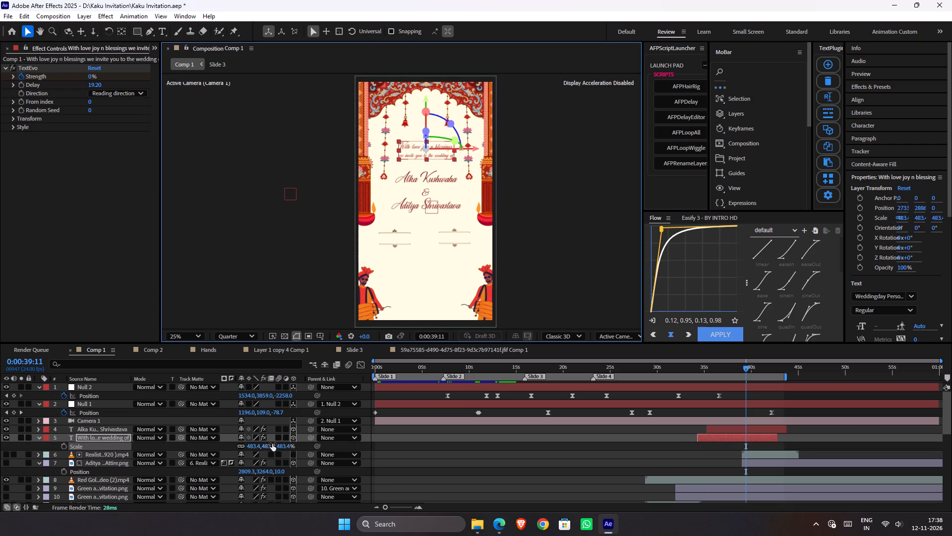
left_click_drag(280, 447, 232, 443)
left_click(537, 232)
key("ctrl+s")
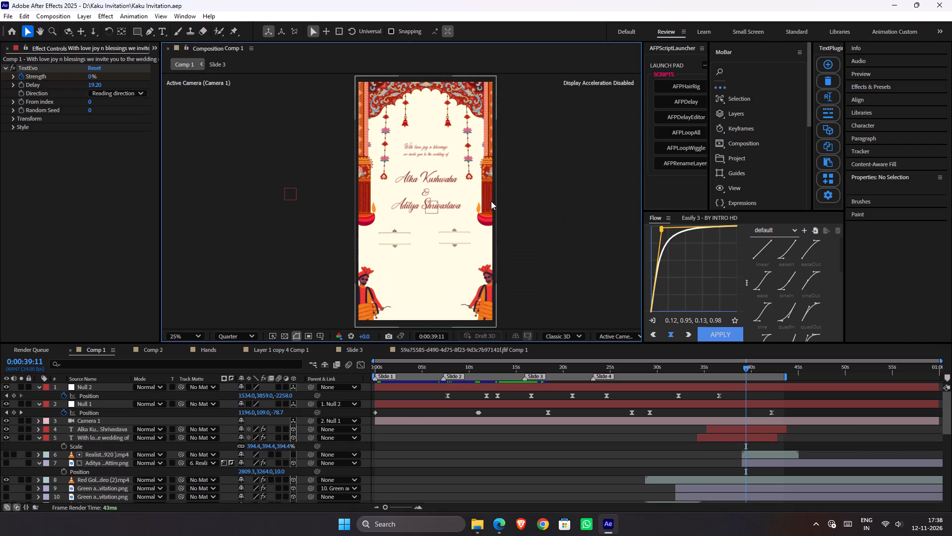
Set the TextEvo Delay on the couple's names layer to 10 and preview the reveal from 0:00:34:15.
left_click_drag(745, 369, 713, 369)
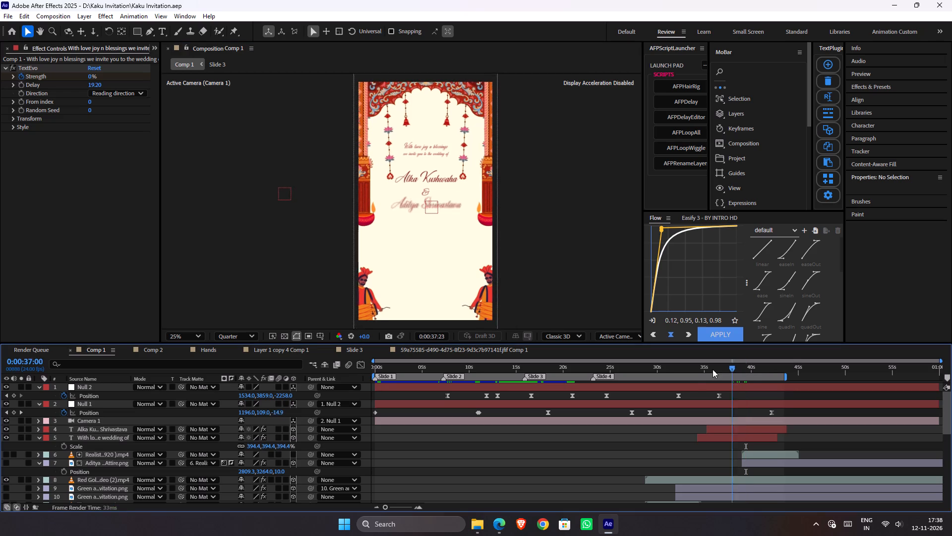
left_click_drag(713, 369, 730, 380)
left_click(722, 431)
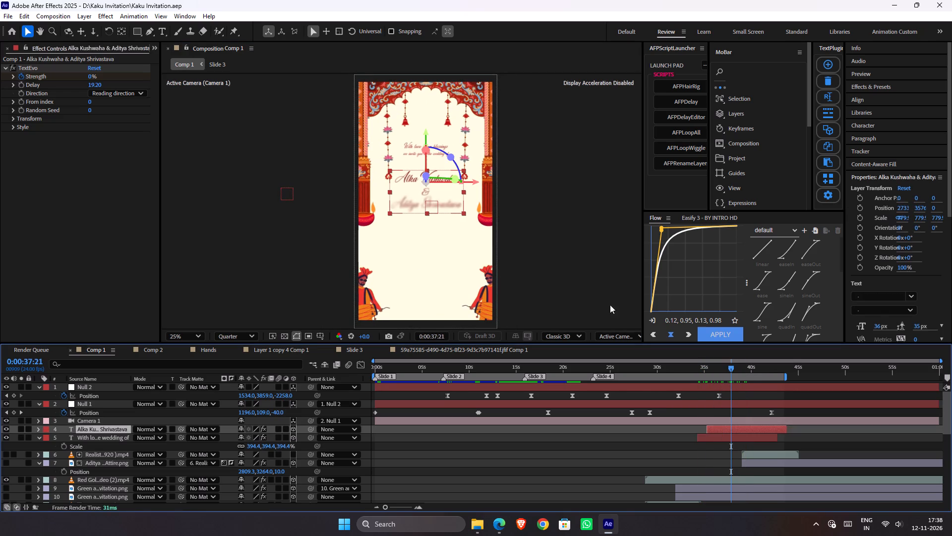
left_click(93, 85)
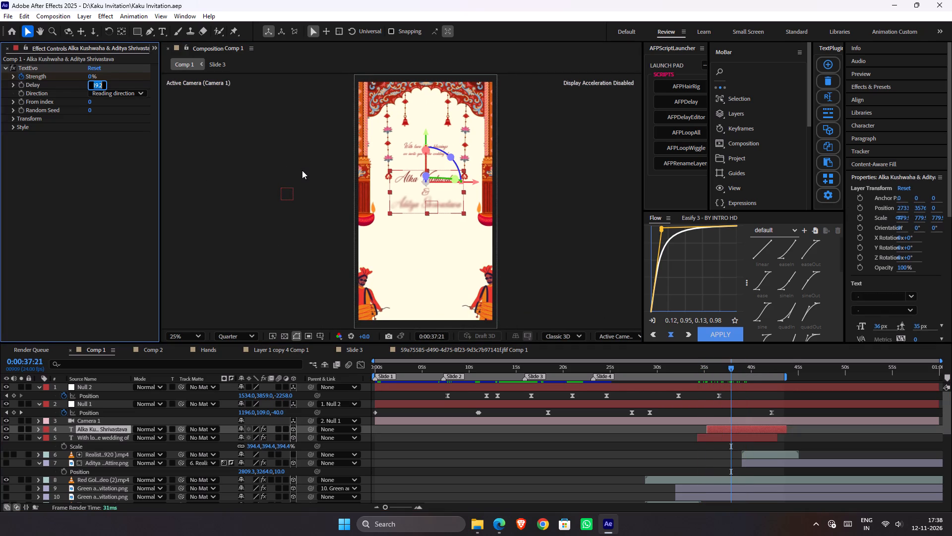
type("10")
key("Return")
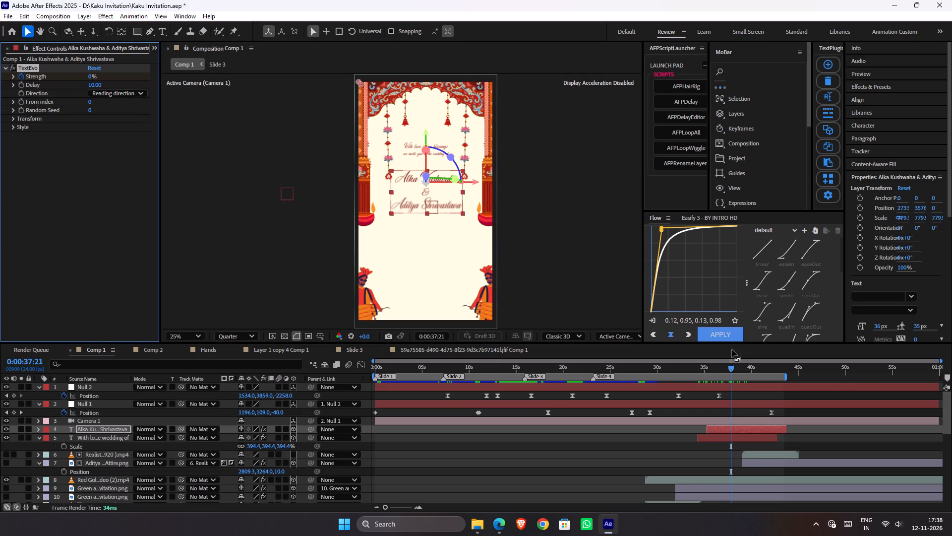
left_click_drag(717, 370, 701, 365)
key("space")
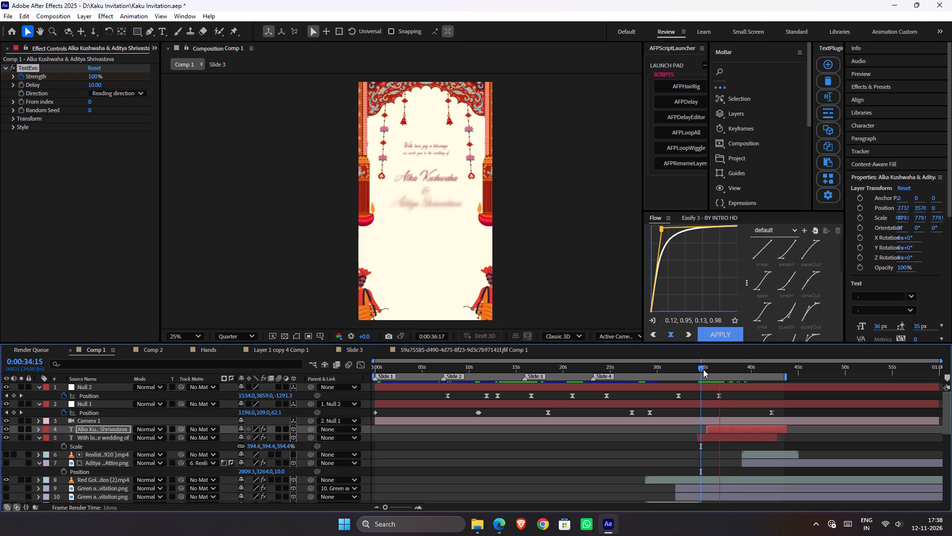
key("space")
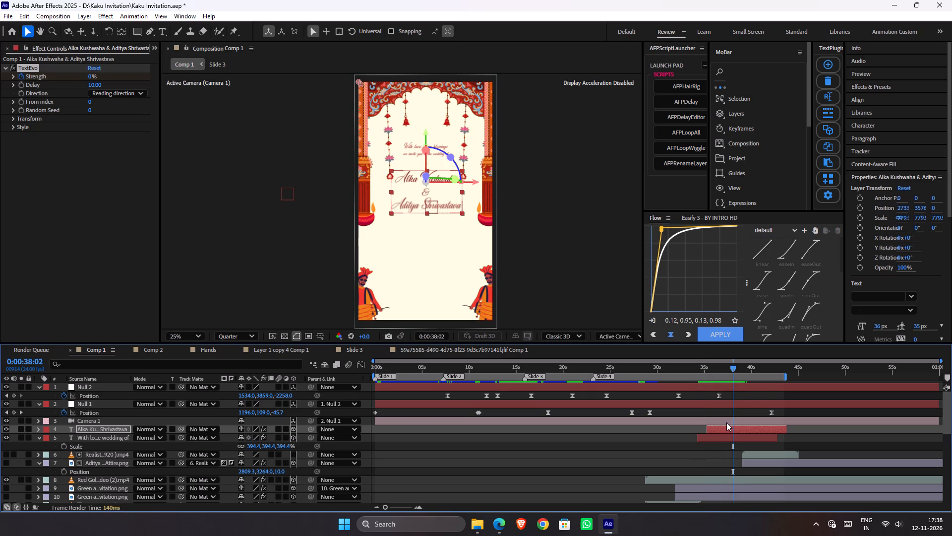
Move the last TextEvo Strength keyframe of the couple's names about one second earlier, preview from 0:00:34:15, and save.
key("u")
left_click_drag(733, 446, 725, 444)
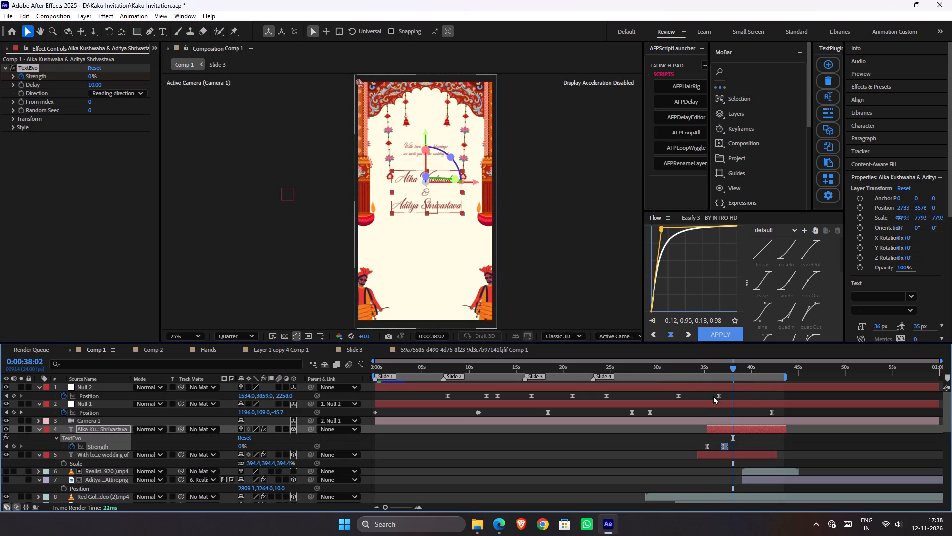
left_click(701, 368)
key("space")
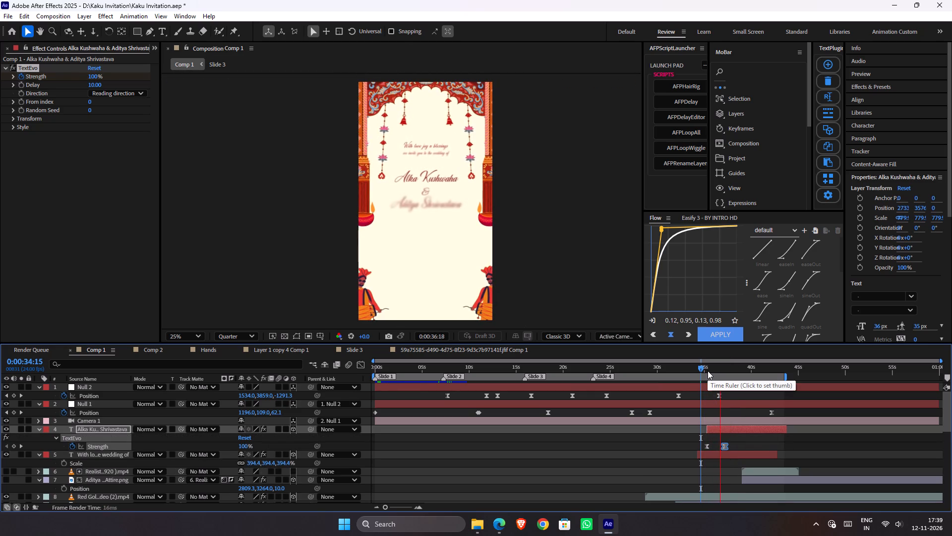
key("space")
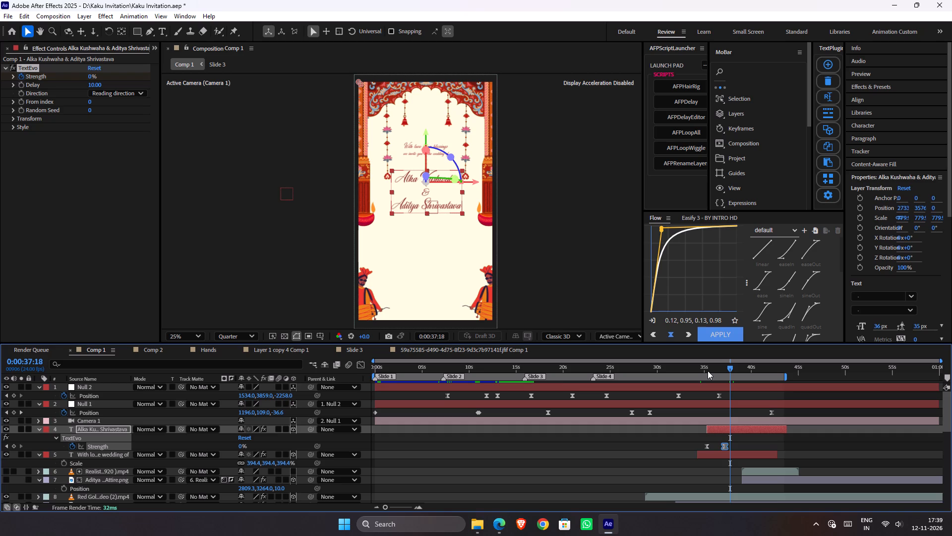
key("ctrl+s")
Preview the rest of the slide's animation from 0:00:37:18 to 0:00:42:08 and save the project.
left_click(562, 201)
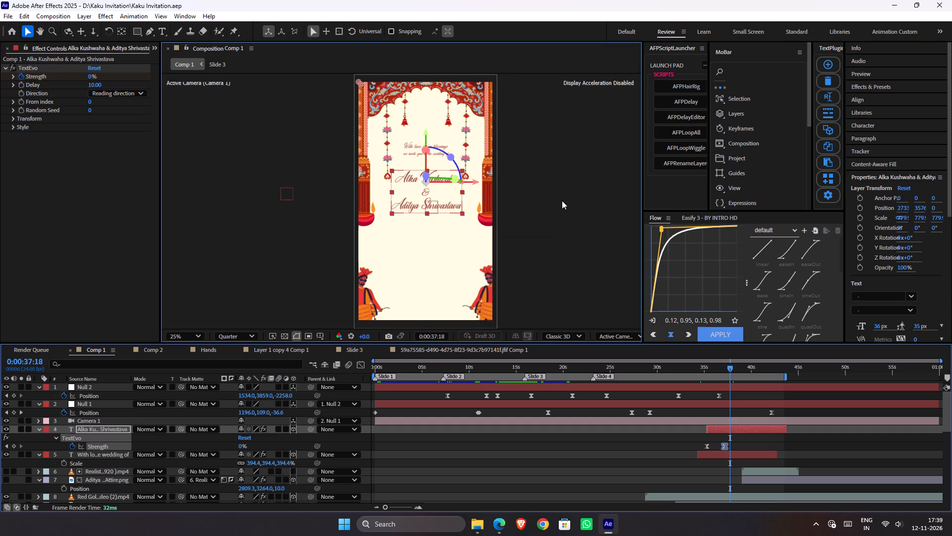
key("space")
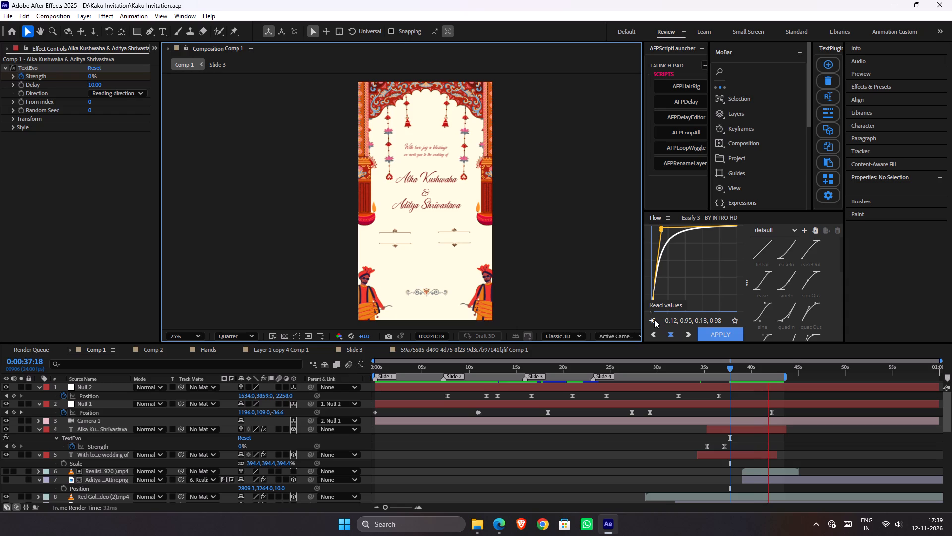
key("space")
key("ctrl+s")
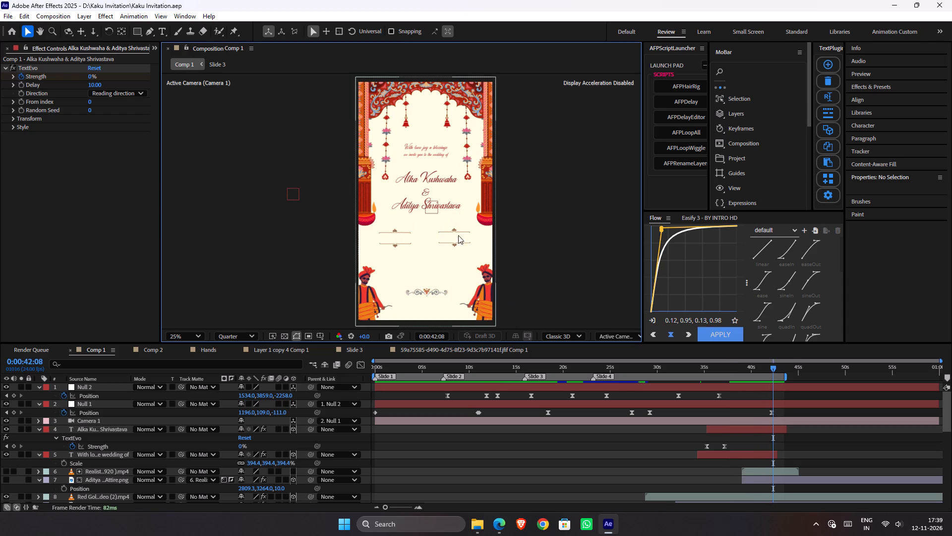
Duplicate the couple's names layer and move the copy straight down about 877 px, below the original names.
left_click(737, 427)
key("ctrl+d")
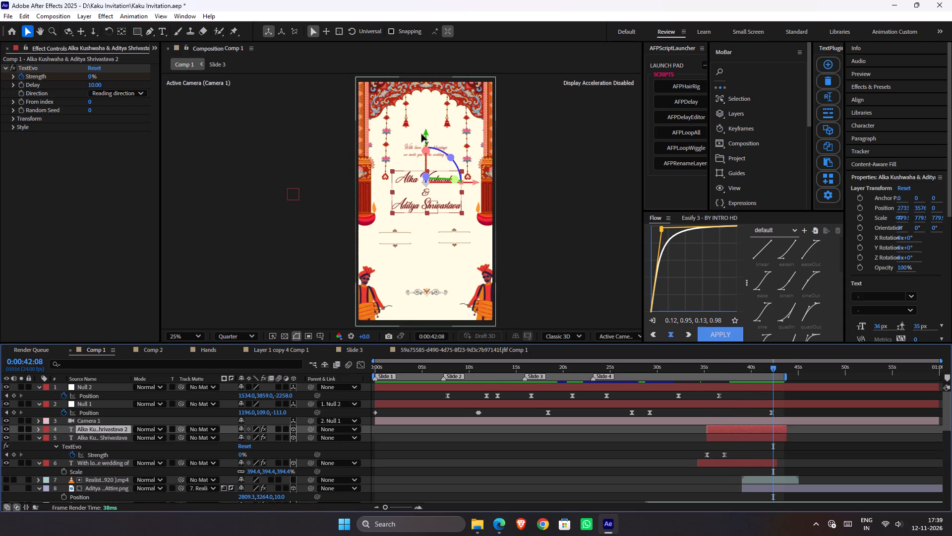
left_click_drag(425, 134, 423, 178)
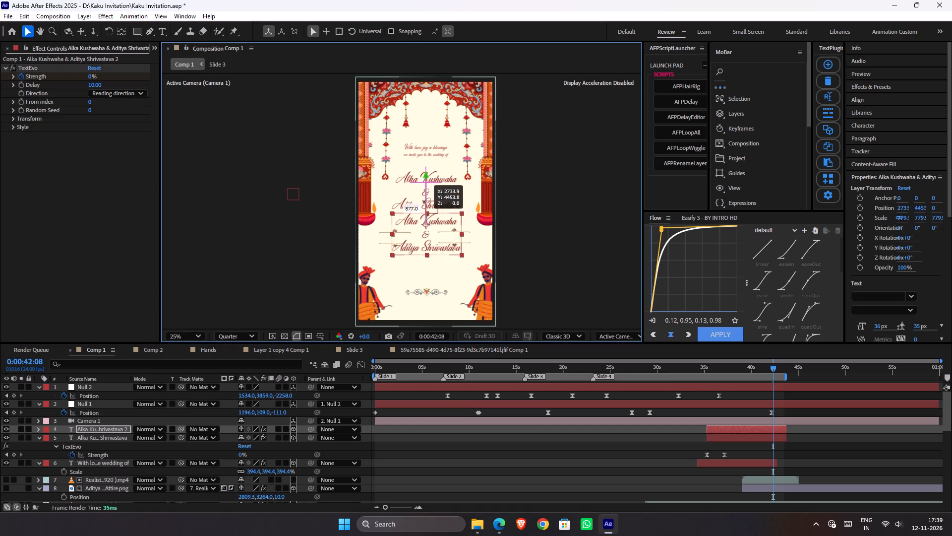
Replace the text of the duplicated names layer with "20".
double_click(436, 244)
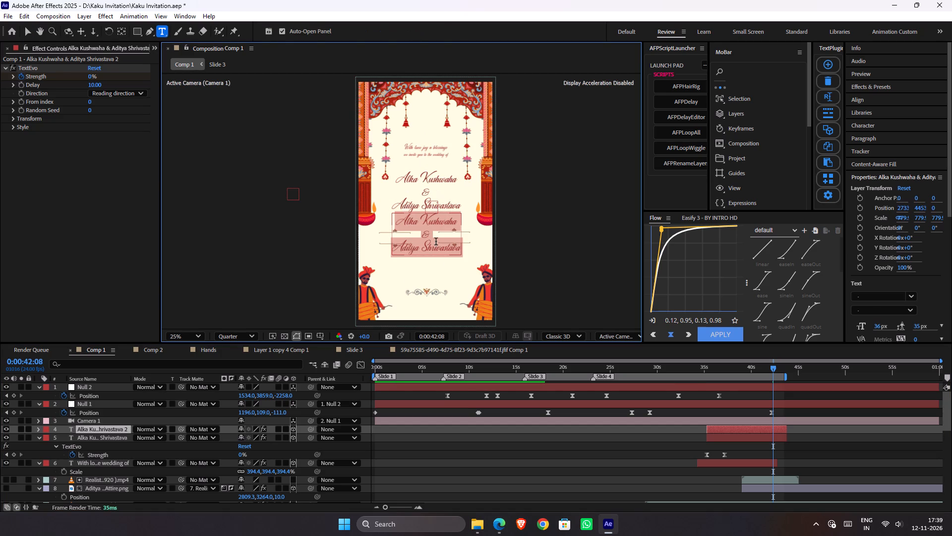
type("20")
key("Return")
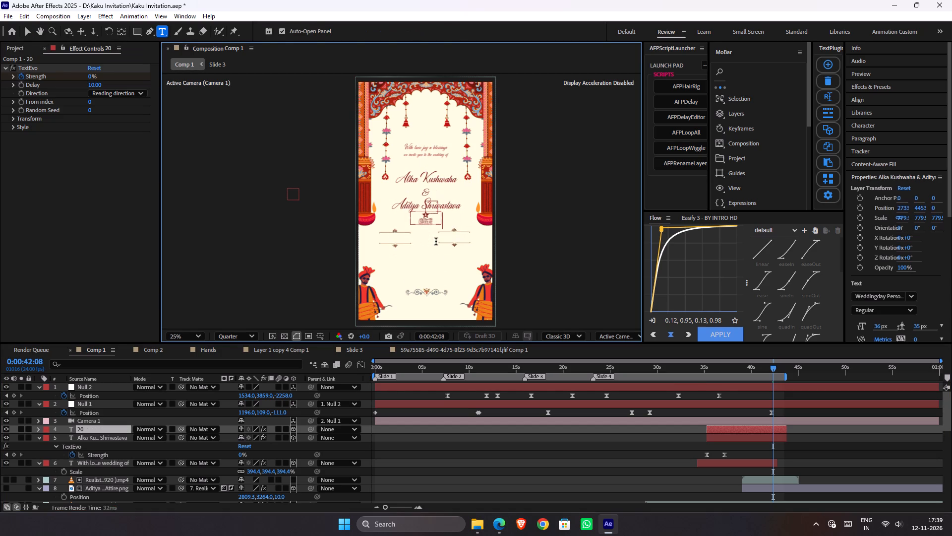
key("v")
Try the Great Vibes font on the "20" text and set it to Cinzel Regular.
left_click(882, 299)
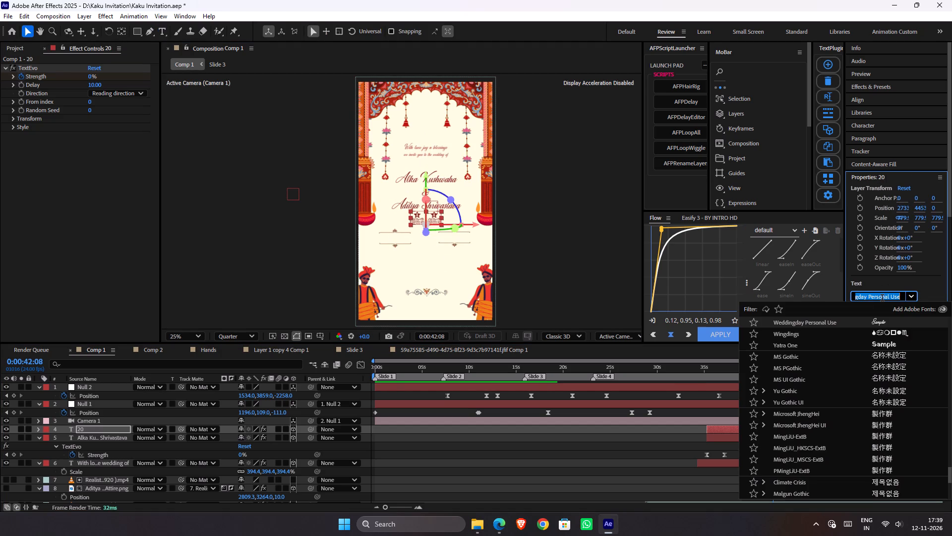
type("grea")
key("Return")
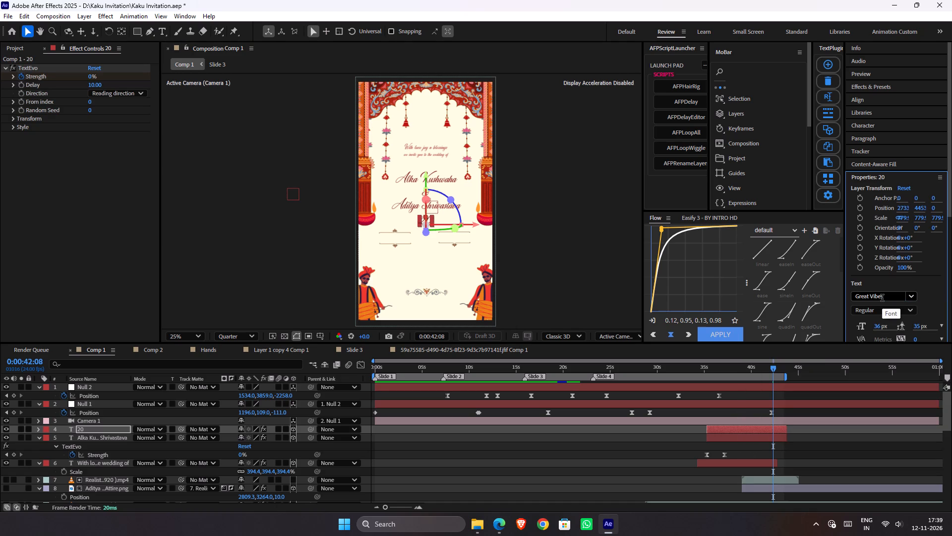
left_click(882, 299)
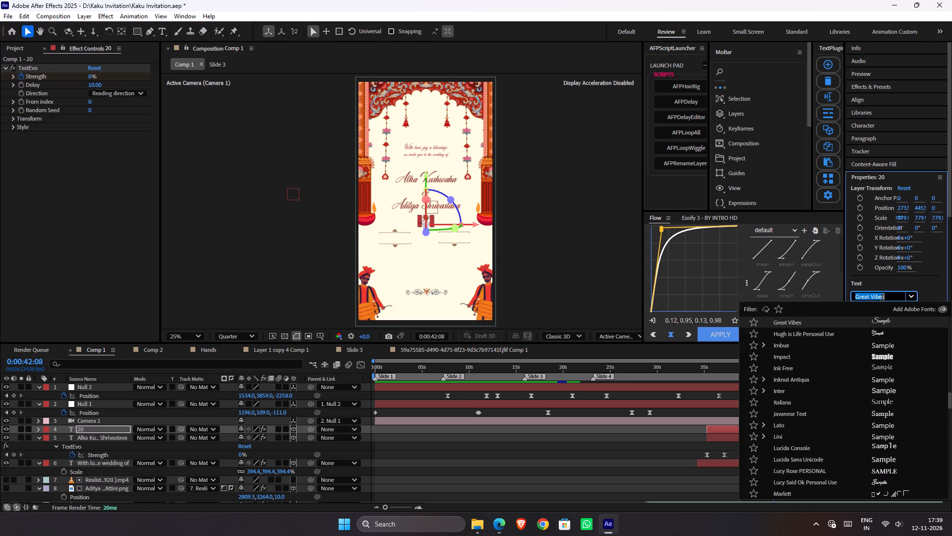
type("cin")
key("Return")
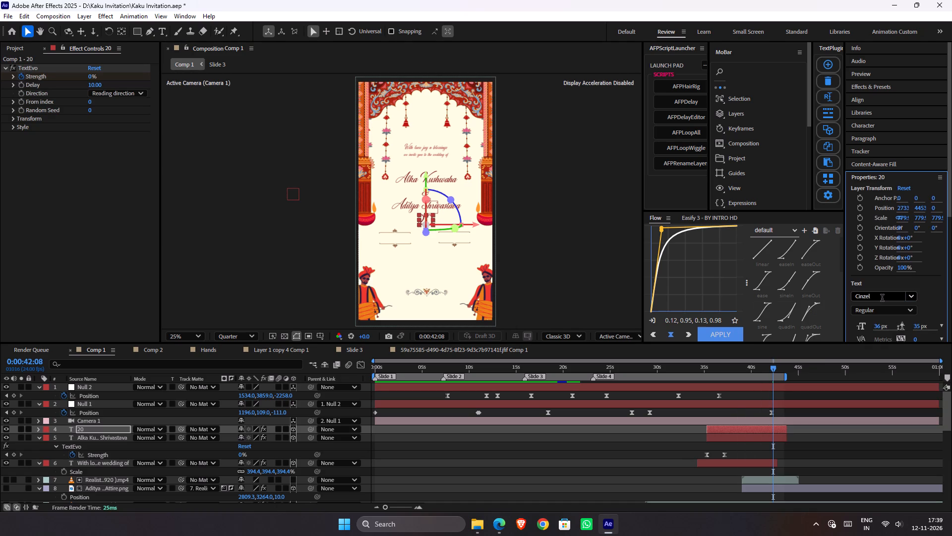
left_click(588, 269)
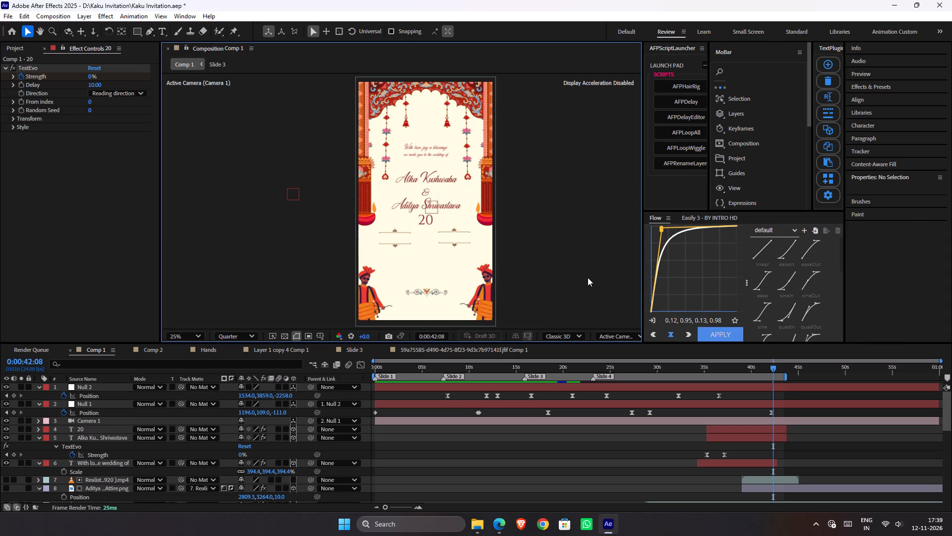
Move the "20" text straight down about 370 px so it sits between the two pairs of ornamental lines.
left_click(429, 215)
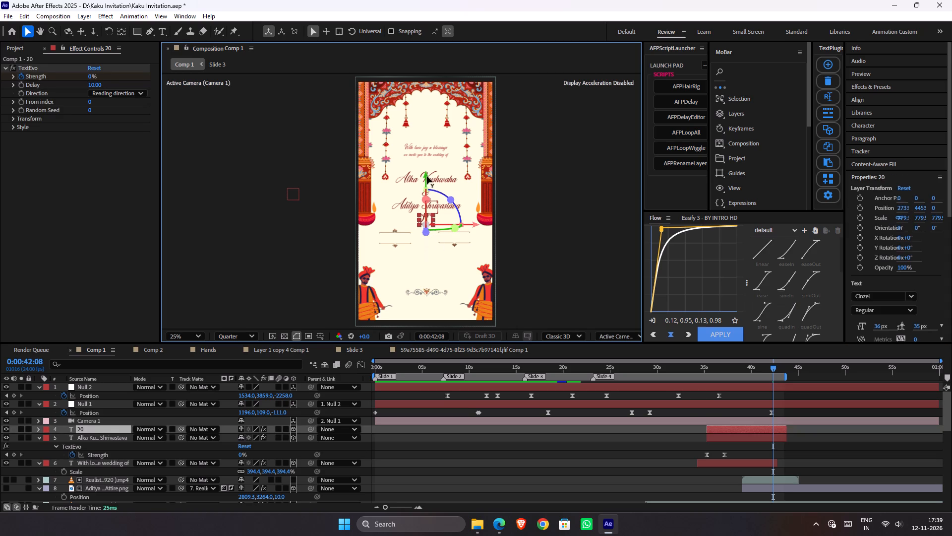
left_click_drag(427, 176, 430, 196)
scroll(430, 233, "up", 1)
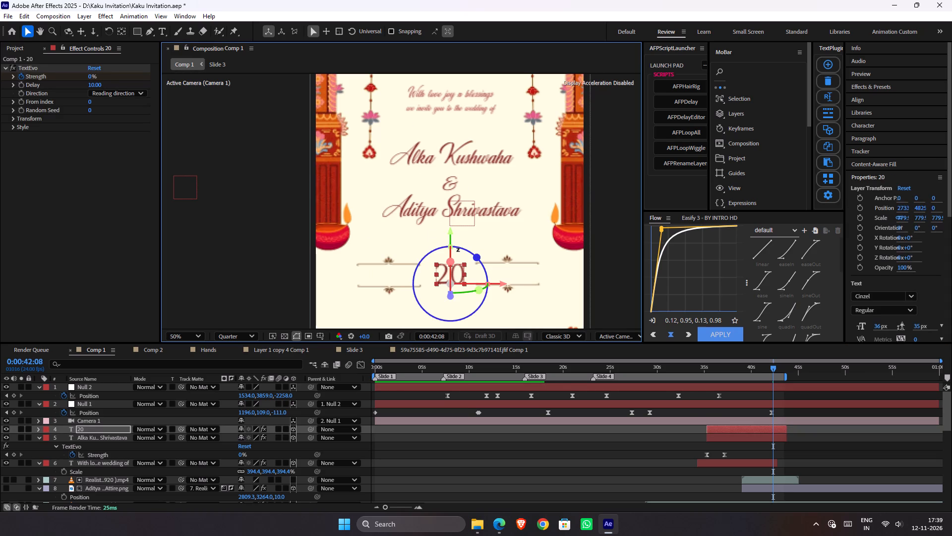
Duplicate the "20" text, place the copy just above it, and replace the copy's text with "november".
key("ctrl+d")
left_click_drag(450, 229, 454, 200)
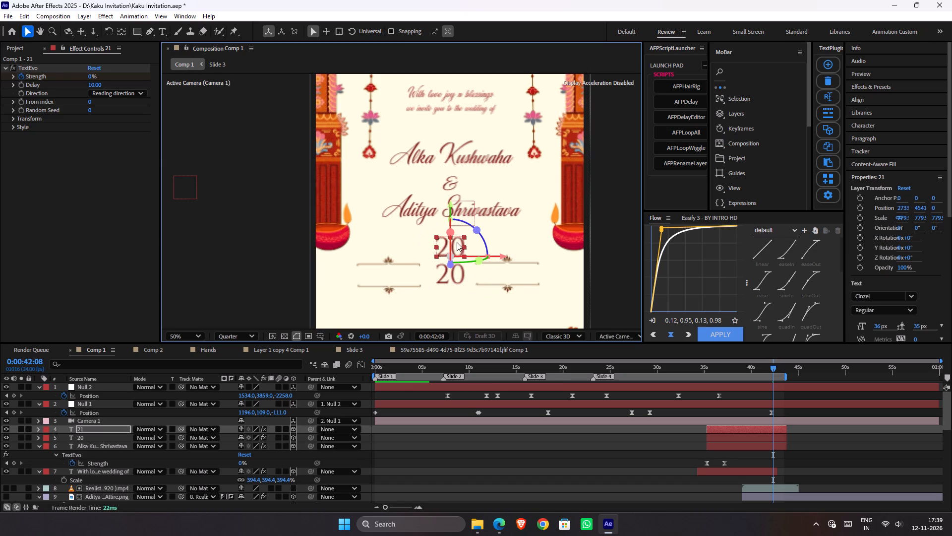
double_click(457, 242)
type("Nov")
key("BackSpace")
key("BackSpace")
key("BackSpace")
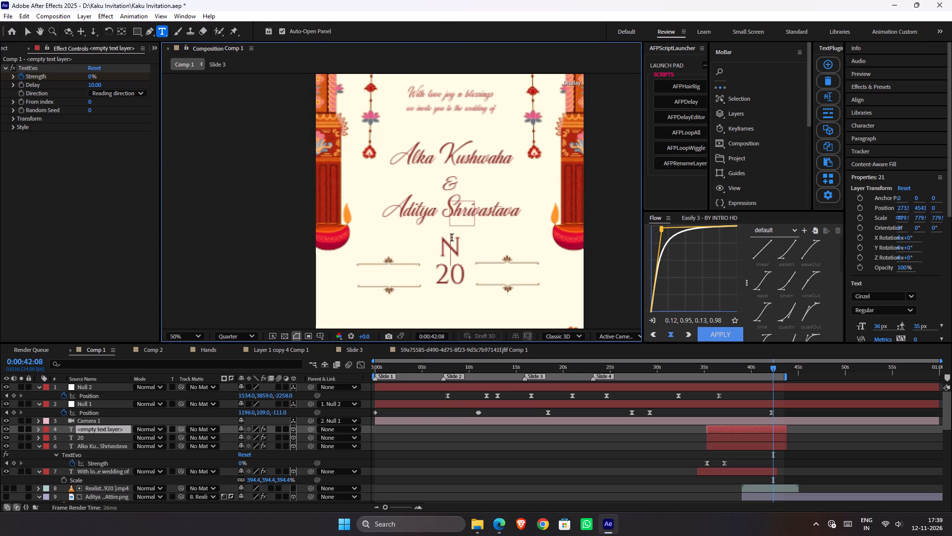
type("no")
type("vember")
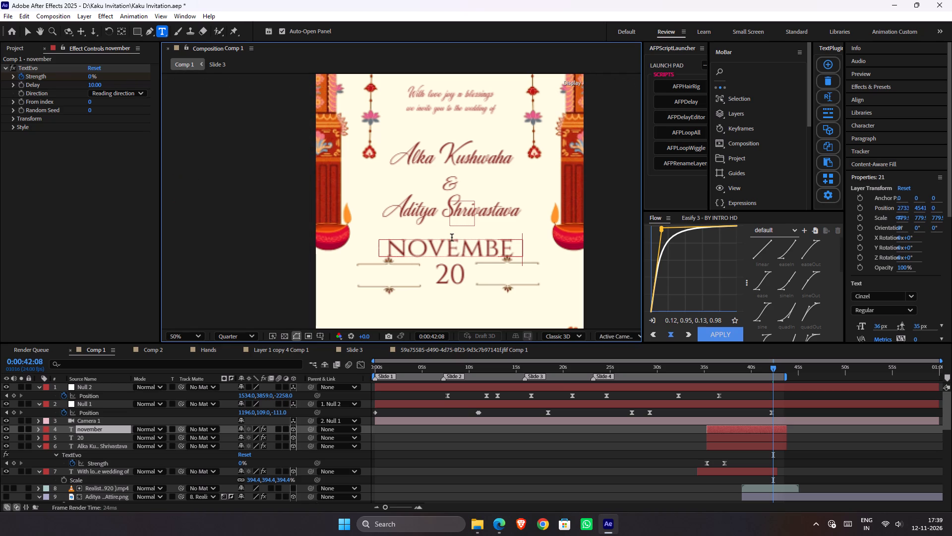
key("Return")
Scale the "november" text layer down to 469.9%.
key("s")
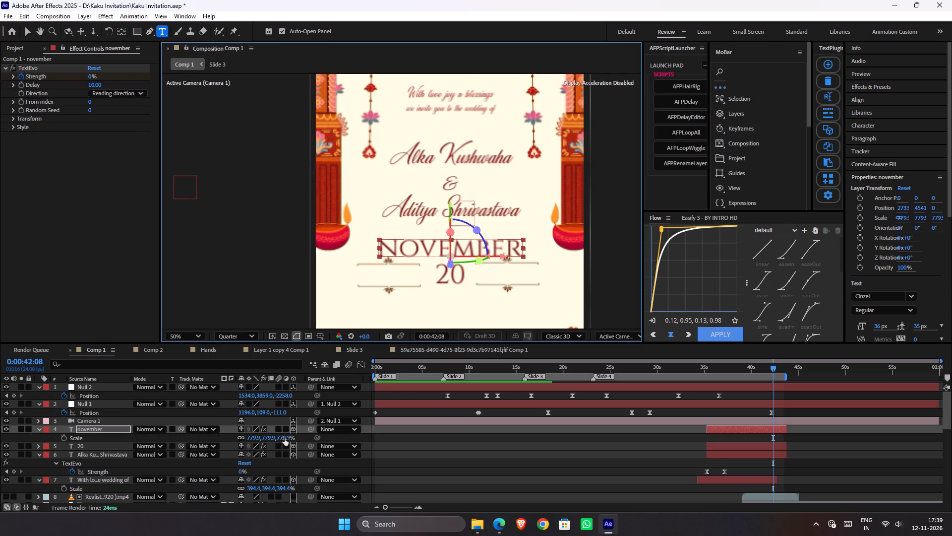
left_click_drag(285, 438, 134, 440)
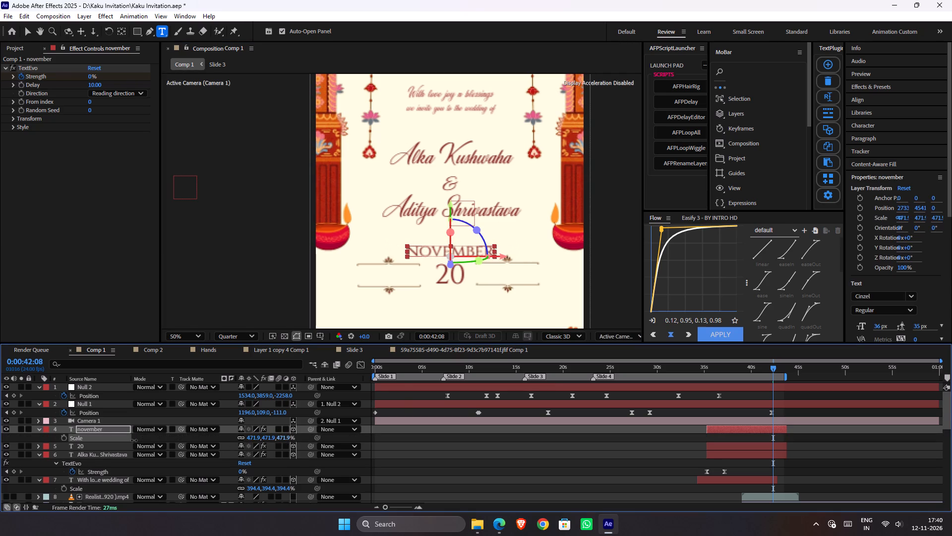
left_click_drag(134, 440, 134, 441)
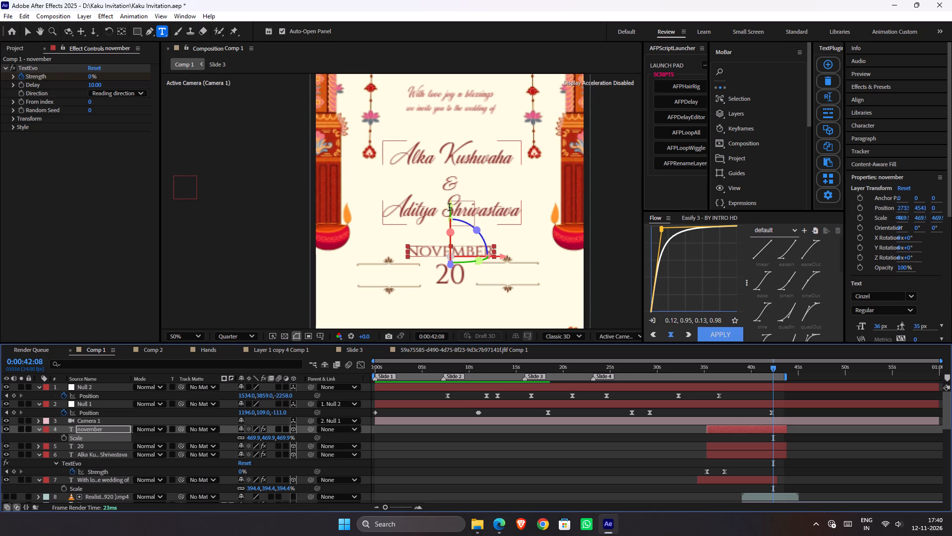
key("Return")
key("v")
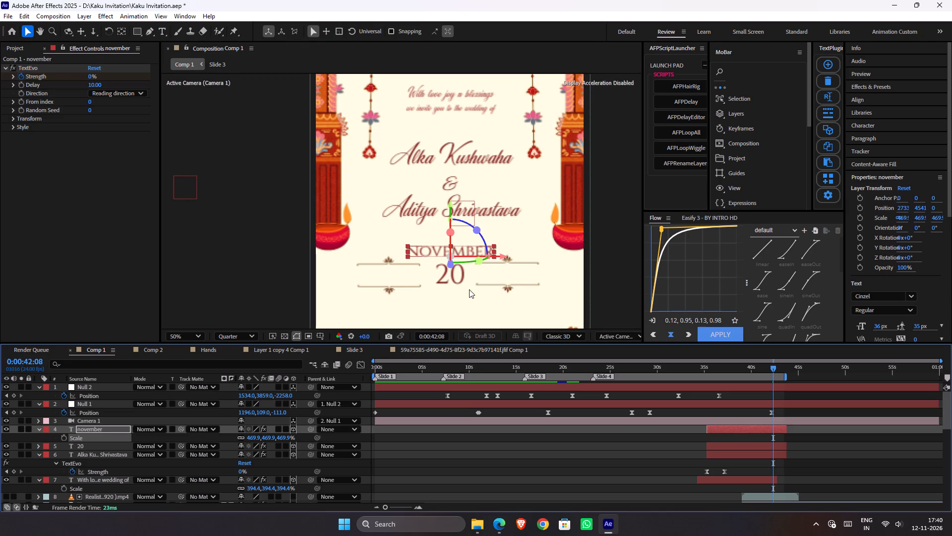
Compare the slide's date area with the reference wedding template in Edge, and return to After Effects.
scroll(469, 289, "down", 1)
left_click(586, 241)
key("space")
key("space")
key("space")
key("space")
left_click_drag(443, 245, 456, 214)
key("alt+Tab")
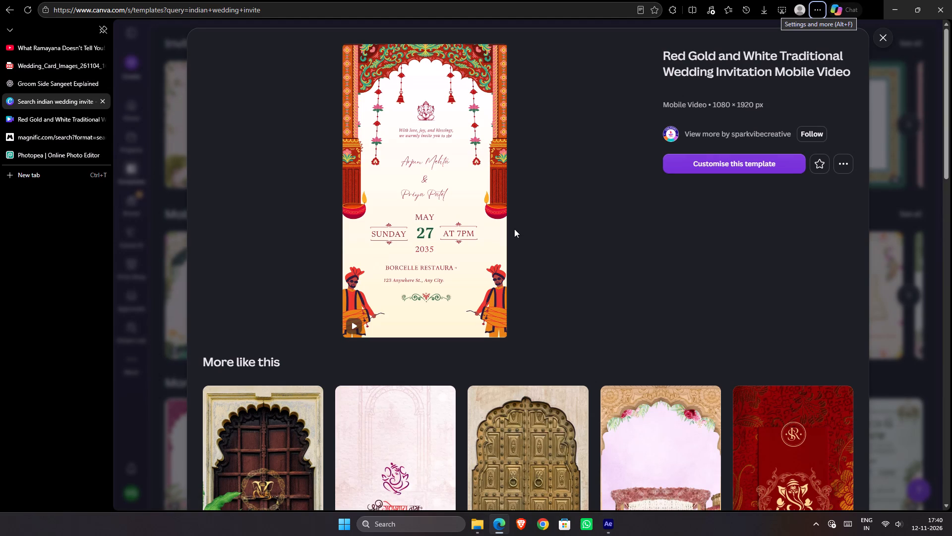
key("alt+Tab")
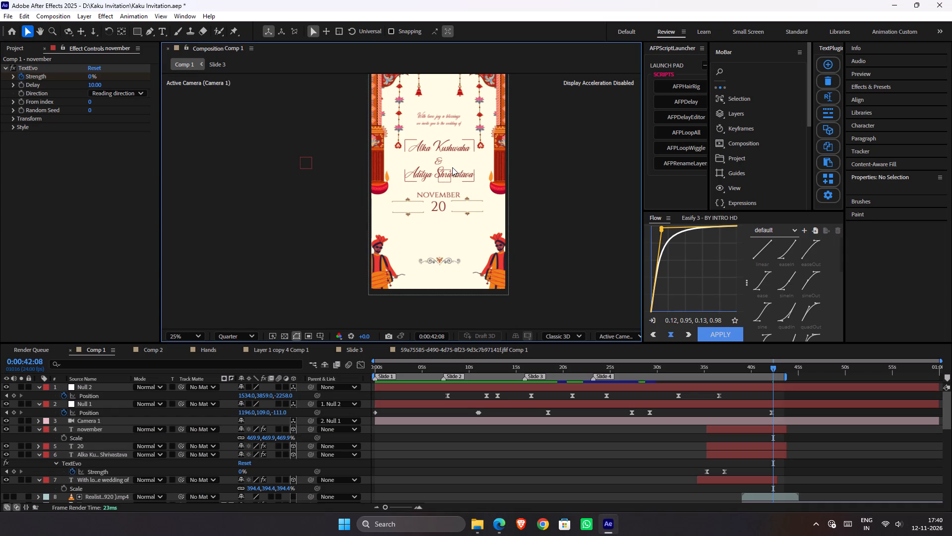
scroll(456, 168, "down", 1)
scroll(454, 168, "up", 1)
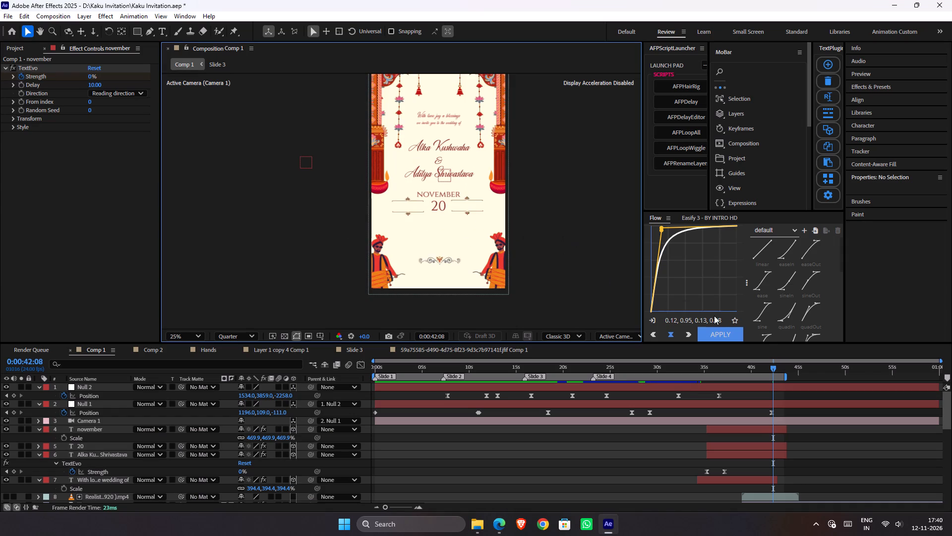
Draw a rectangular mask on the Red Gold and White invitation video layer, enclosing the ornamental lines around the date.
left_click(751, 433)
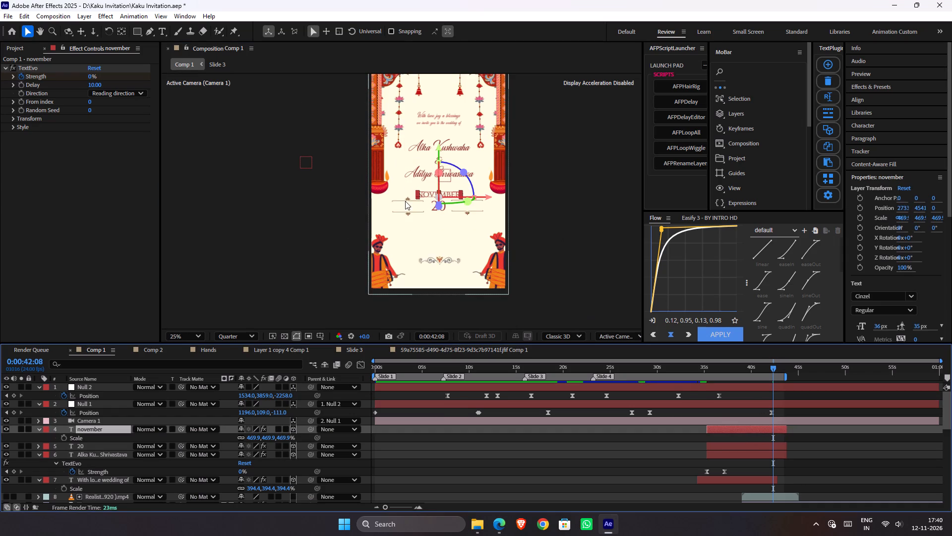
scroll(753, 456, "down", 1)
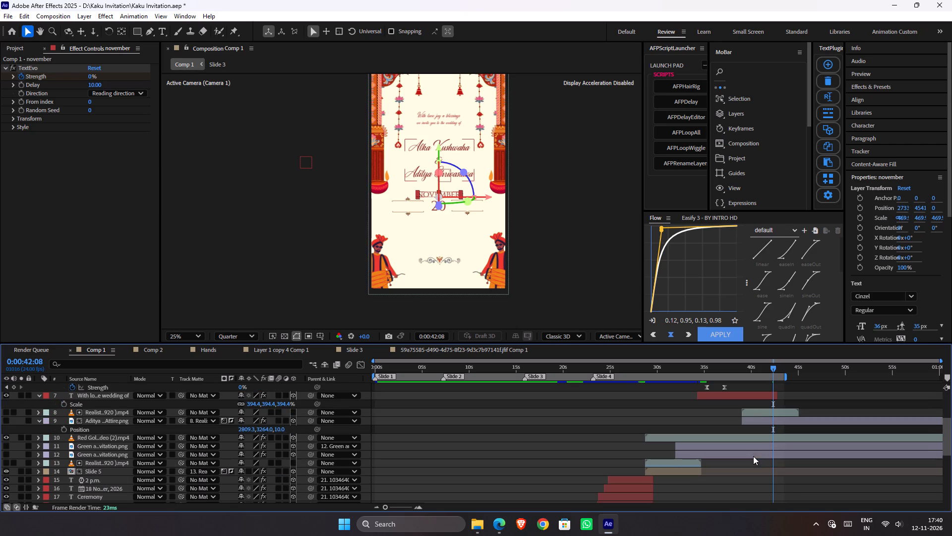
left_click(759, 413)
left_click(739, 436)
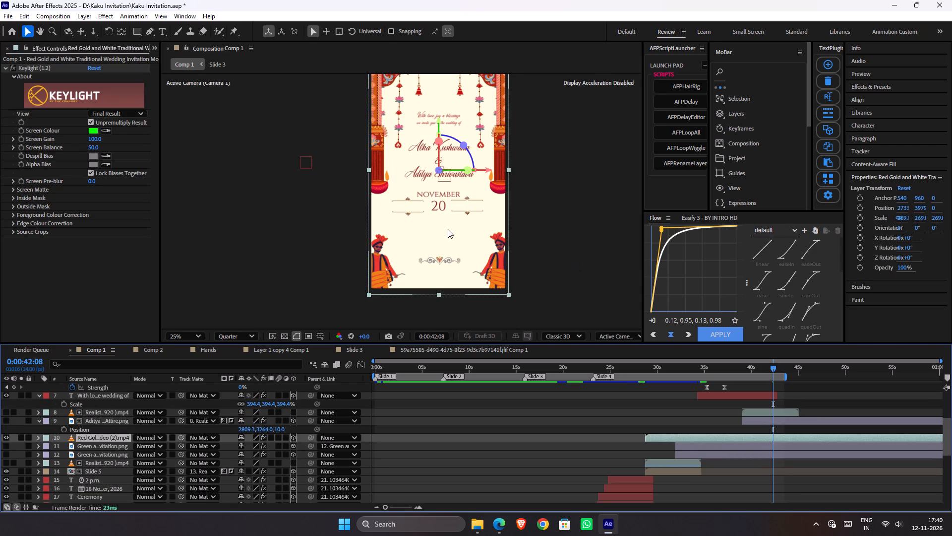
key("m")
left_click(138, 30)
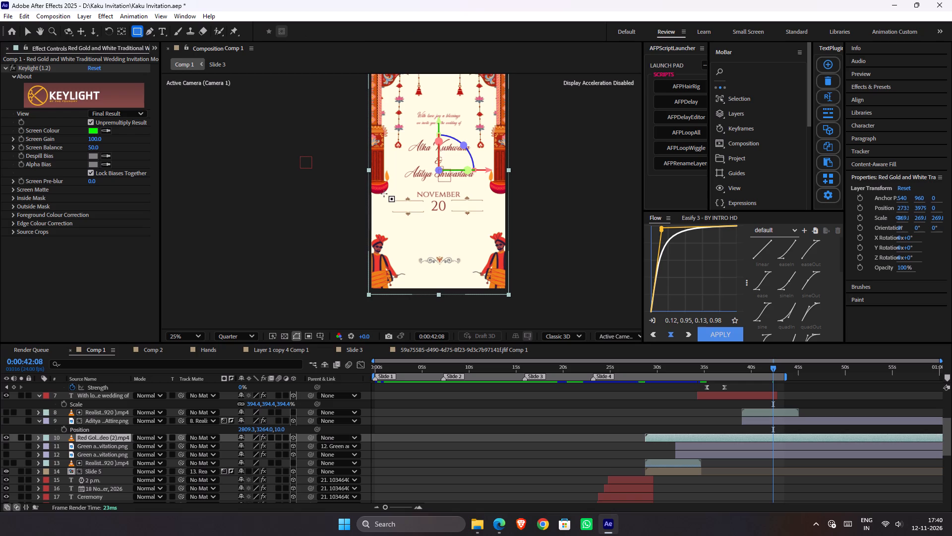
left_click_drag(386, 195, 487, 220)
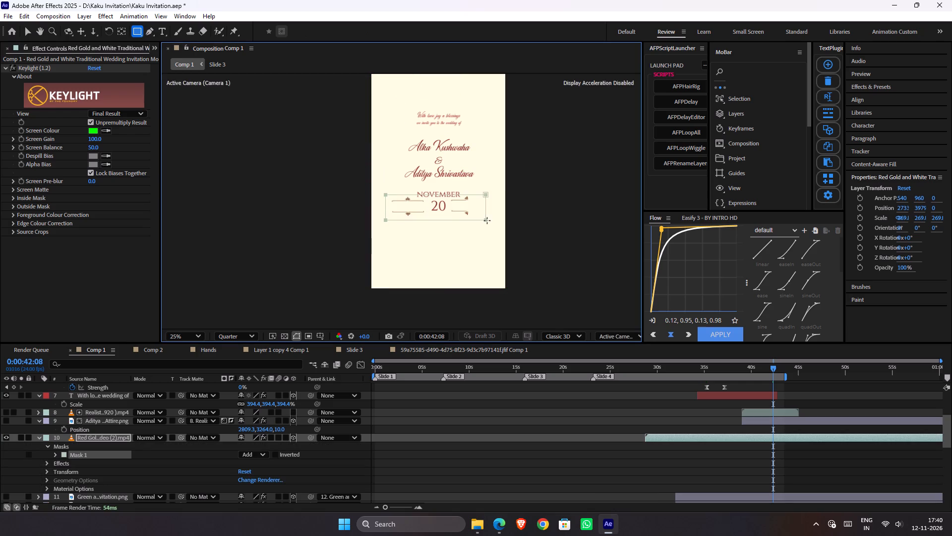
left_click_drag(487, 220, 488, 218)
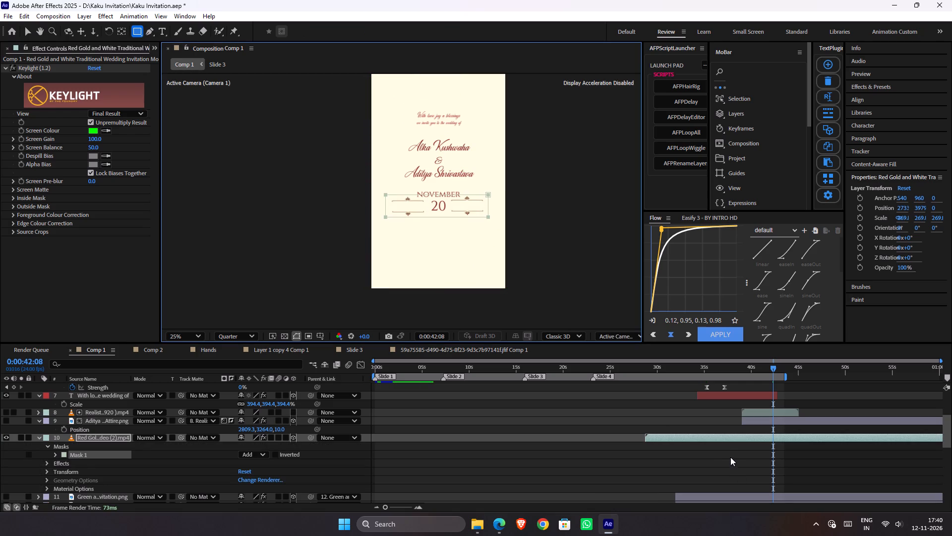
Duplicate the masked invitation video layer, invert the copy's mask, and place the copy below the original layer.
left_click(720, 439)
key("ctrl+d")
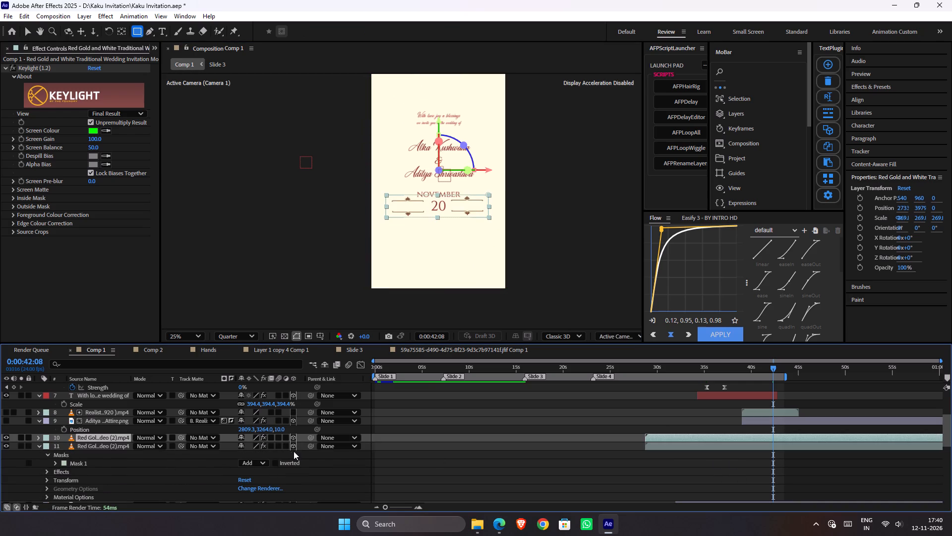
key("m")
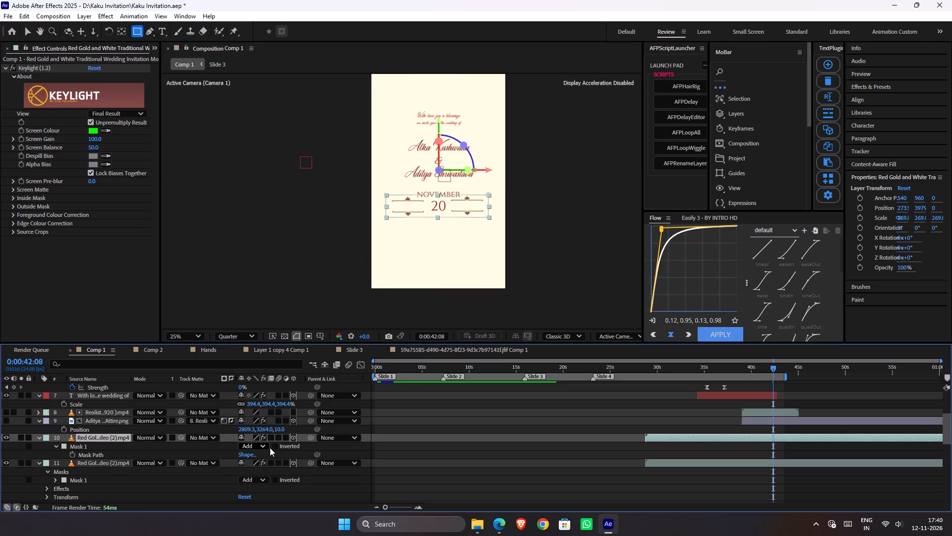
left_click(276, 448)
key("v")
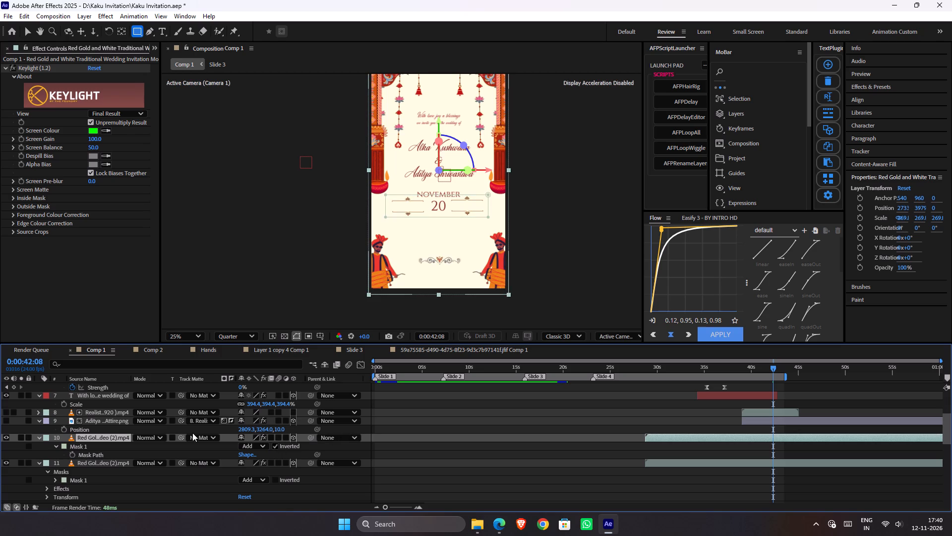
left_click(110, 462)
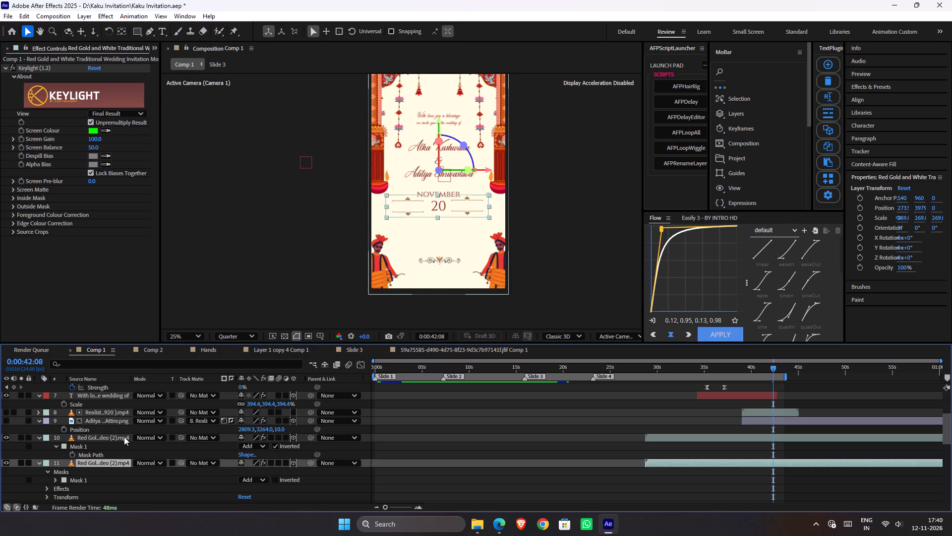
left_click_drag(124, 437, 122, 468)
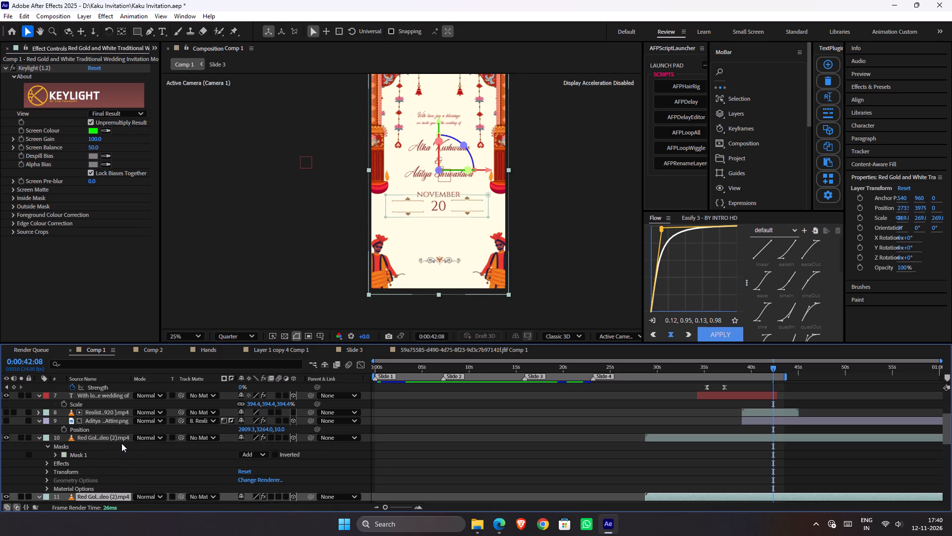
Move the video layer containing only the date's ornamental lines straight down about 320 px.
left_click(125, 437)
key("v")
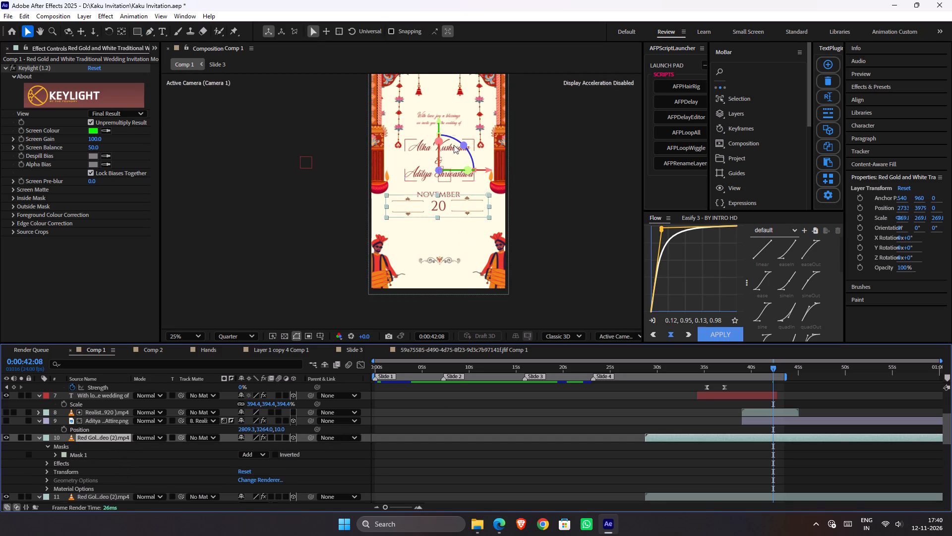
left_click_drag(441, 119, 440, 136)
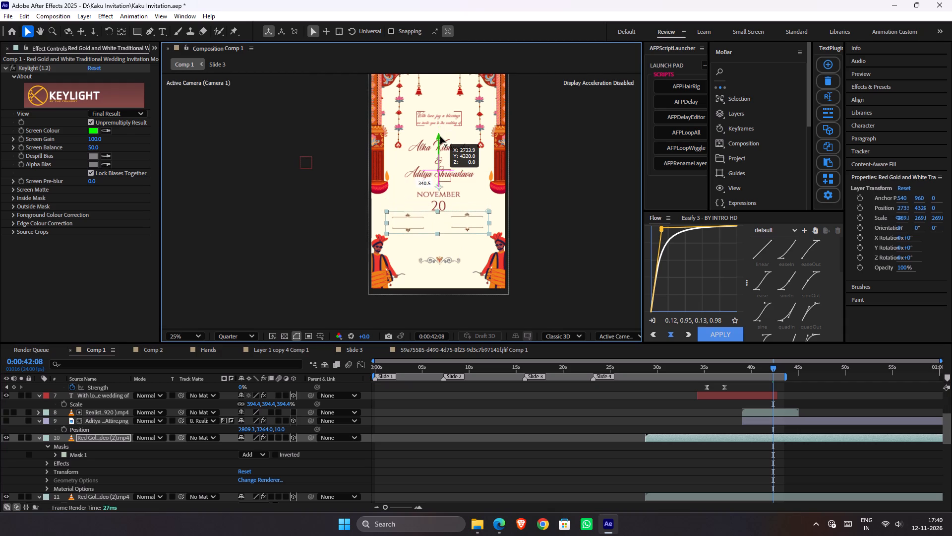
left_click_drag(440, 136, 441, 135)
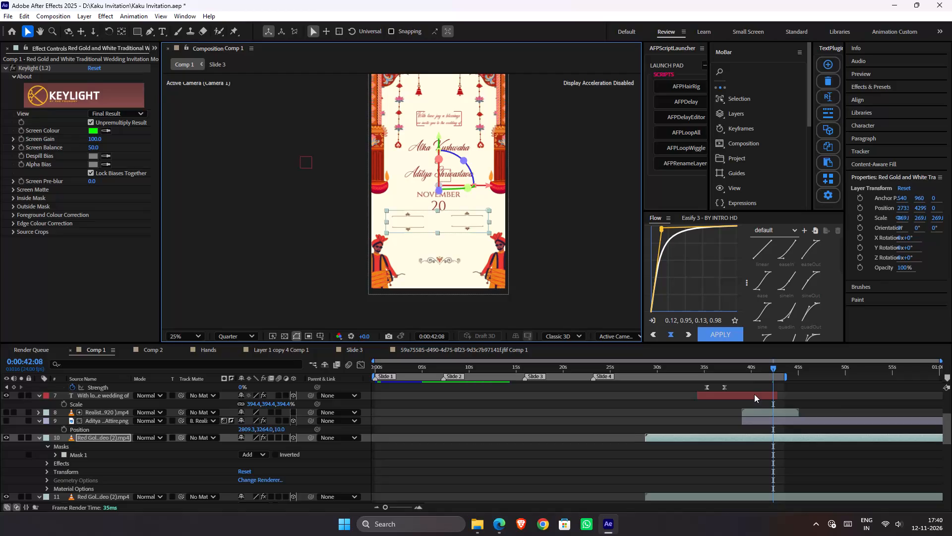
Move the "november" and "20" text layers together about 320 px down, back between the ornamental lines.
left_click(754, 394)
scroll(754, 395, "up", 1)
left_click(745, 427)
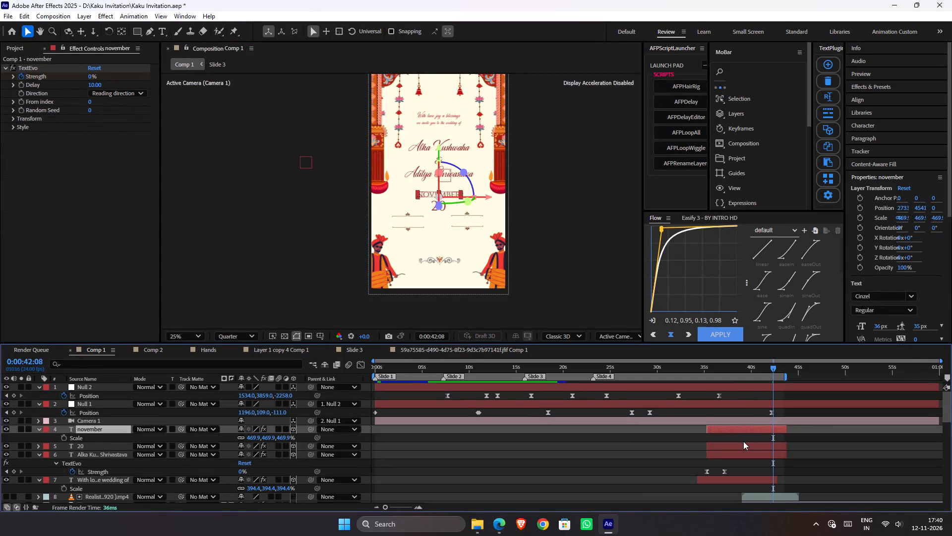
left_click(743, 444, "shift")
left_click_drag(440, 149, 440, 156)
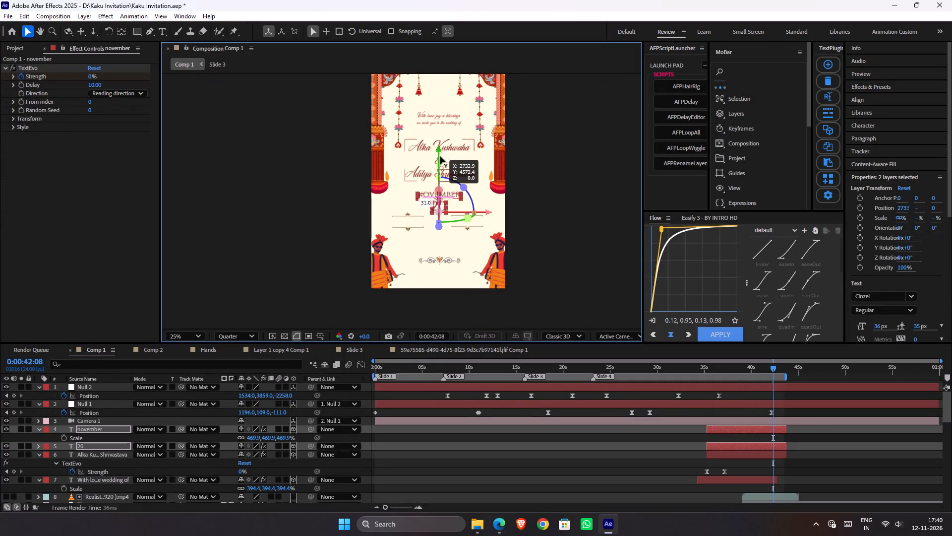
left_click_drag(440, 156, 446, 167)
Raise the "november" text about 41 px to widen its gap above "20".
left_click(539, 224)
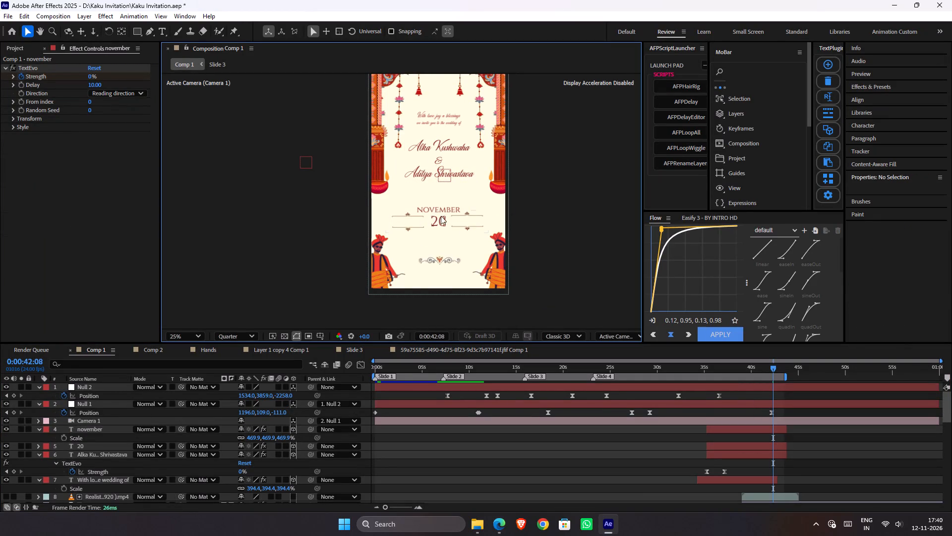
left_click(448, 211)
left_click(439, 167)
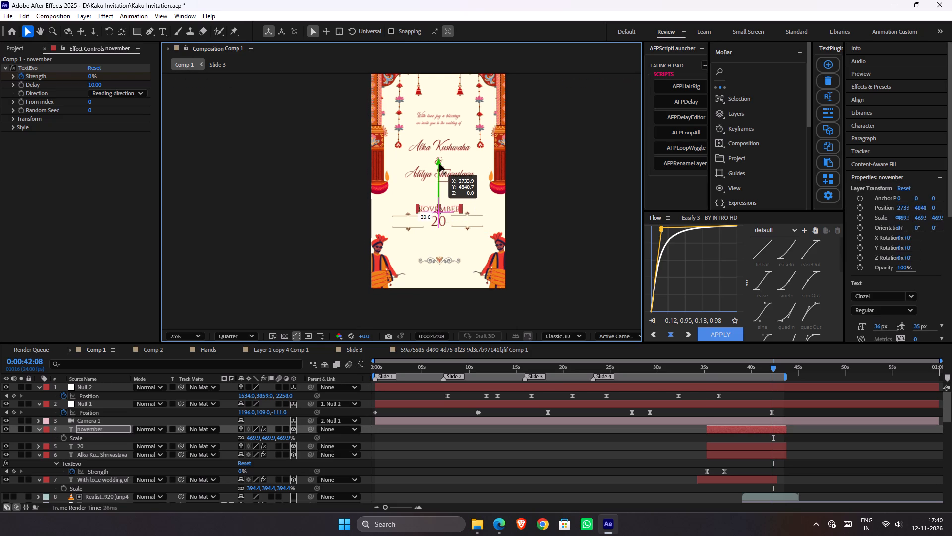
Duplicate the "november" text and move the copy straight down about 546 px, below "20".
key("ctrl+d")
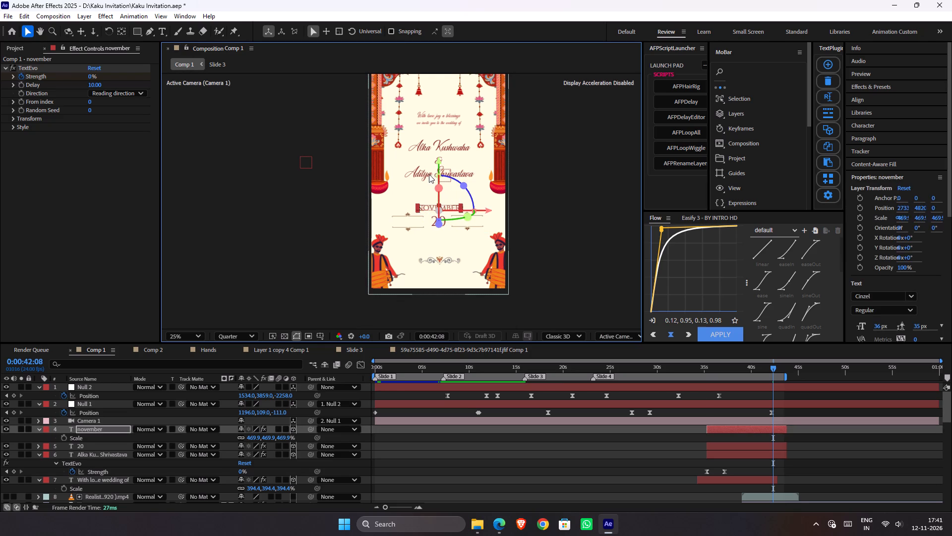
left_click_drag(440, 160, 442, 186)
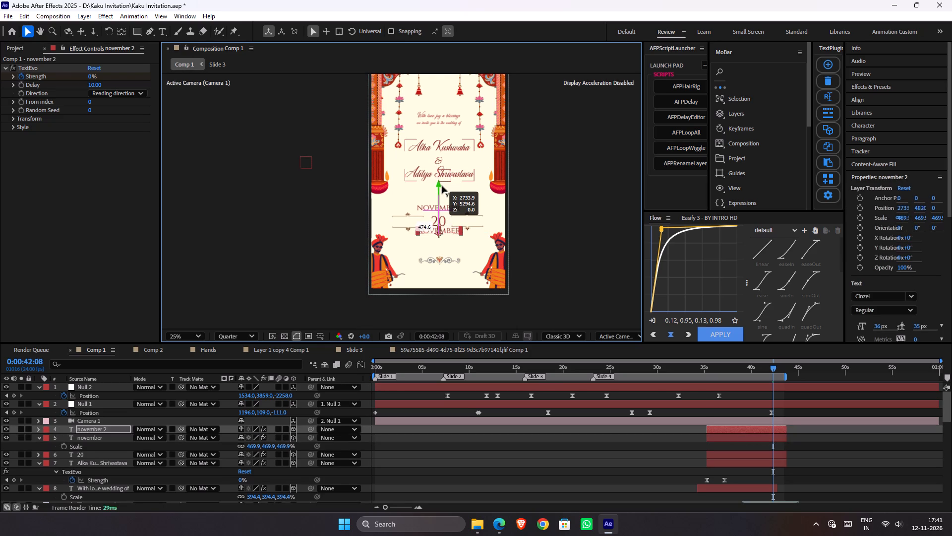
left_click_drag(442, 186, 442, 188)
Replace the text of the "november" copy below "20" with 2026 and save the project.
double_click(454, 234)
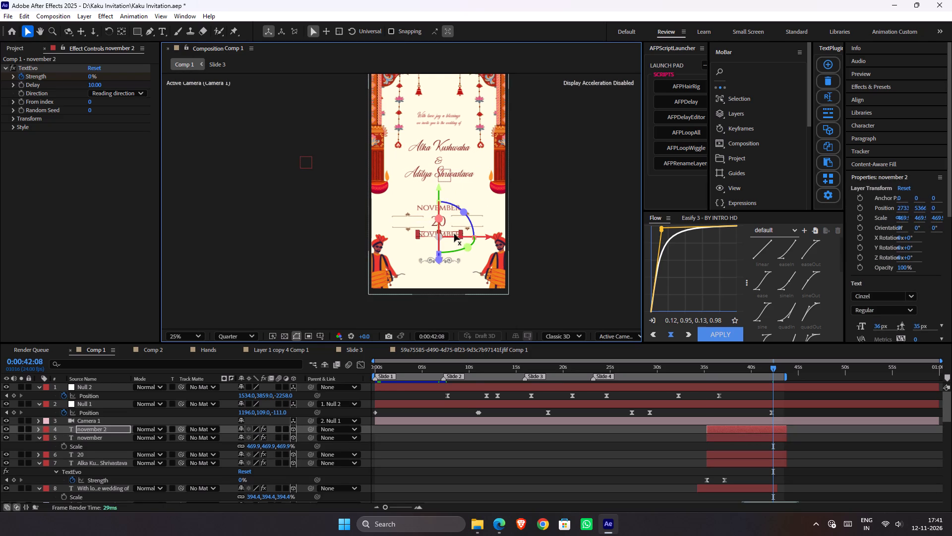
double_click(454, 233)
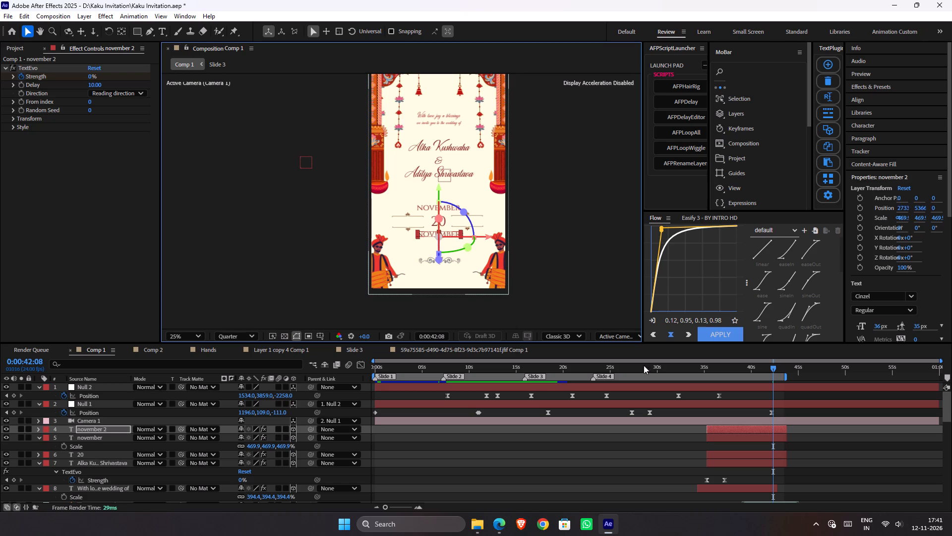
double_click(771, 424)
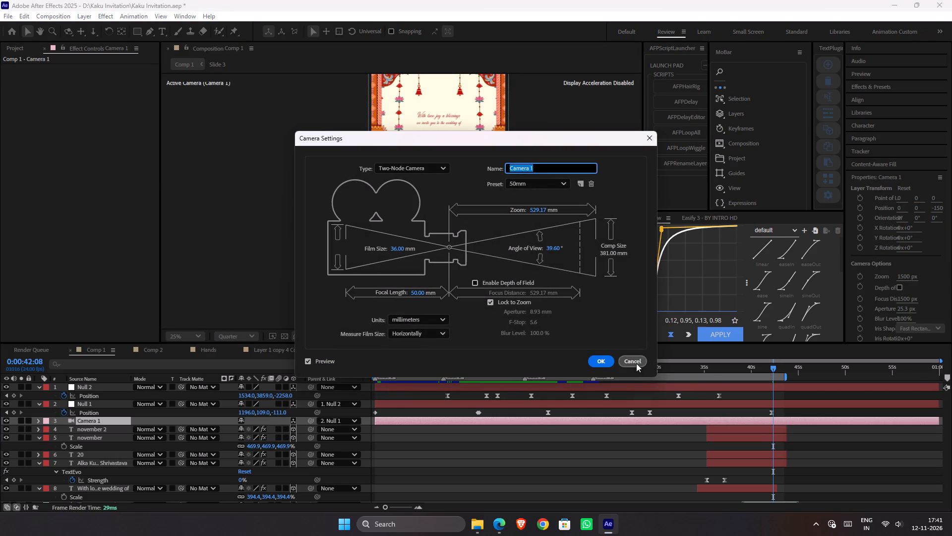
left_click(636, 362)
left_click(736, 424)
double_click(734, 428)
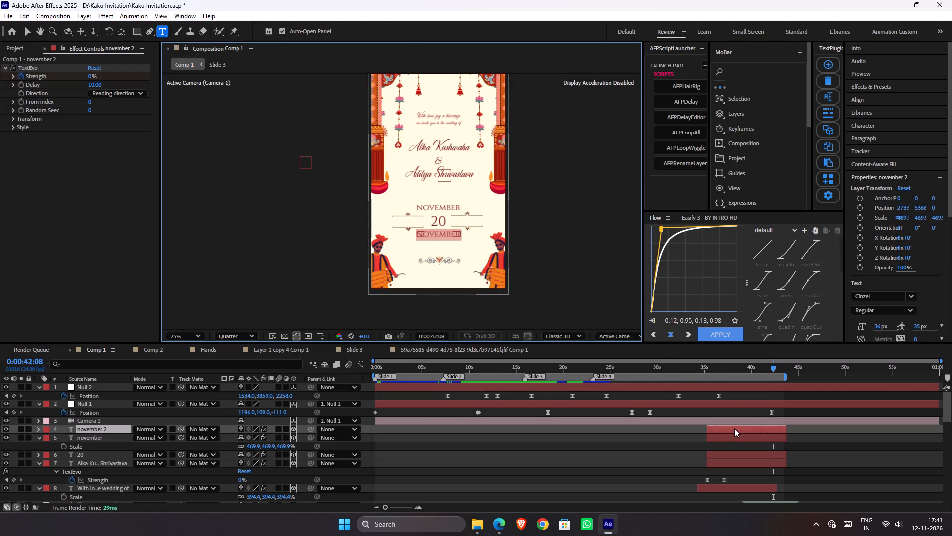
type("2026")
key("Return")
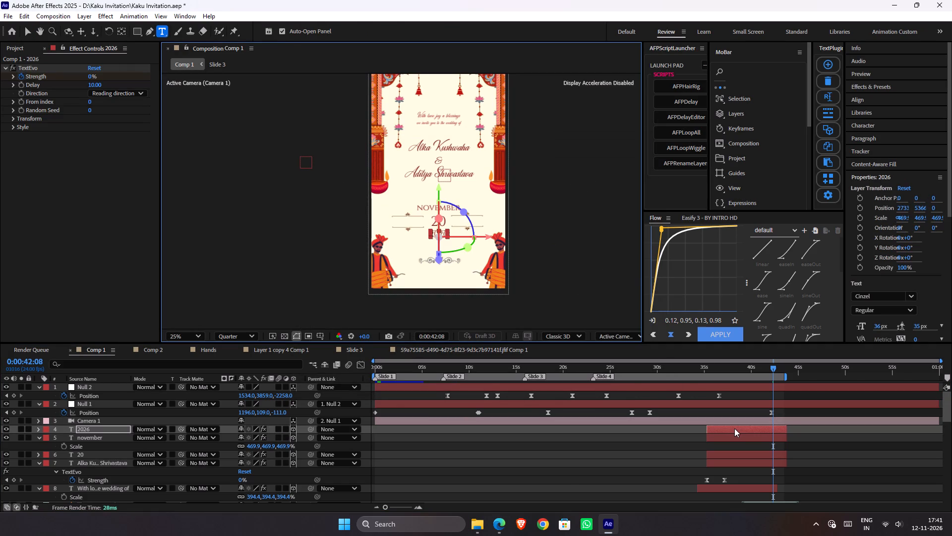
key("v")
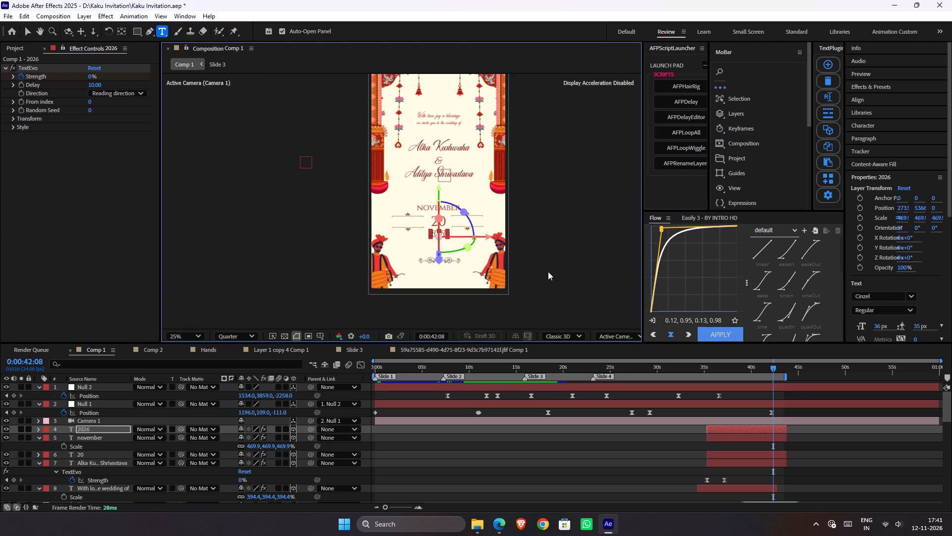
left_click(548, 271)
key("ctrl+s")
Check the date block in the reference template, and scale the "2026" and "november" text layers together to 487.9%.
key("alt+Tab")
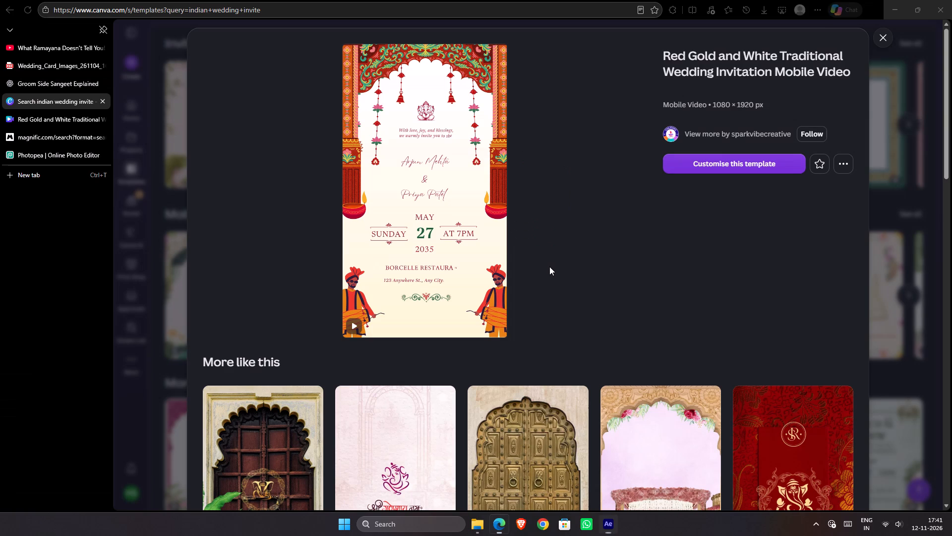
key("alt+Tab")
scroll(456, 219, "up", 1)
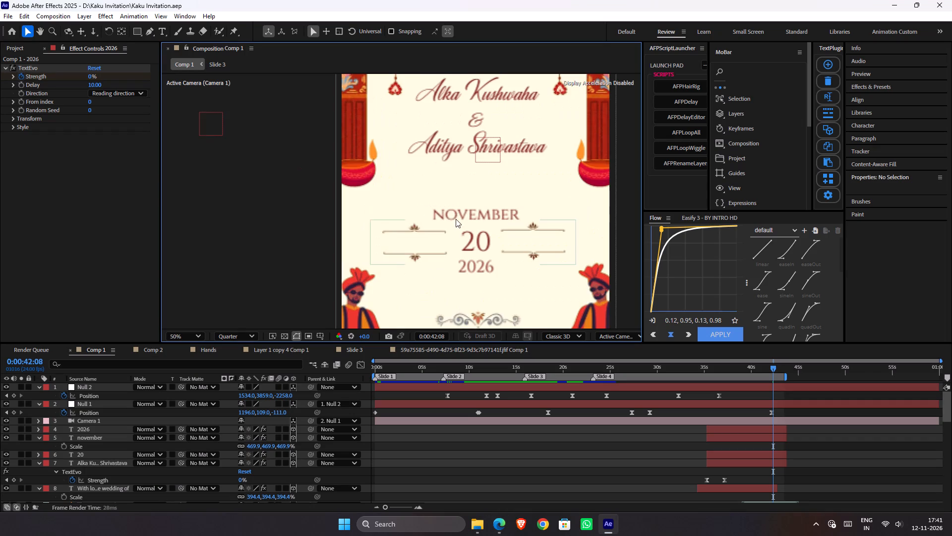
left_click(479, 268)
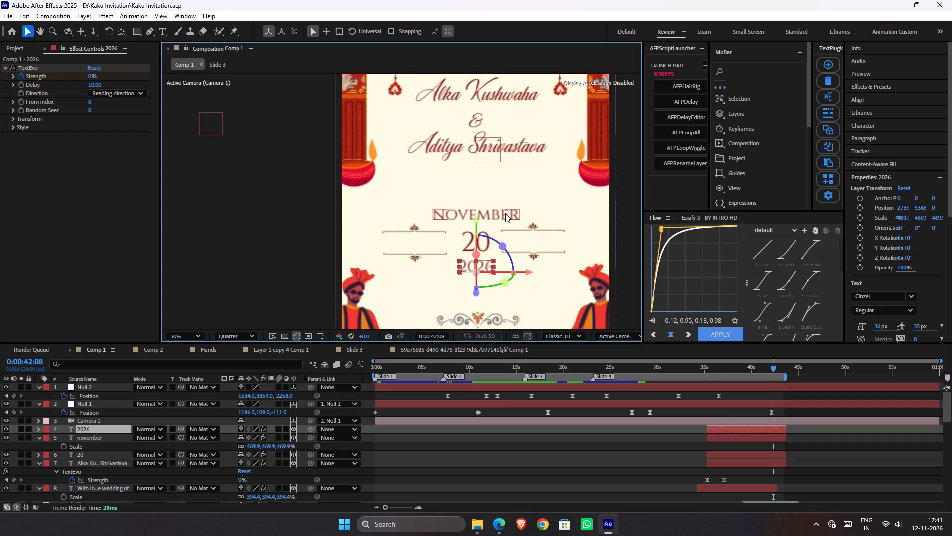
left_click(505, 213, "shift")
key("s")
left_click_drag(284, 438, 275, 433)
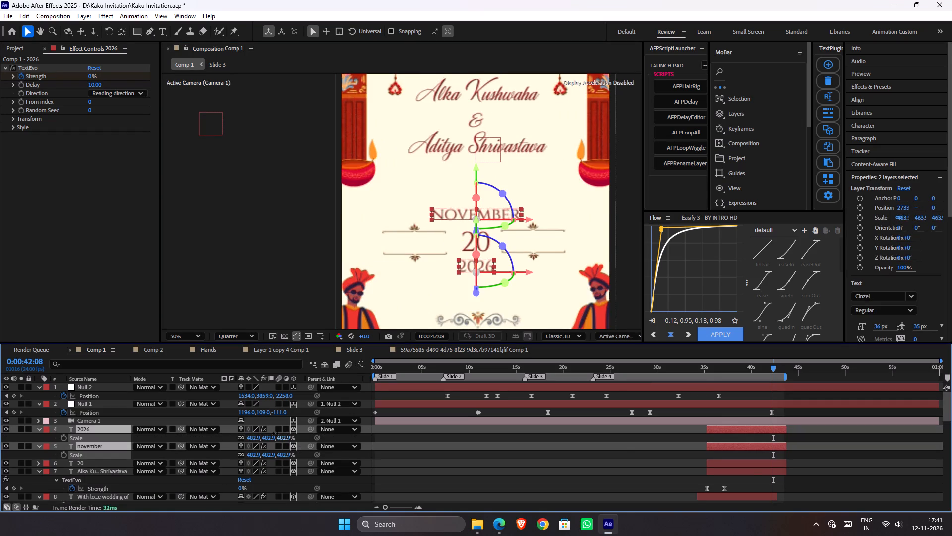
left_click_drag(275, 433, 282, 428)
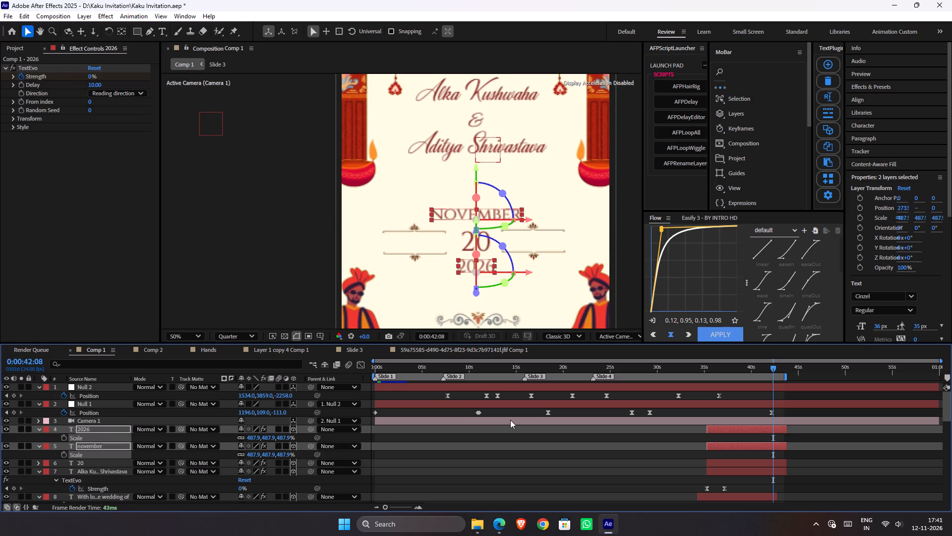
left_click(523, 434)
Duplicate the "november" text and place the copy between the ornamental lines left of "20", at about X 2099, Y 5119.
key("alt+Tab")
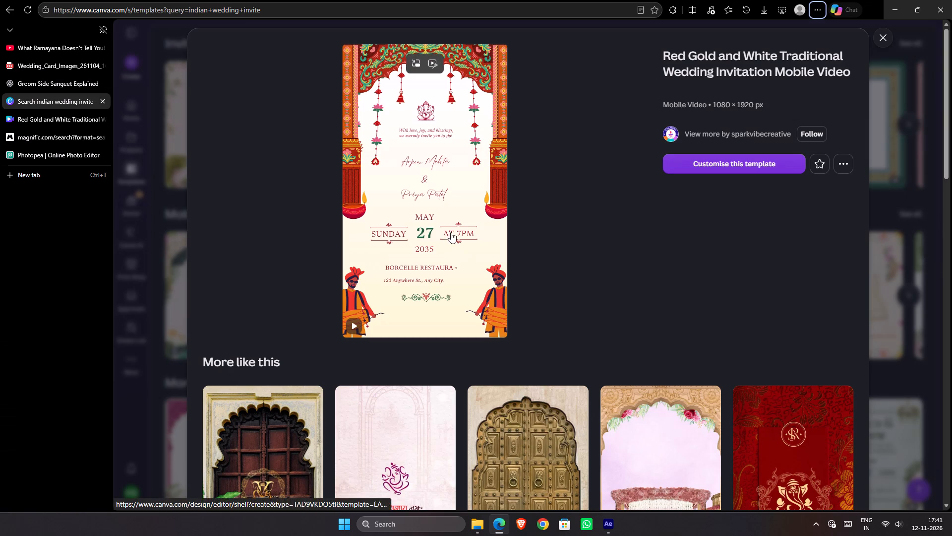
key("alt+Tab")
left_click(485, 271)
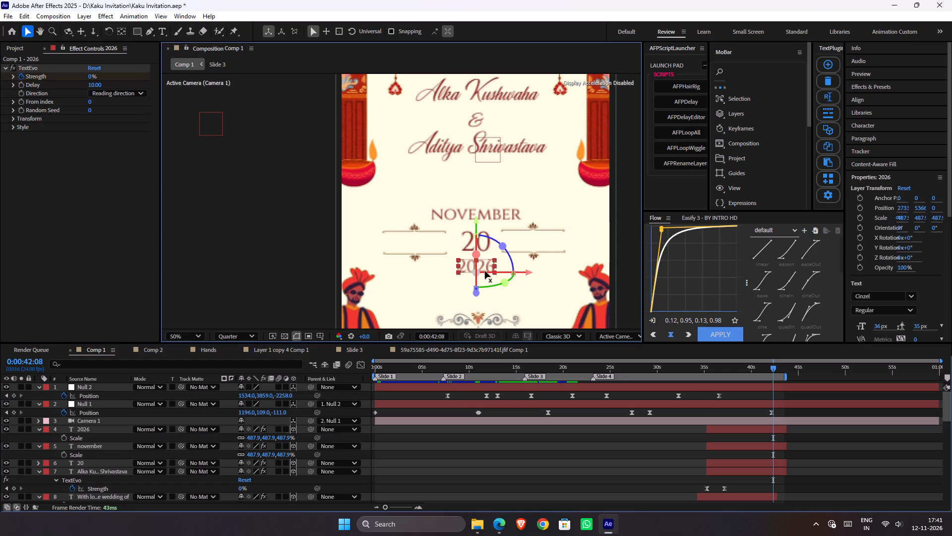
left_click(484, 215)
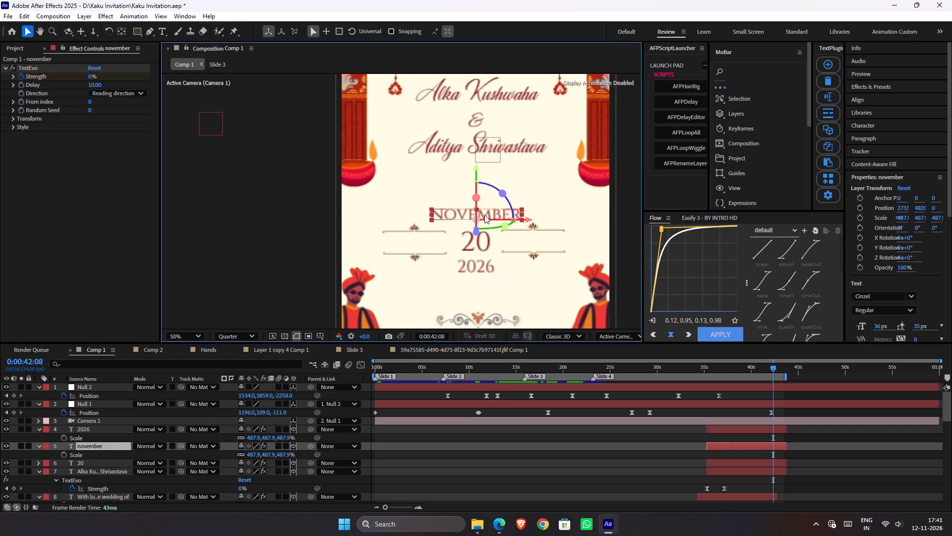
key("ctrl+d")
left_click_drag(521, 217, 458, 217)
left_click_drag(412, 167, 409, 201)
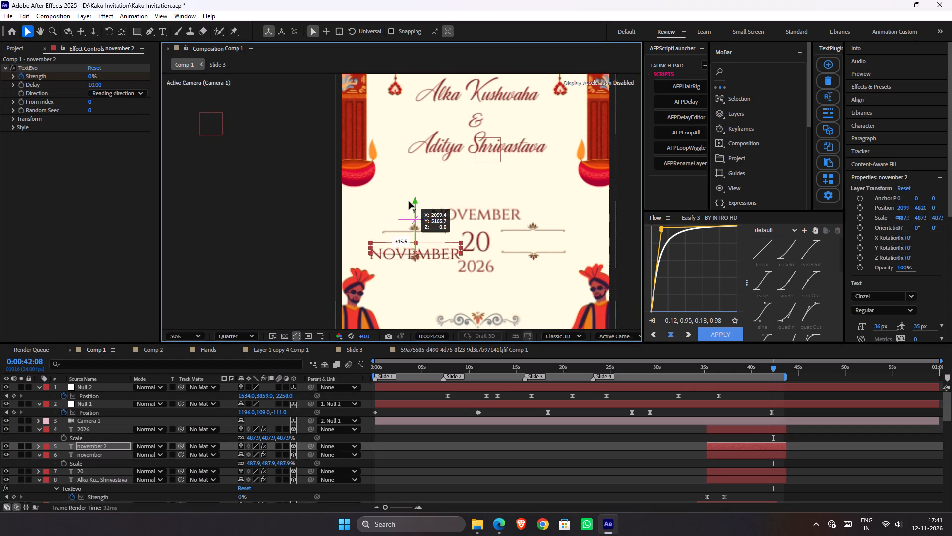
left_click_drag(409, 201, 409, 199)
Change the text of the "november" copy left of "20" to Friday.
double_click(445, 240)
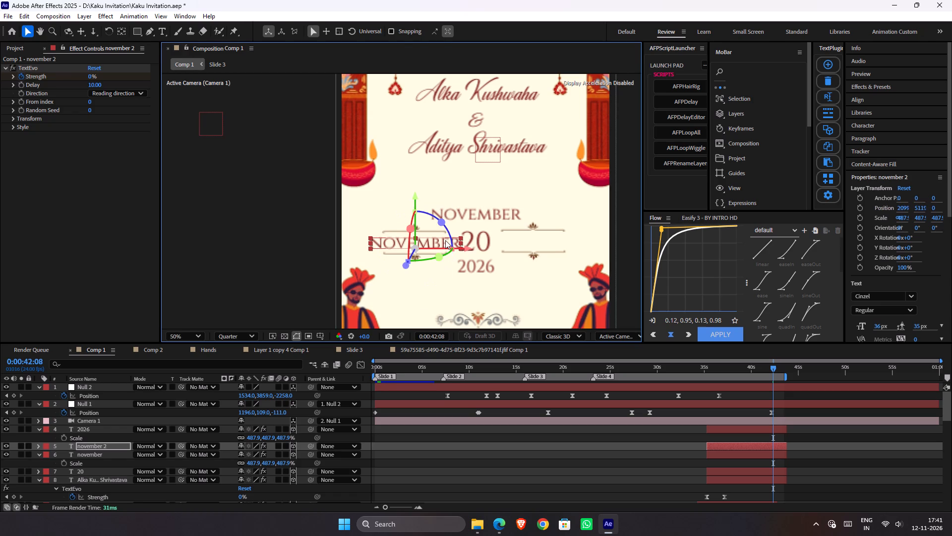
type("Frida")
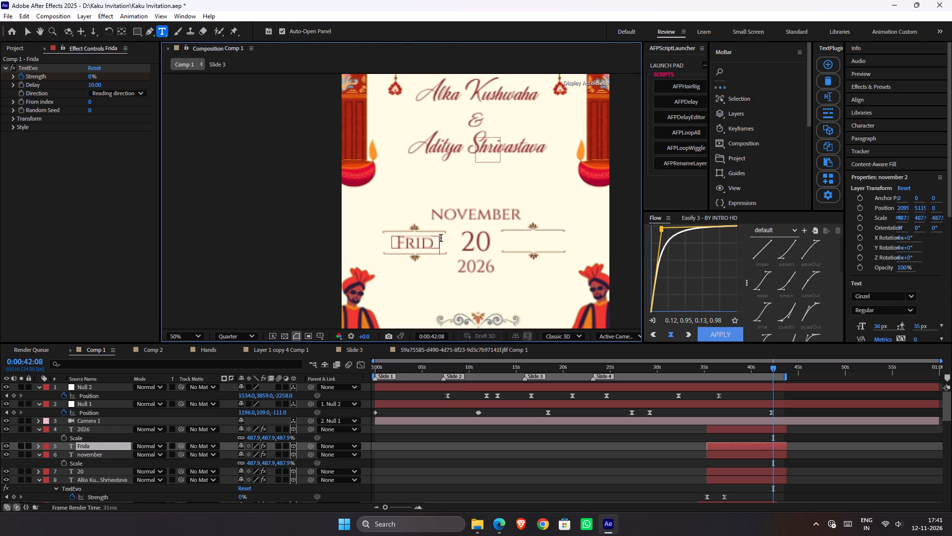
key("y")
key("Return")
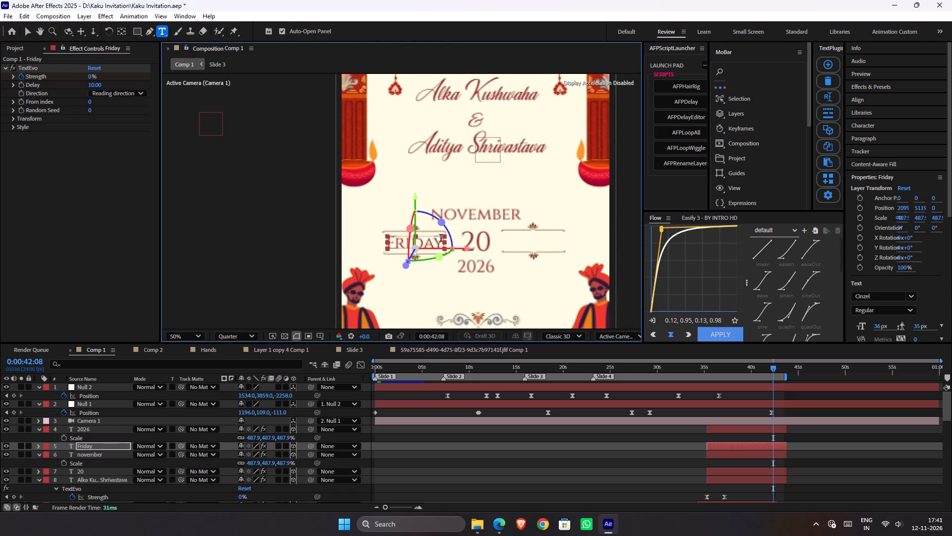
Duplicate the "Friday" text and move the copy about 1230 px straight right, between the ornamental lines right of "20".
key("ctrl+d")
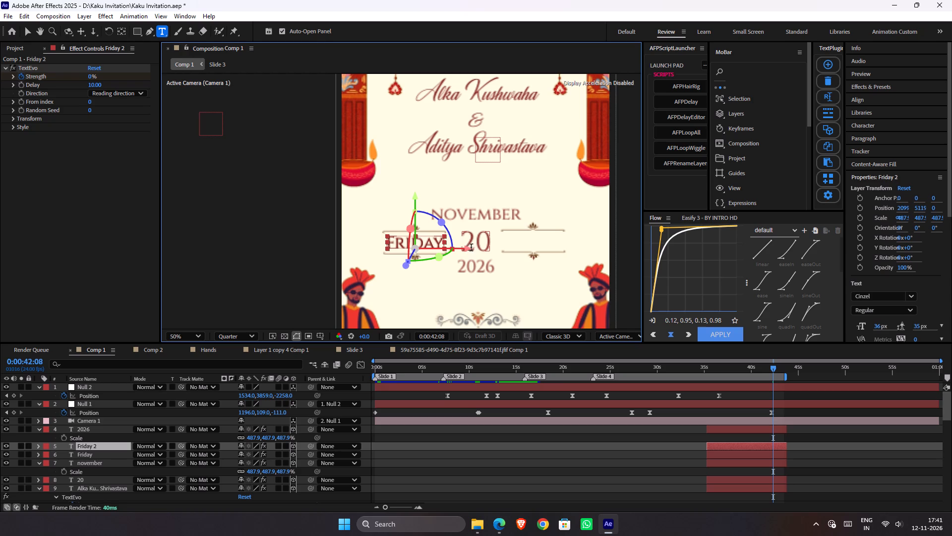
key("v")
left_click_drag(464, 247, 568, 238)
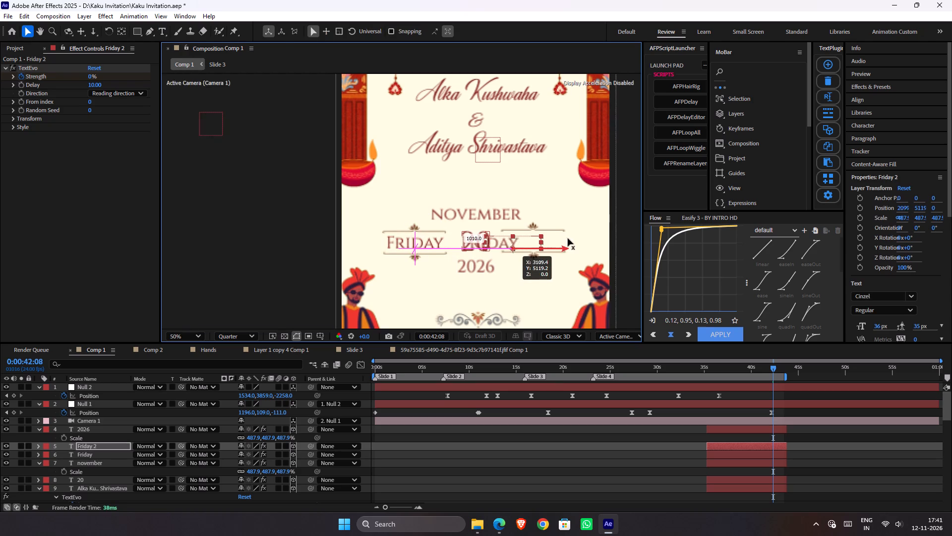
left_click_drag(568, 238, 585, 240)
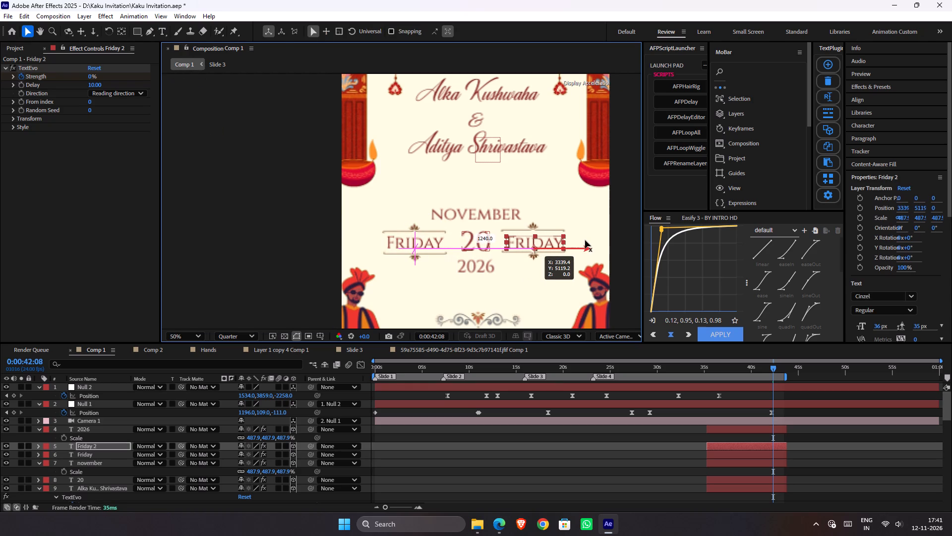
left_click_drag(585, 240, 583, 241)
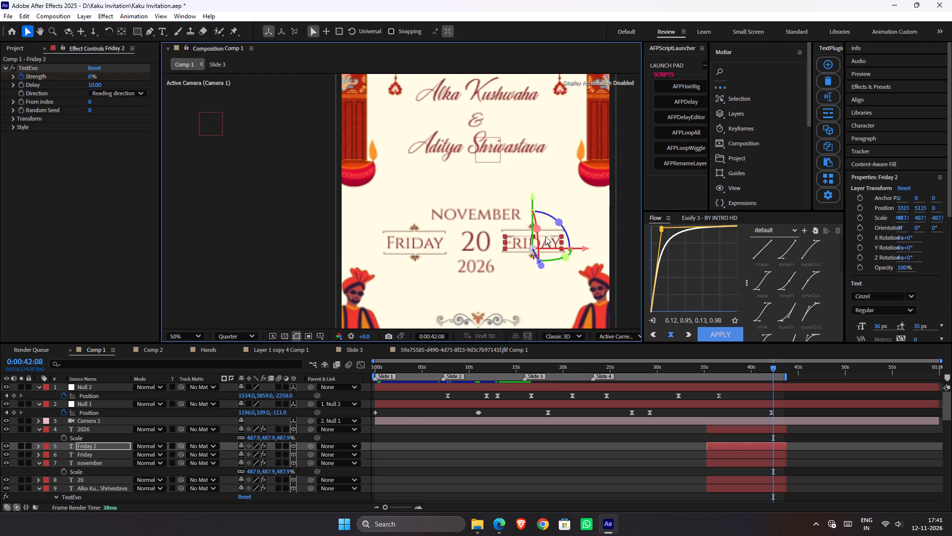
key("Right")
key("Right")
key("Right")
key("Right")
key("Right")
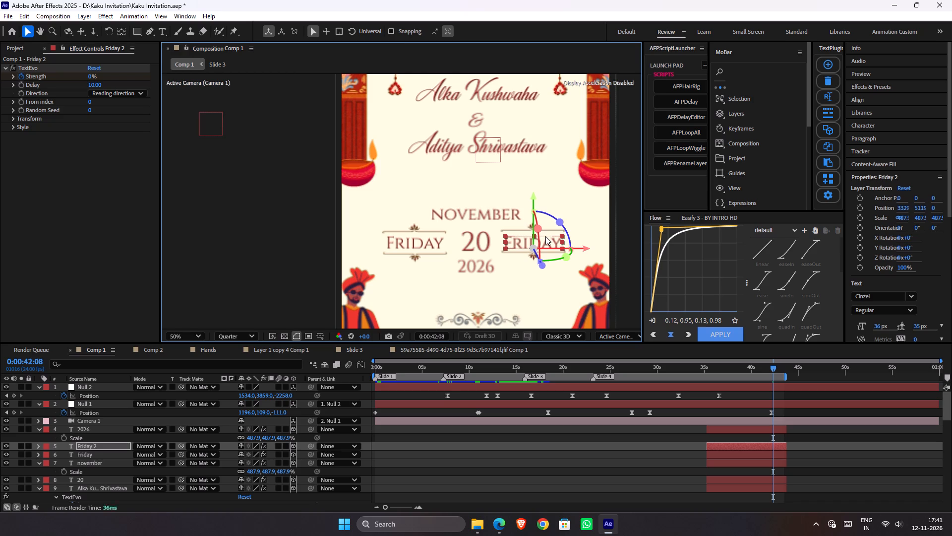
Replace the text of the "Friday" copy right of "20" with "at 6 p.m.".
double_click(549, 240)
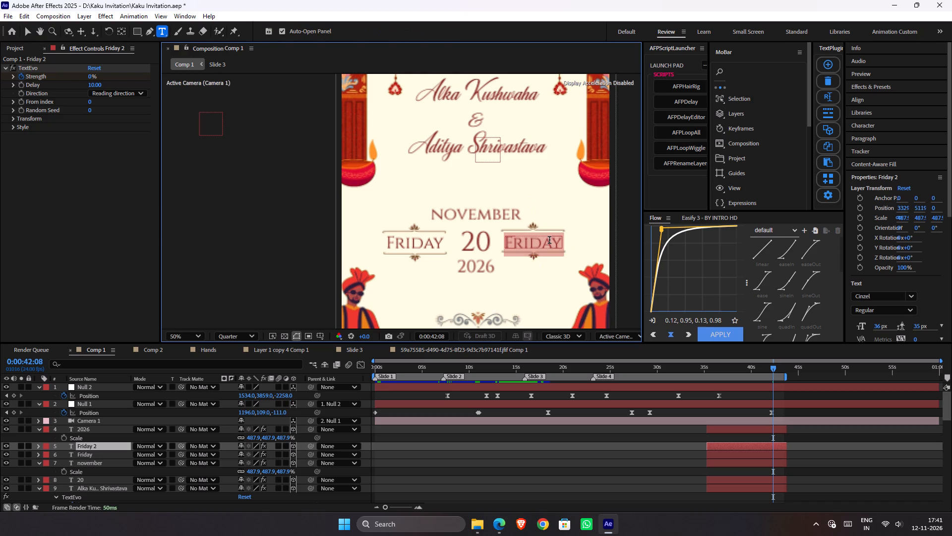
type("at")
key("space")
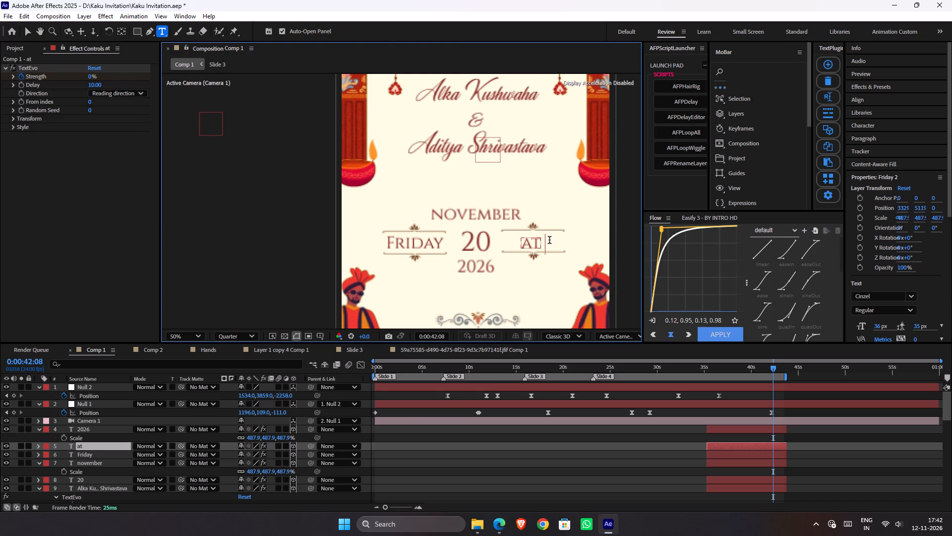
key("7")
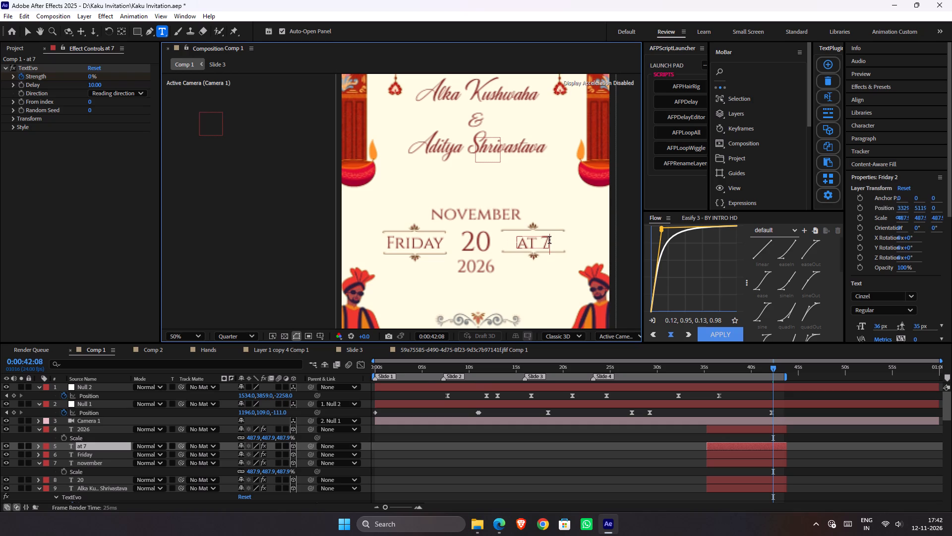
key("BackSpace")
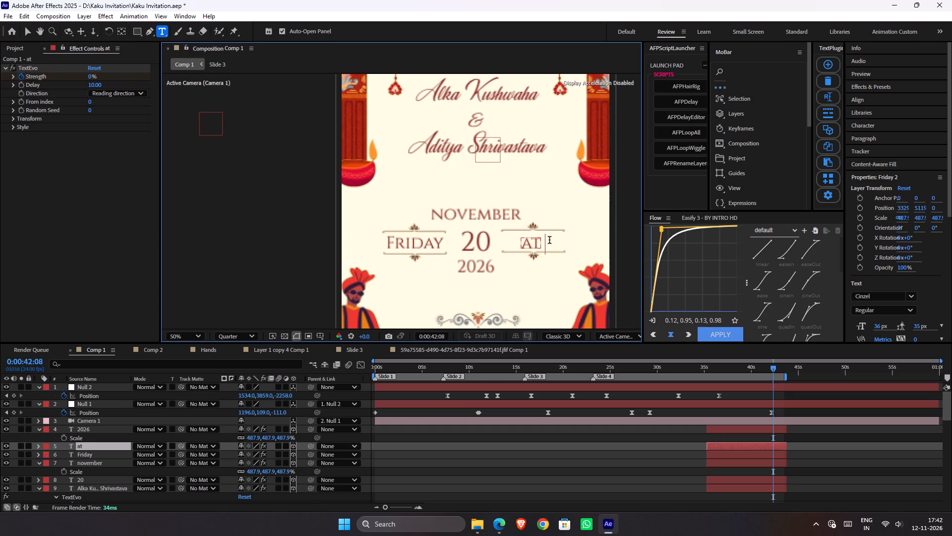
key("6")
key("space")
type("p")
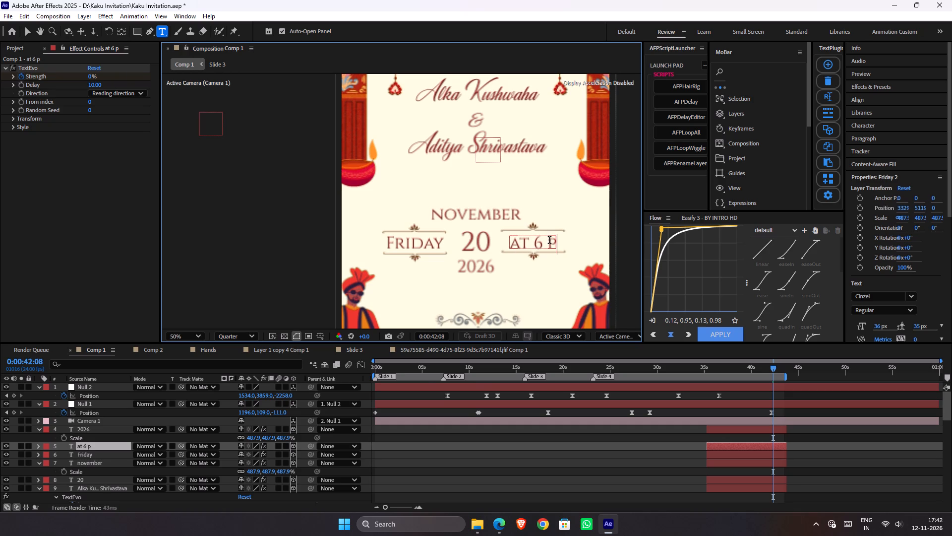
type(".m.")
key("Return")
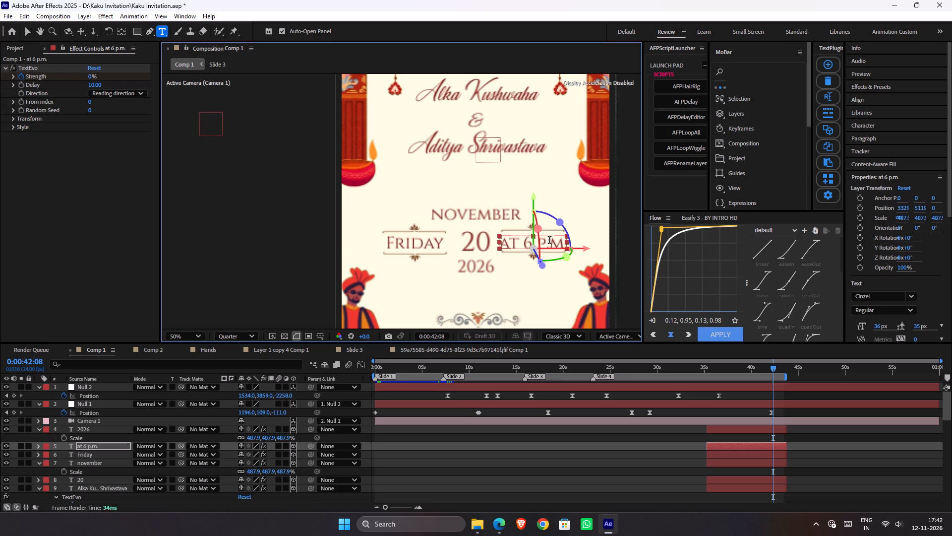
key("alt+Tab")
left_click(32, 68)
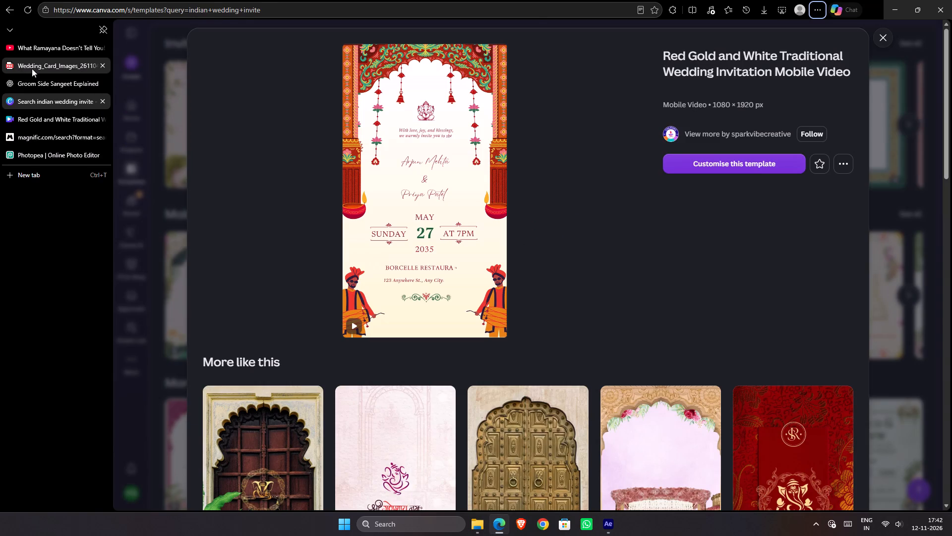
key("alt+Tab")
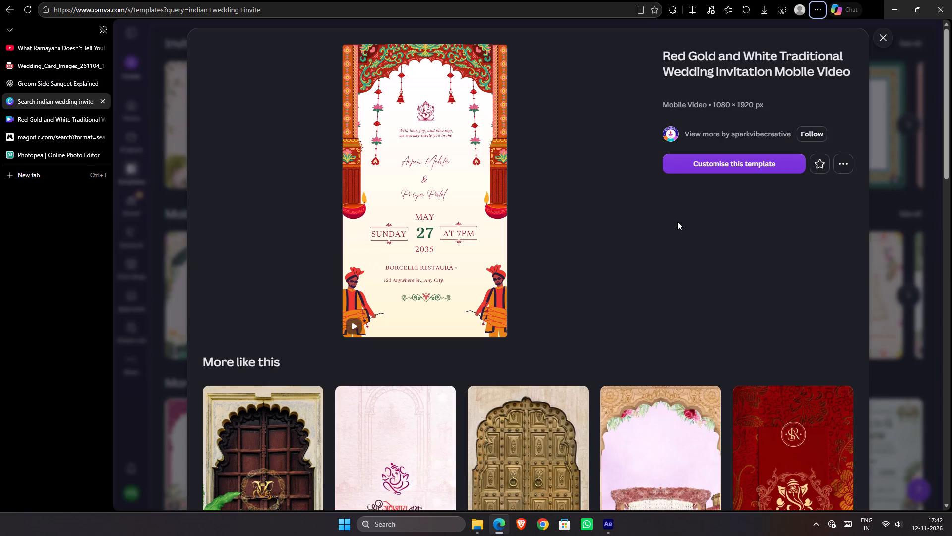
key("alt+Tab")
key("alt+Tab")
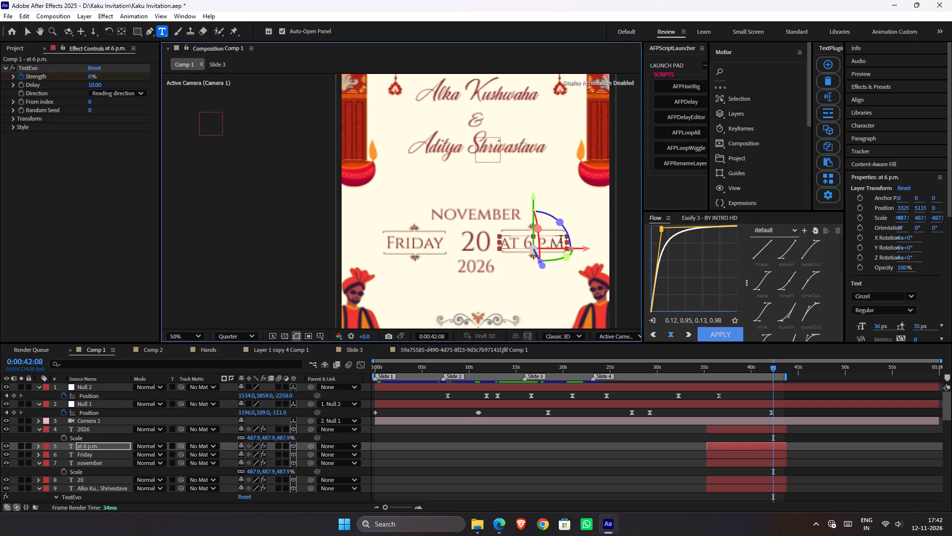
Scale the "Friday" and "at 6 p.m." texts together down to about 407.9% so they fit between the ornamental lines.
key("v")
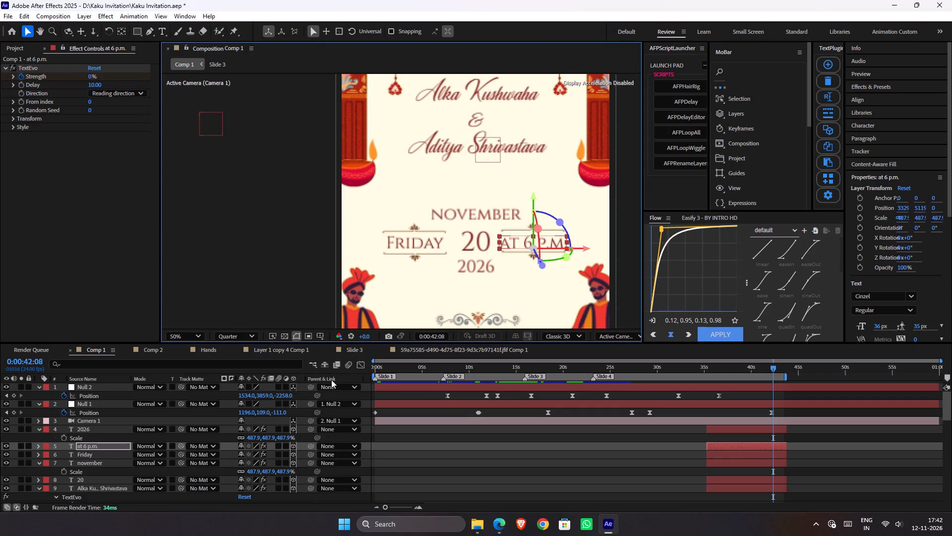
left_click(116, 443)
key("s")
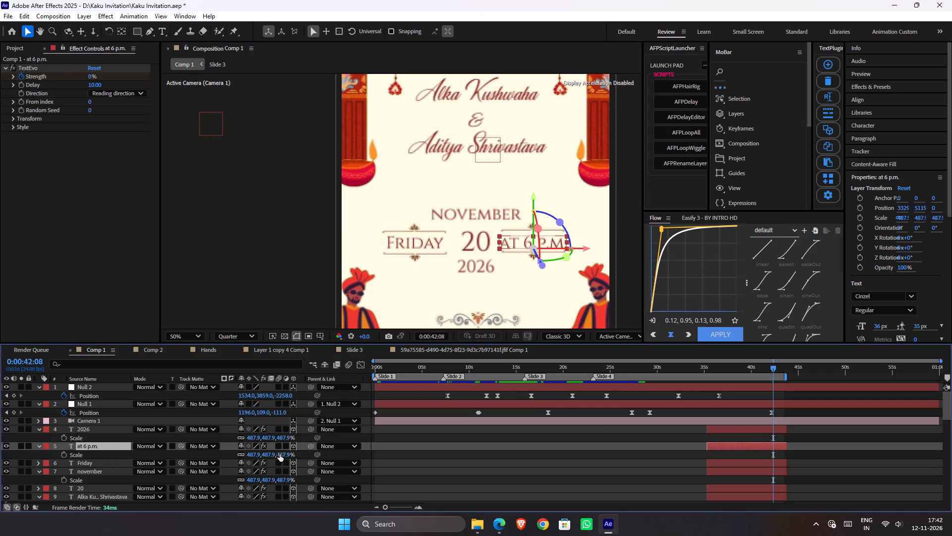
left_click(110, 463, "shift")
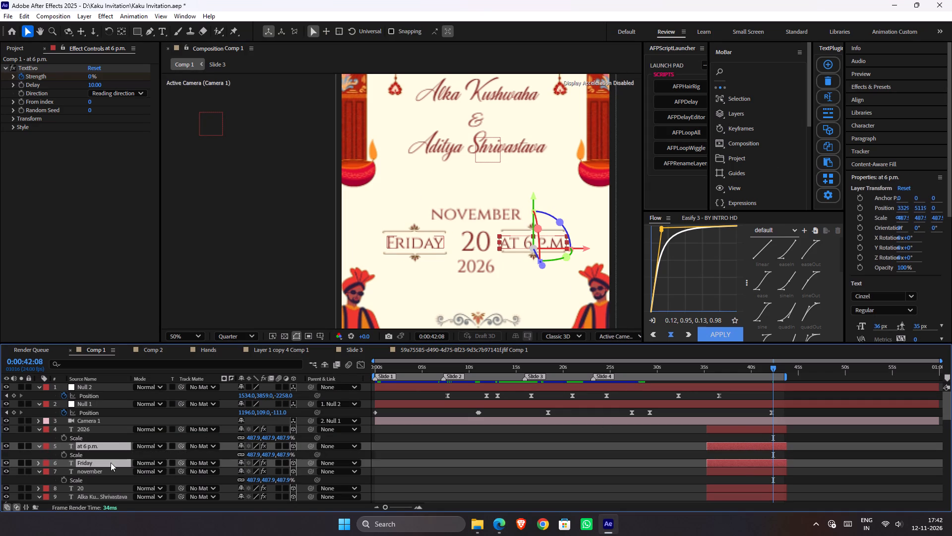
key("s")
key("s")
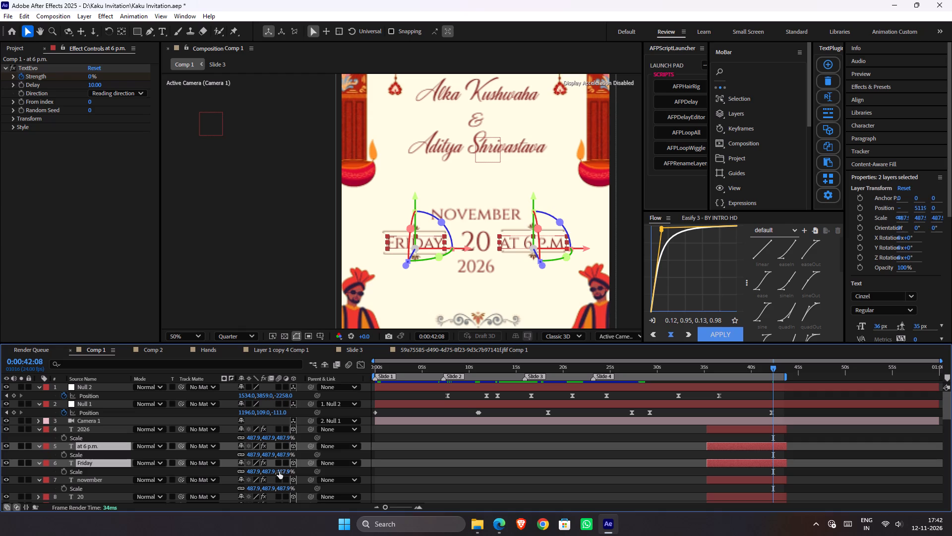
left_click_drag(280, 473, 244, 477)
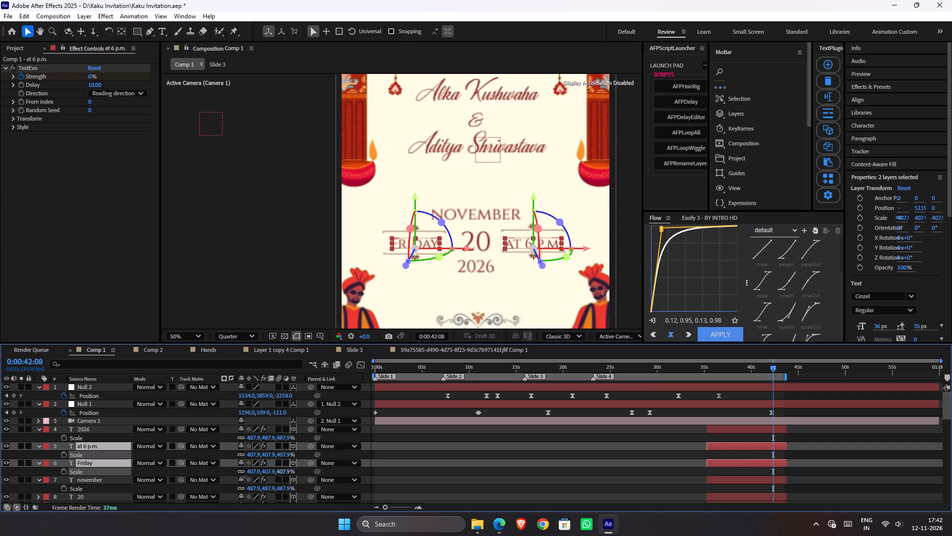
left_click_drag(244, 477, 240, 473)
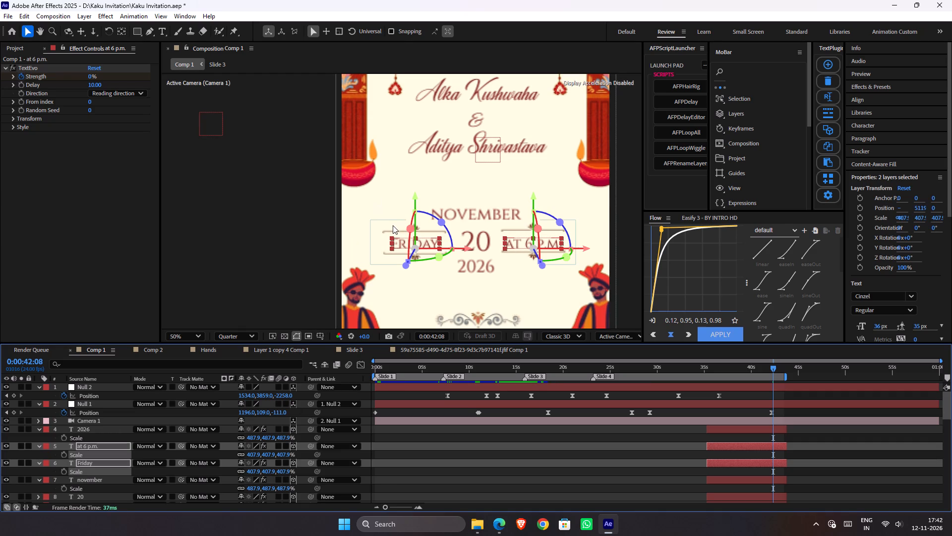
Nudge the "Friday" and "at 6 p.m." texts up together to about Y 5111.
key("Up")
key("Up")
key("Up")
key("Up")
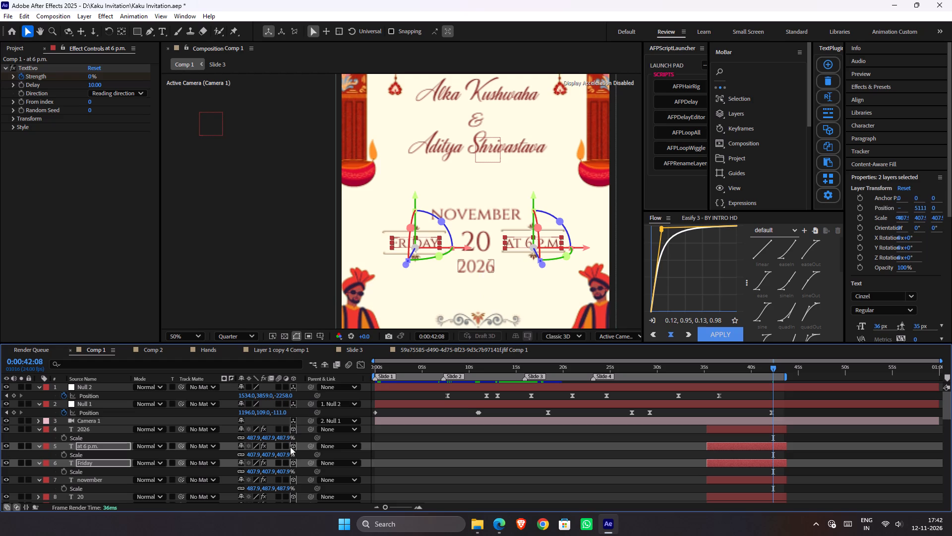
Copy the 407.9% scale from the "at 6 p.m." text to the "2026" and "november" texts, and save the project.
left_click(252, 457)
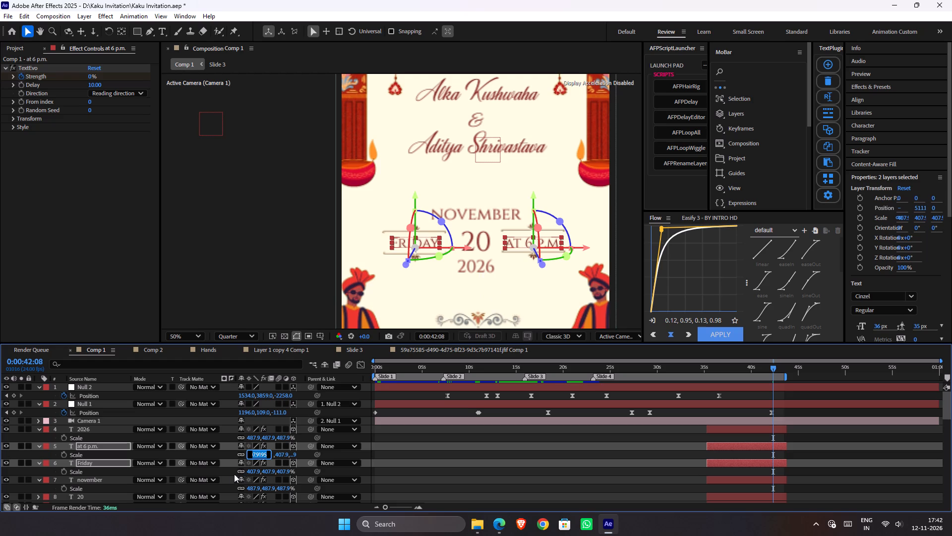
key("ctrl+c")
left_click(91, 427)
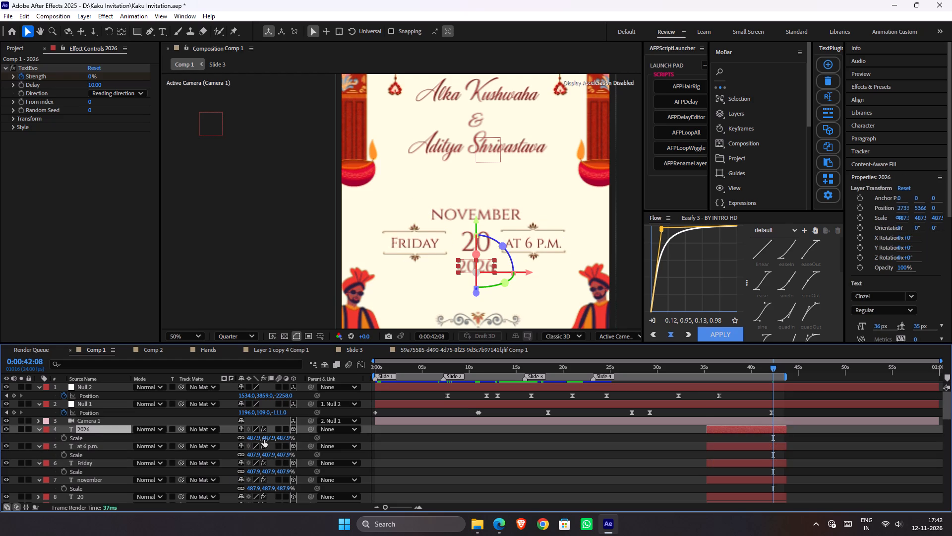
left_click(264, 440)
key("ctrl+v")
left_click(255, 488)
key("ctrl+v")
left_click(486, 455)
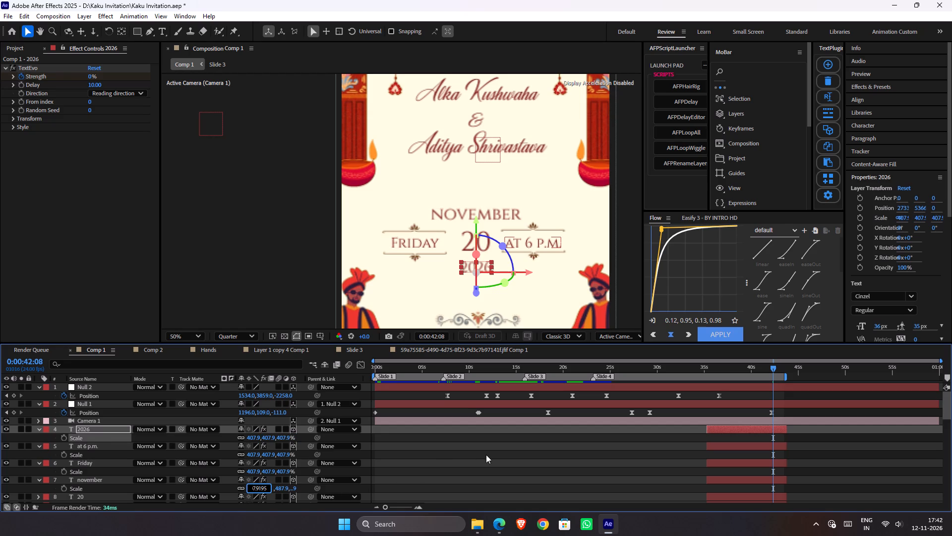
key("ctrl+s")
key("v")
scroll(518, 210, "down", 1)
left_click(533, 208)
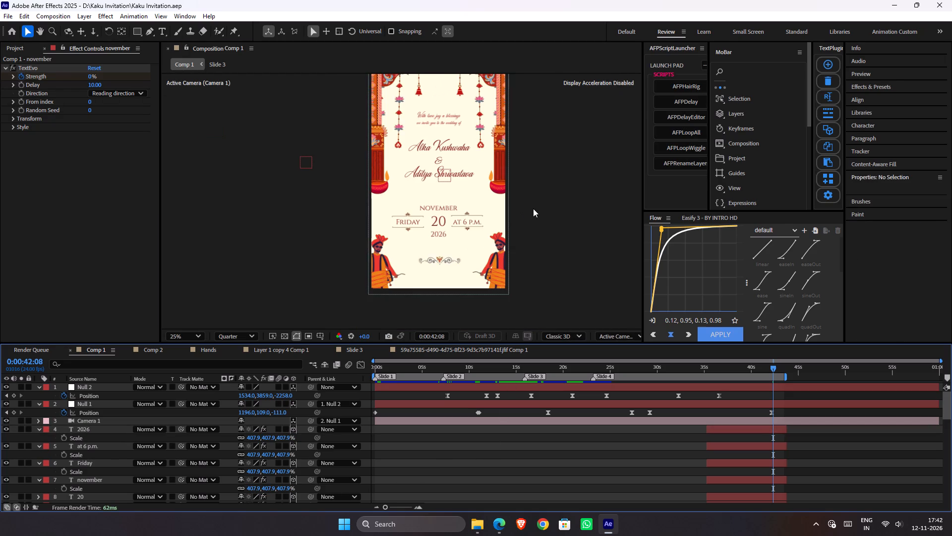
key("ctrl+s")
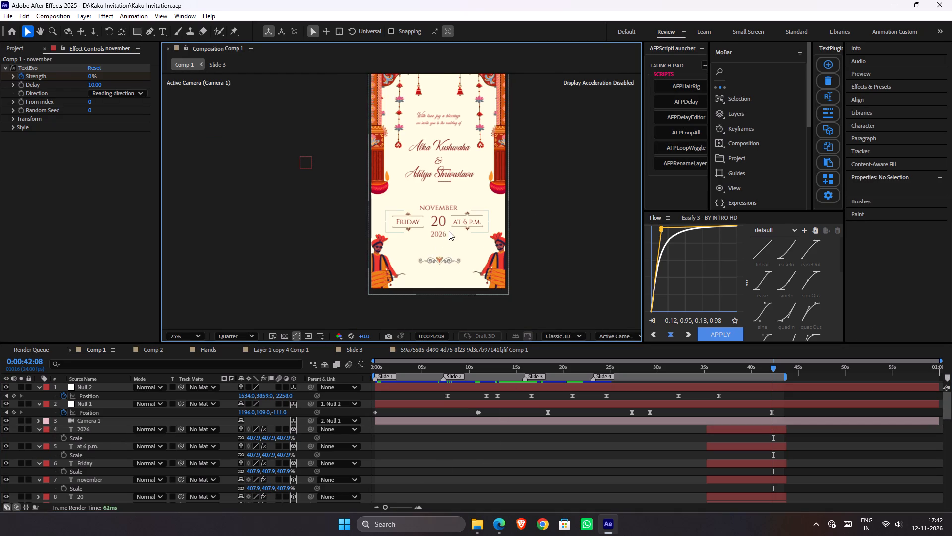
Move the "at 6 p.m." text straight up to about Y 5101 and save the project.
scroll(458, 227, "up", 1)
left_click(510, 239)
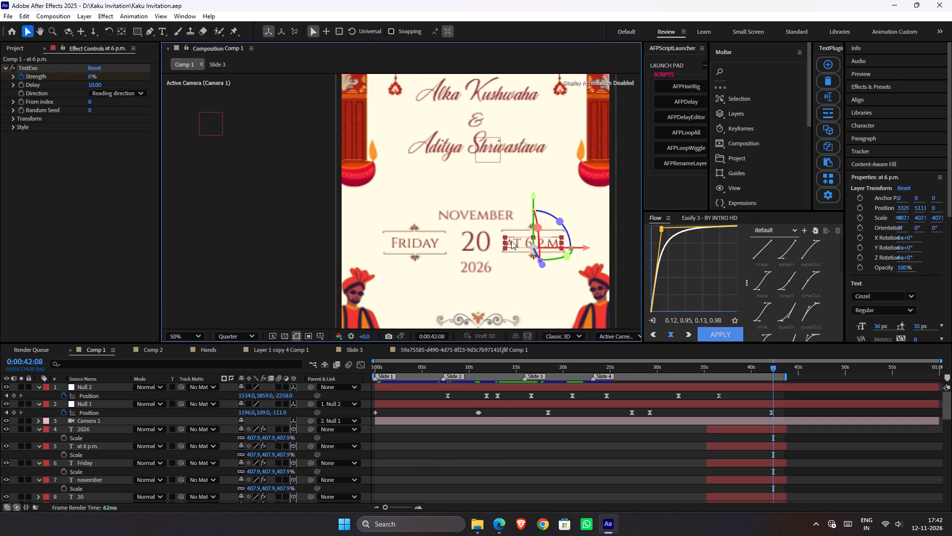
left_click(532, 198)
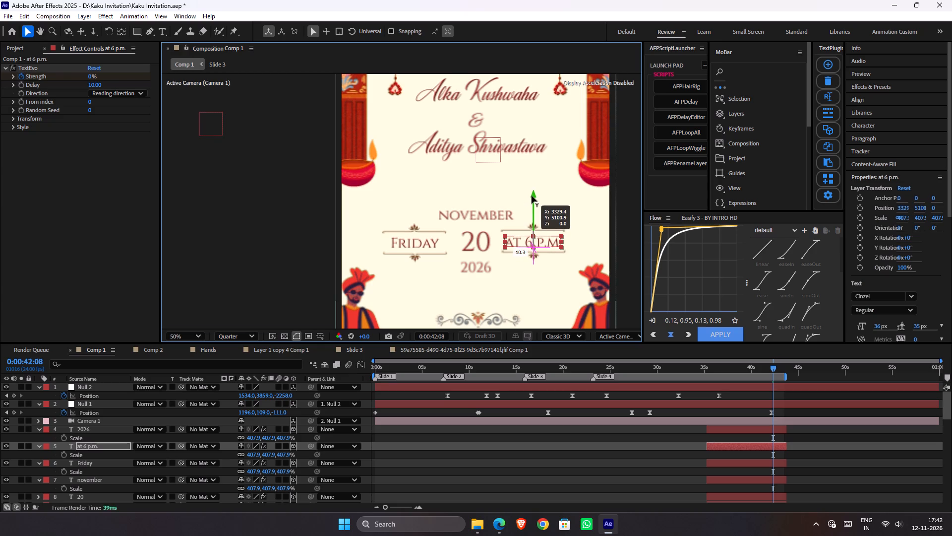
left_click(616, 238)
scroll(599, 239, "down", 1)
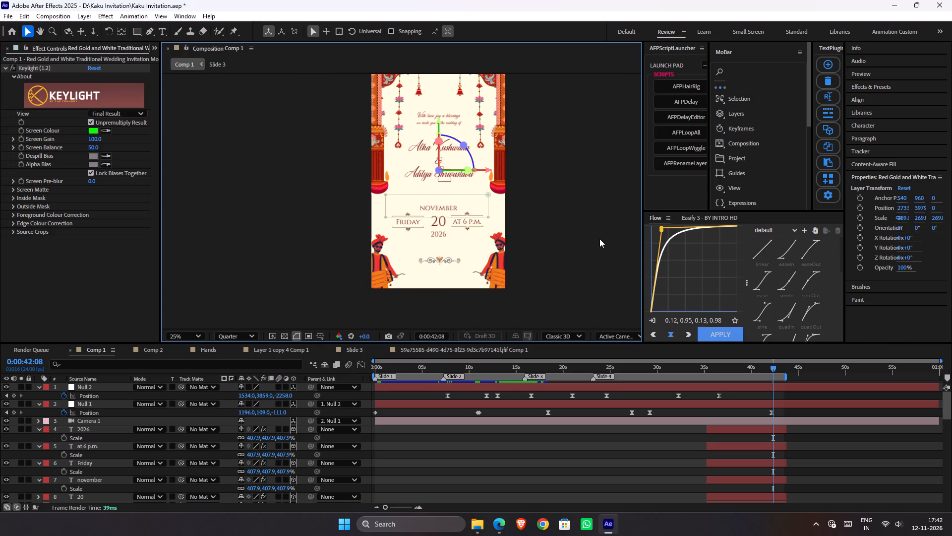
key("ctrl+s")
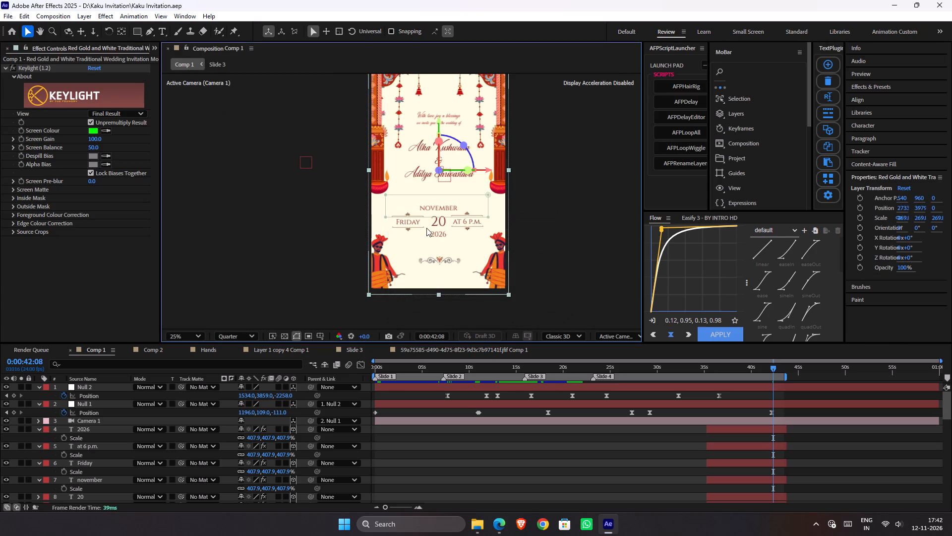
Move the couple's names text slightly straight down, closer to the date block, and save the project.
left_click(570, 259)
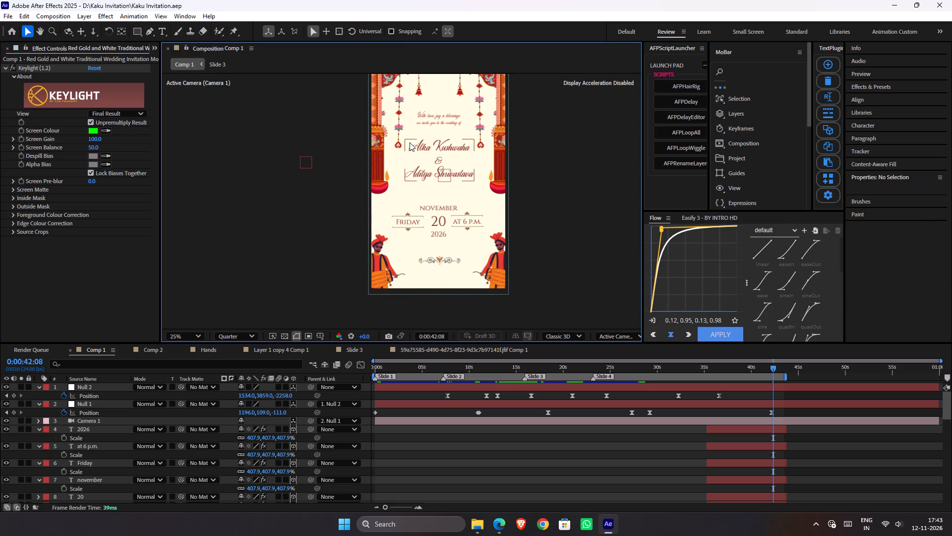
left_click(442, 154)
left_click_drag(442, 99, 441, 101)
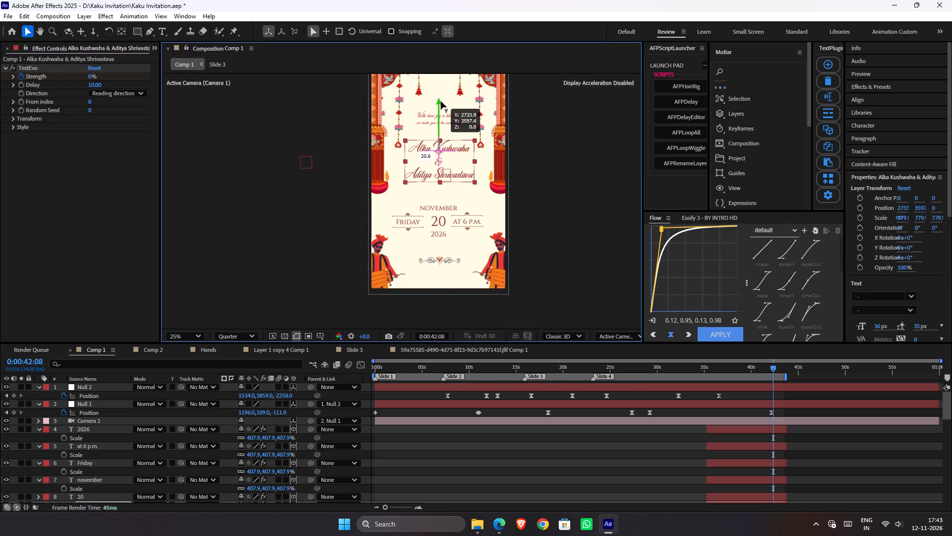
left_click_drag(441, 101, 441, 105)
left_click(523, 181)
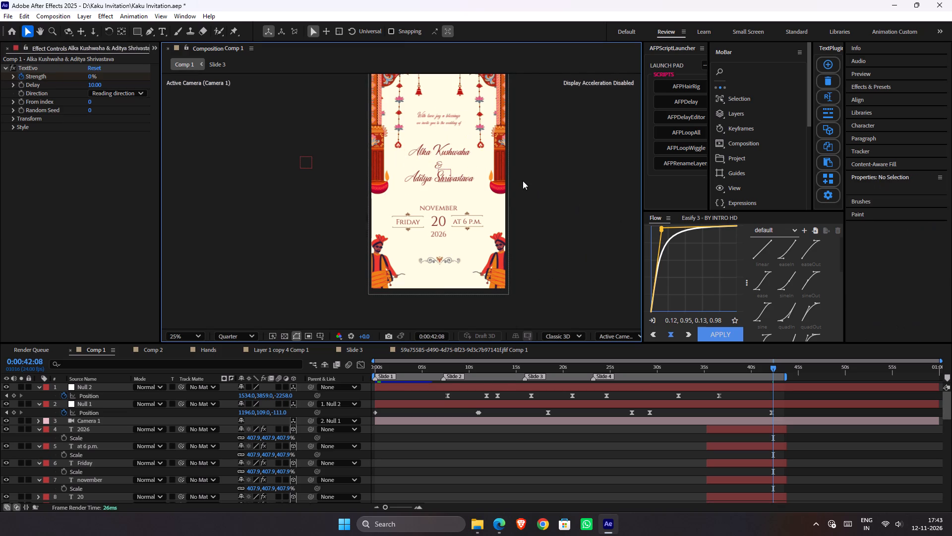
key("ctrl+s")
Duplicate the "november" text and move the copy straight down to about Y 5700, between "2026" and the bottom ornament.
scroll(448, 260, "up", 1)
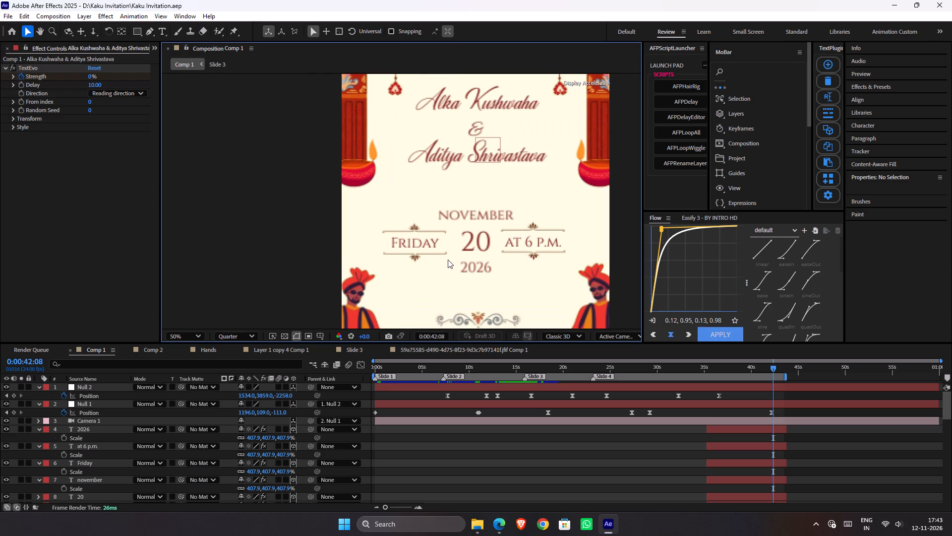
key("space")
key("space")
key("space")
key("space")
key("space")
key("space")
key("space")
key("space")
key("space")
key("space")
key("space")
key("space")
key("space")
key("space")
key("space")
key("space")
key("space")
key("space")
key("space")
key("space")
left_click_drag(460, 261, 443, 191)
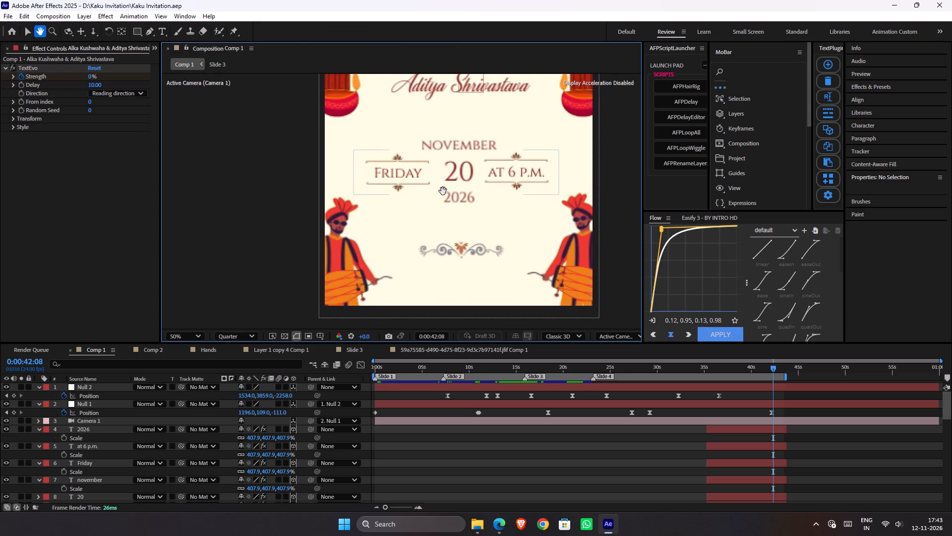
left_click_drag(443, 191, 436, 202)
key("ctrl+s")
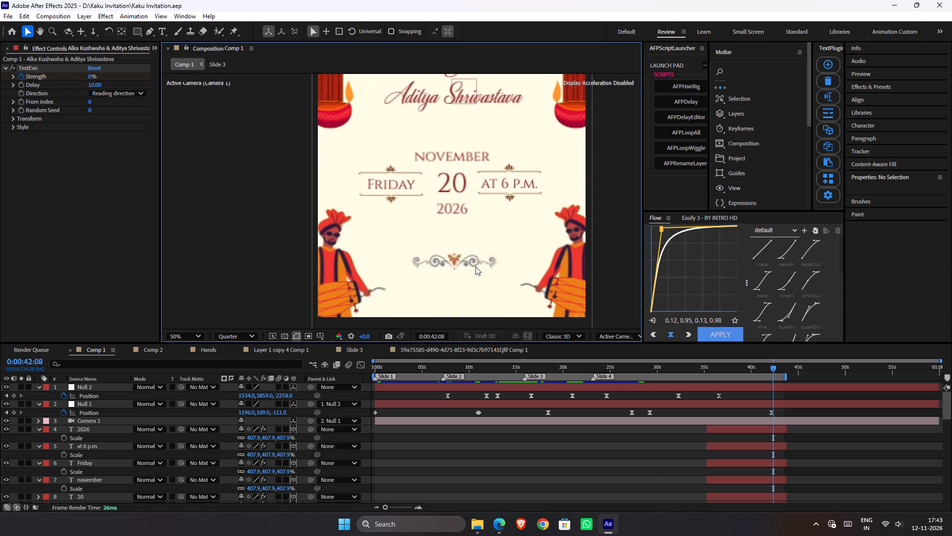
left_click(99, 477)
key("ctrl+d")
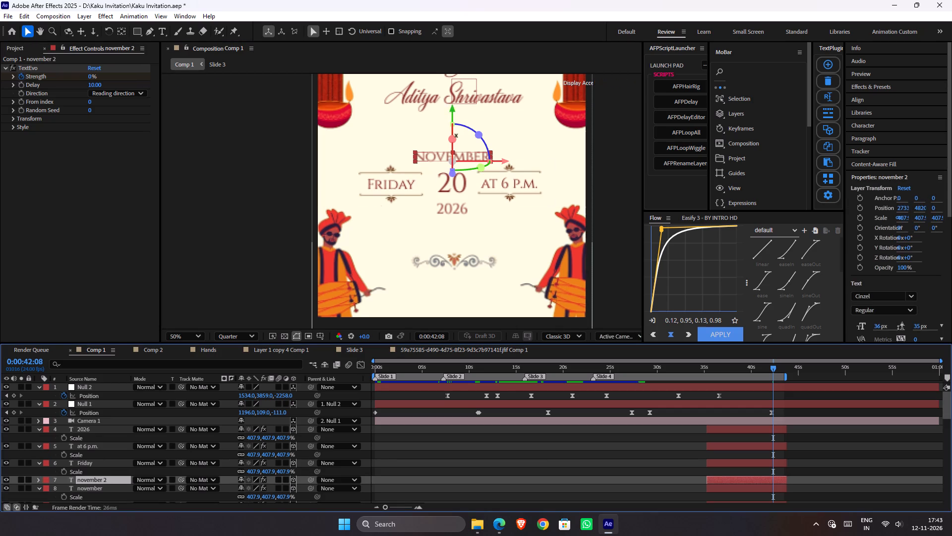
left_click_drag(453, 111, 456, 186)
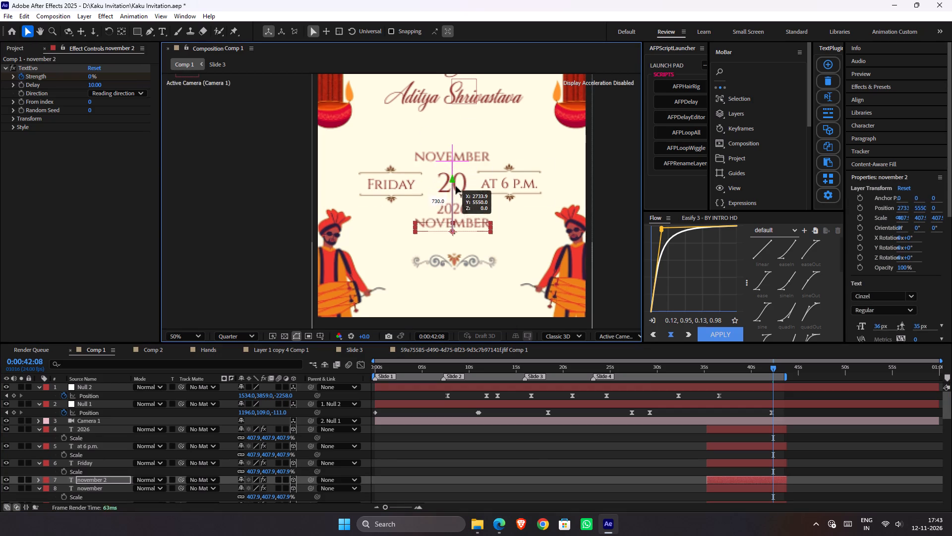
left_click_drag(456, 186, 456, 198)
Look up the wedding venue in the Wedding_Card_Images PDF and replace the text of the lower "november" copy with "Hotel KanchanTara".
double_click(470, 243)
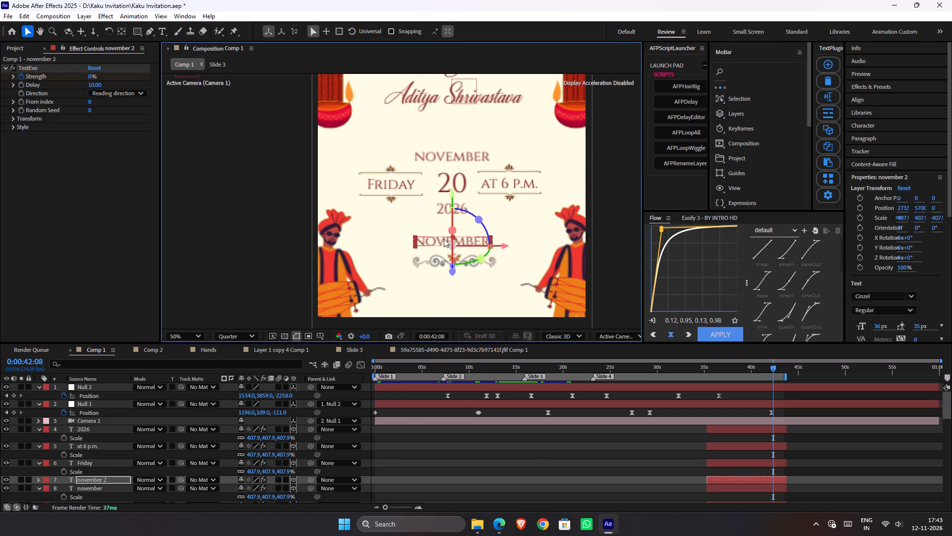
key("alt+Tab")
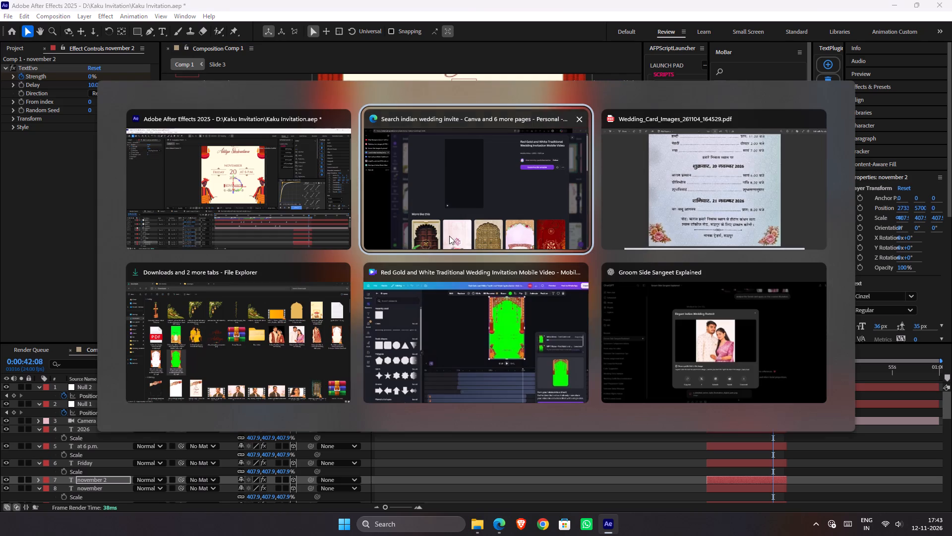
left_click(723, 186, "alt")
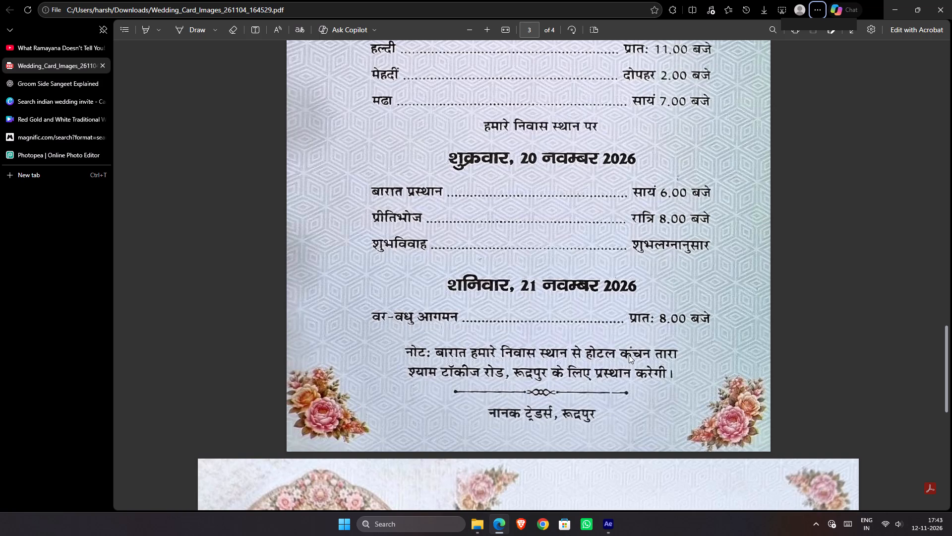
left_click(614, 525)
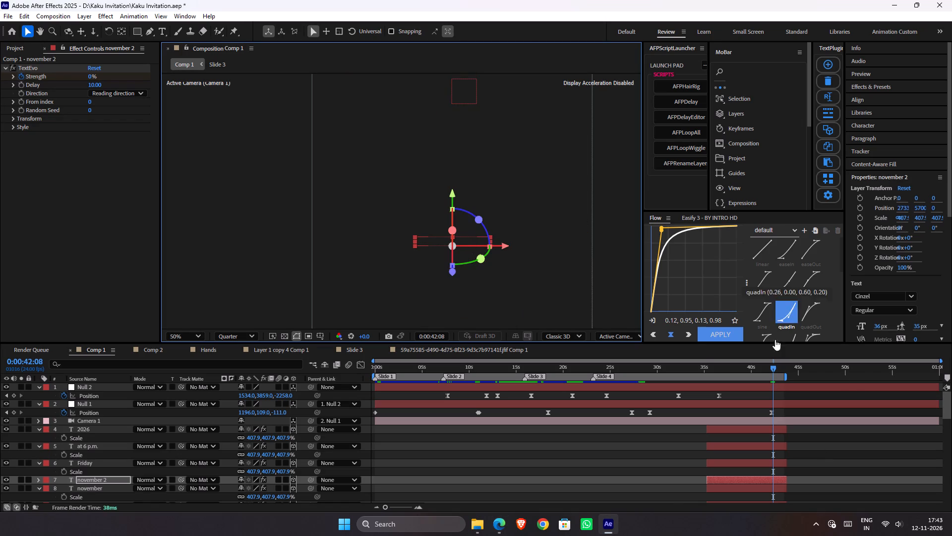
left_click_drag(761, 371, 754, 371)
double_click(473, 241)
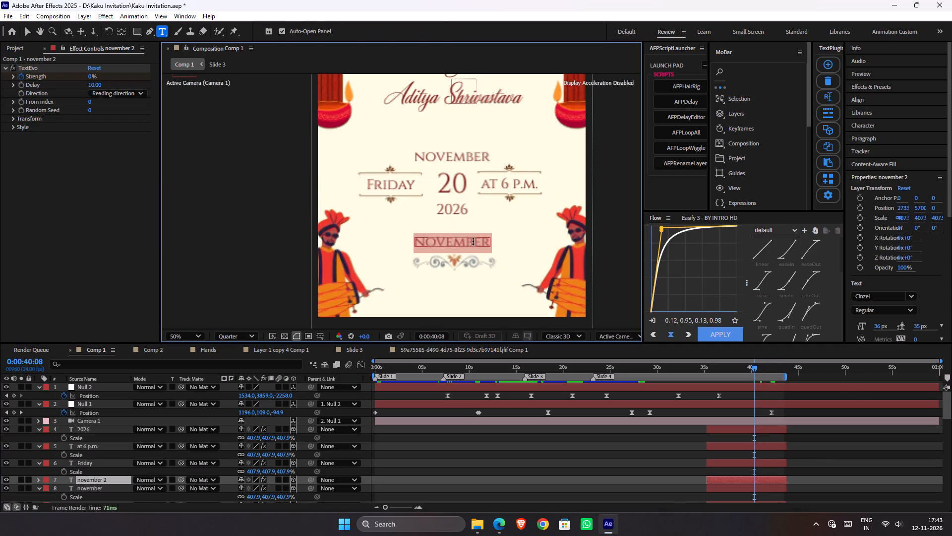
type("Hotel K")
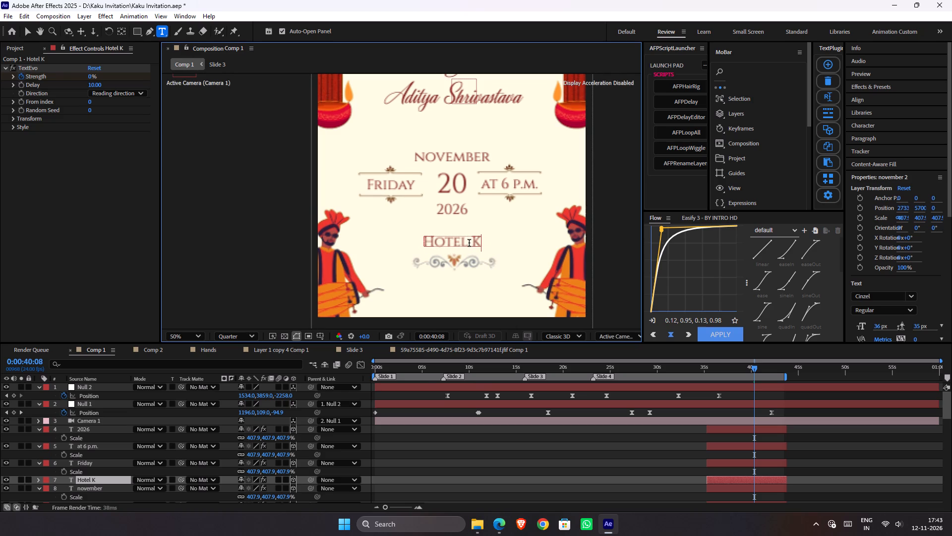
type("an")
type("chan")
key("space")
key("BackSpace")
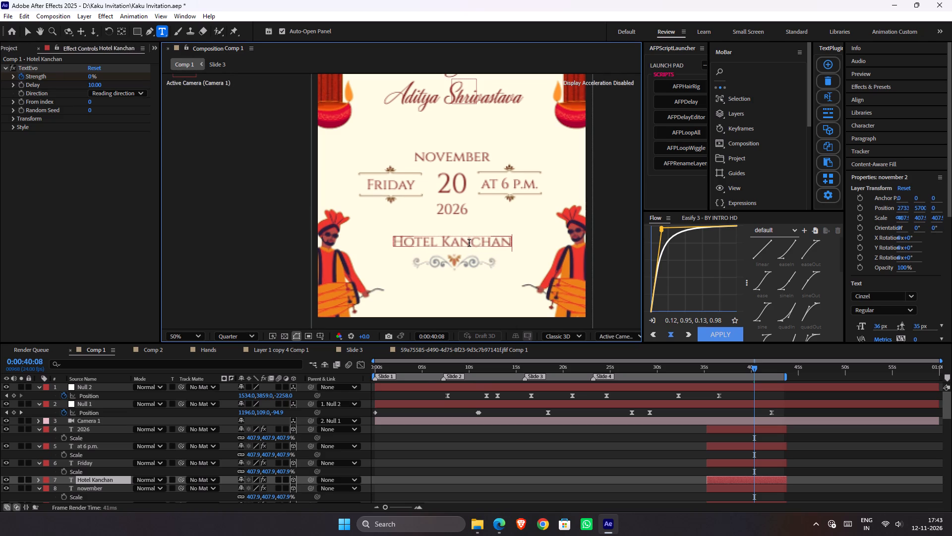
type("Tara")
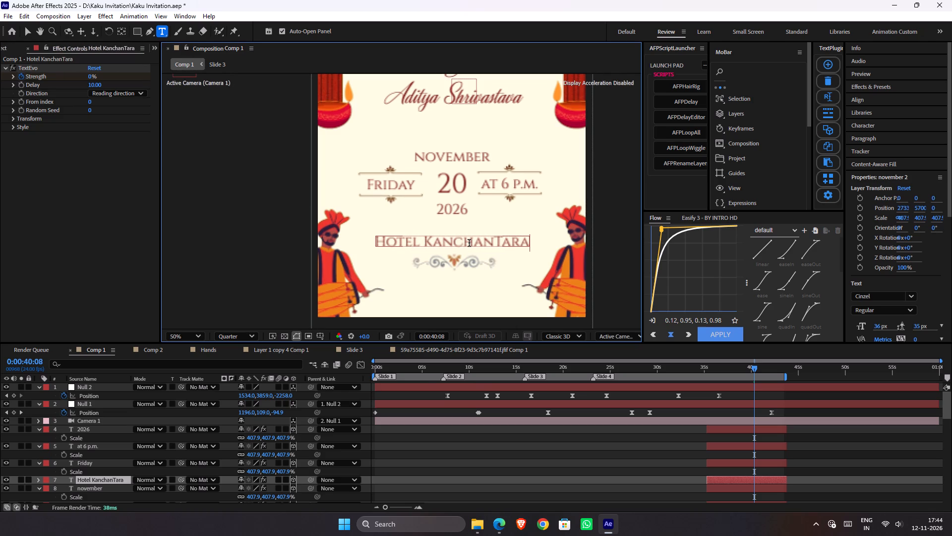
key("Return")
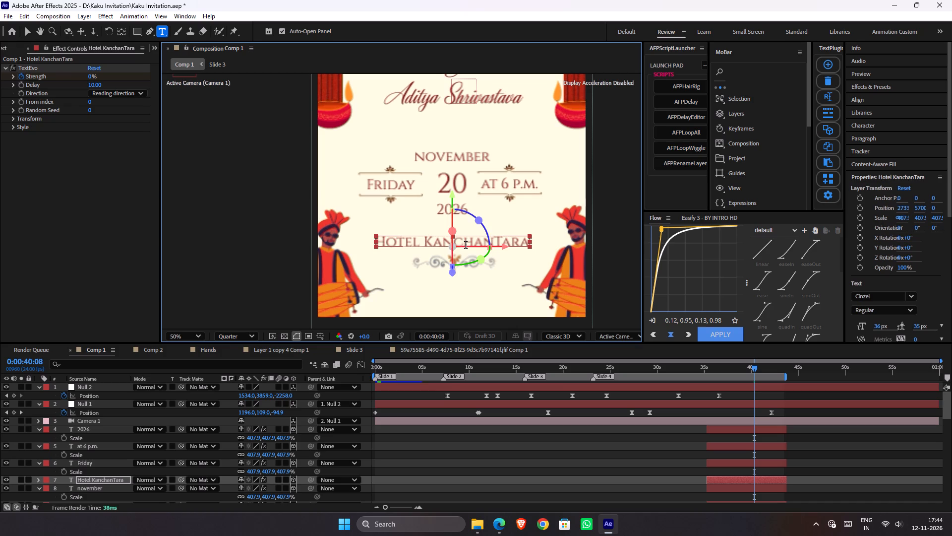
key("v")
Preview alternative fonts on the "Hotel KanchanTara" text and set its font to Oranienbaum.
left_click(899, 296)
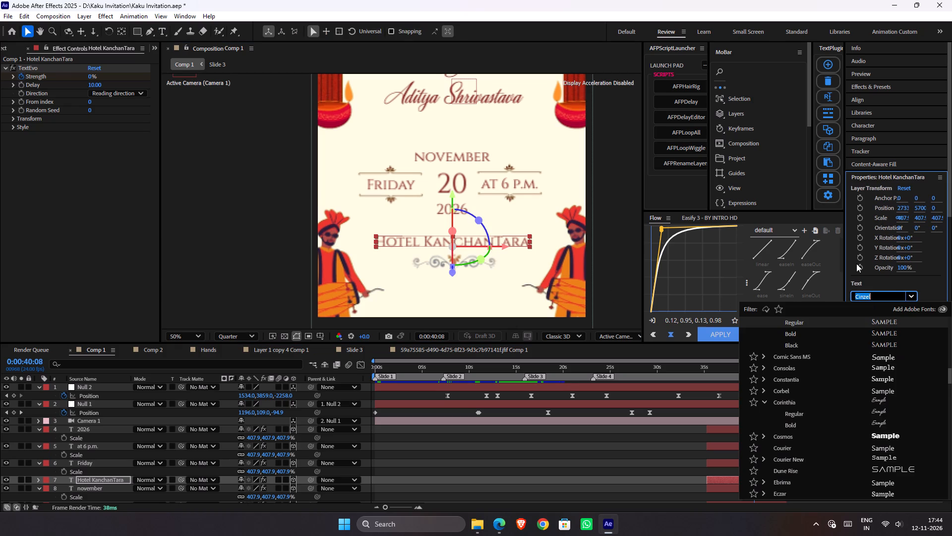
key("Up")
key("Up")
key("Up")
key("Up")
key("Up")
key("Up")
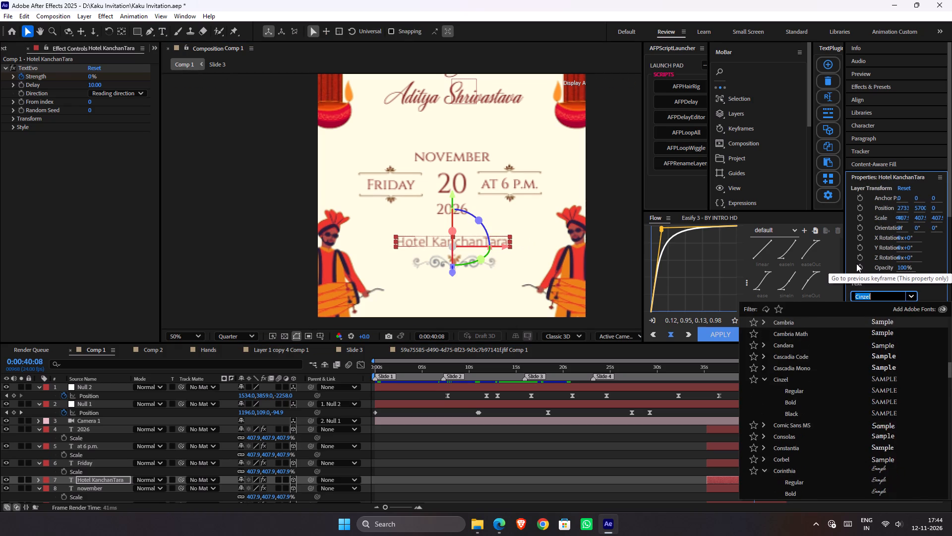
key("Up")
key("Up")
key("Up")
key("Up")
key("Up")
key("Up")
key("Up")
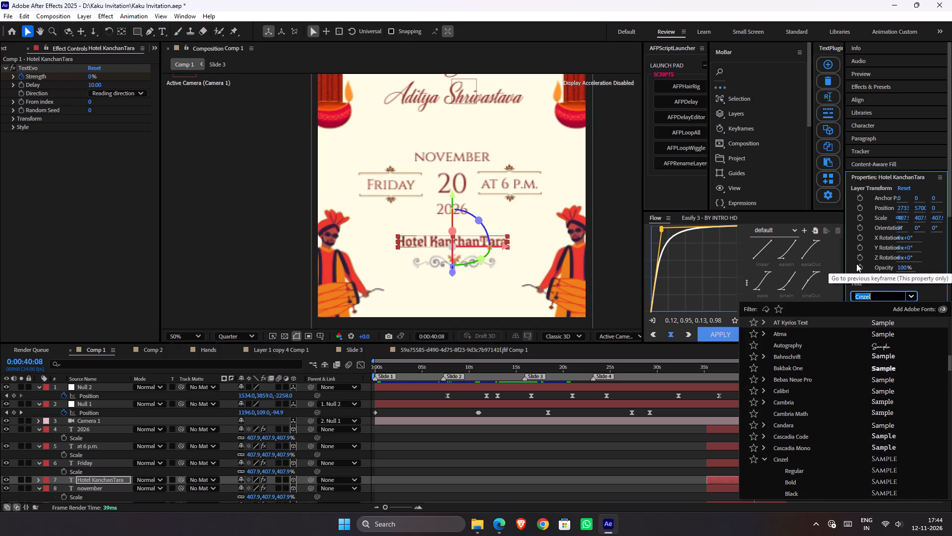
key("Up")
key("Up")
key("Up")
key("Up")
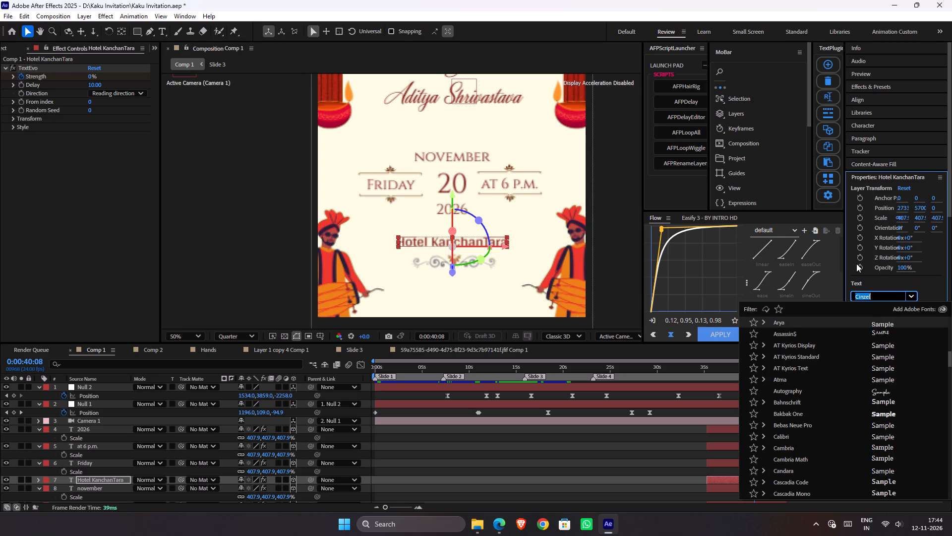
key("Down")
key("Down")
key("Down")
key("Down")
key("Down")
key("Down")
key("Down")
key("Down")
key("Down")
key("Down")
key("Down")
key("Down")
key("Down")
key("Down")
key("Down")
key("Down")
key("Down")
key("Down")
key("Down")
key("Down")
key("Down")
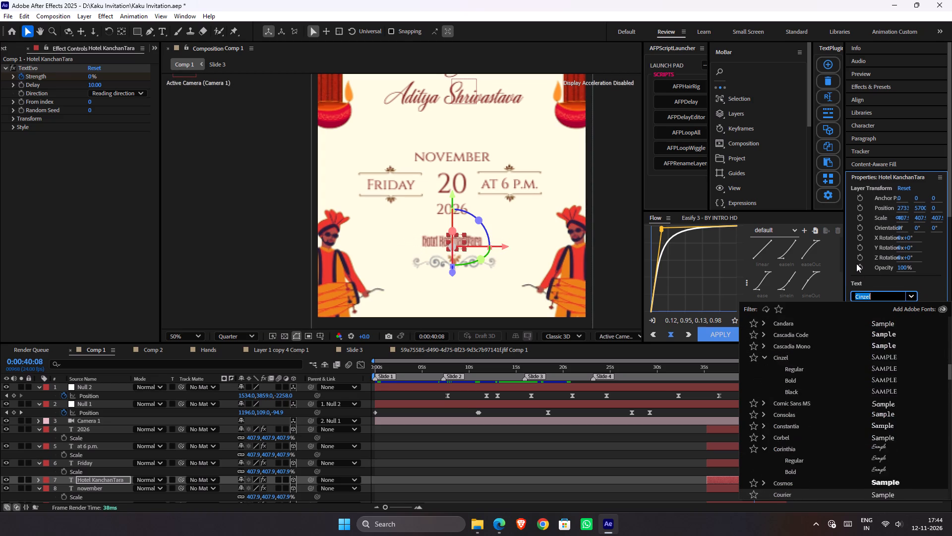
key("Down")
key("Down")
key("Down")
key("Down")
key("Down")
key("Down")
key("Down")
key("Down")
key("Down")
key("Down")
key("Down")
key("Down")
key("Down")
key("Down")
key("Down")
key("Down")
key("Down")
key("Down")
key("Down")
key("Down")
key("Down")
key("Down")
key("Down")
key("Down")
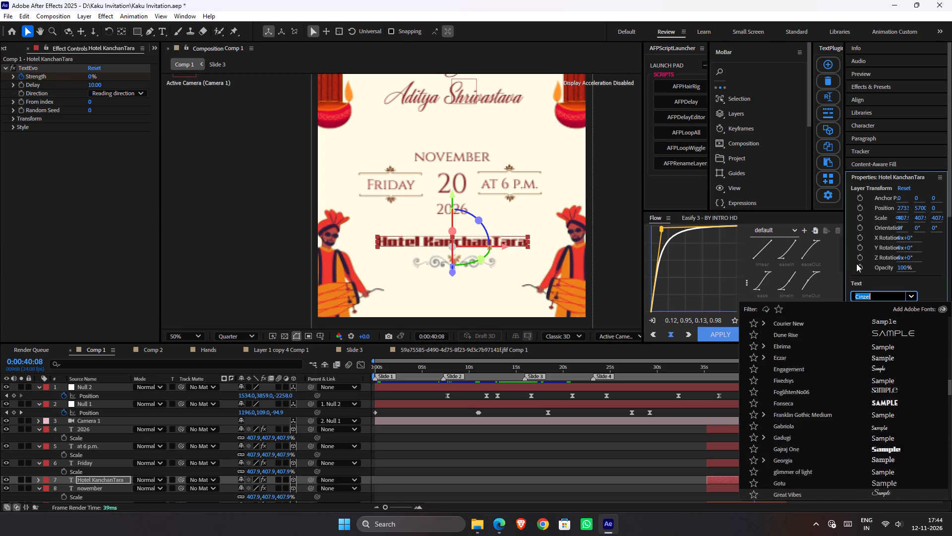
key("Down")
key("Down")
key("Down")
key("Down")
key("Down")
key("Down")
key("Down")
key("Down")
key("Up")
key("Up")
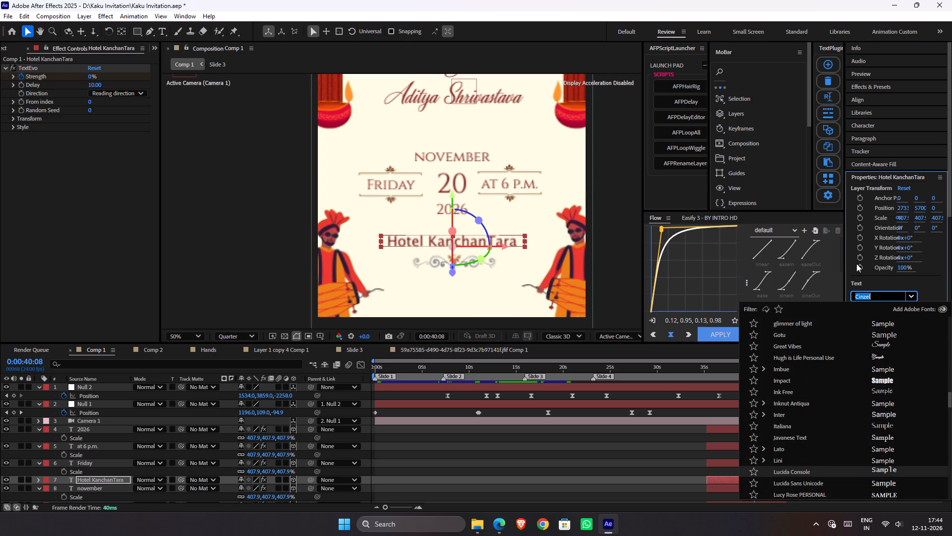
key("Up")
key("Down")
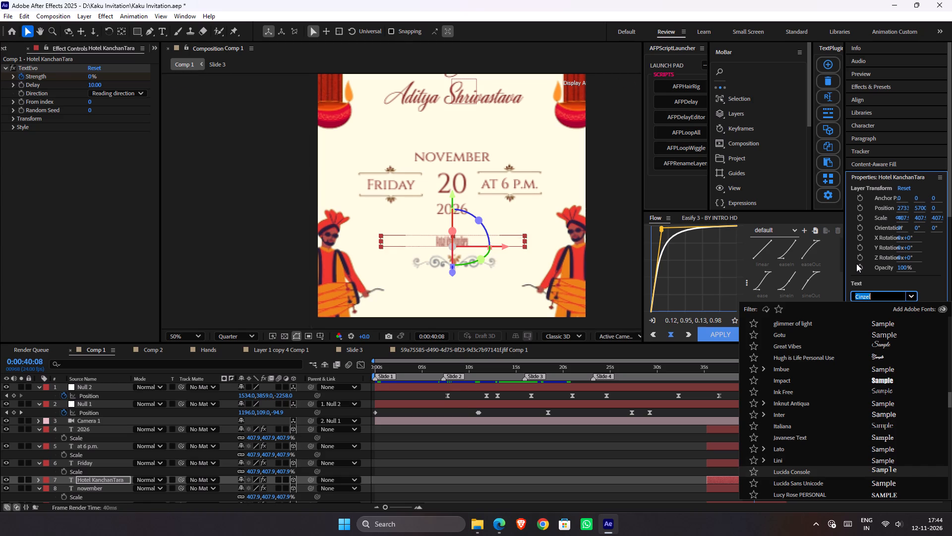
key("Down")
key("Down")
key("Down")
key("Down")
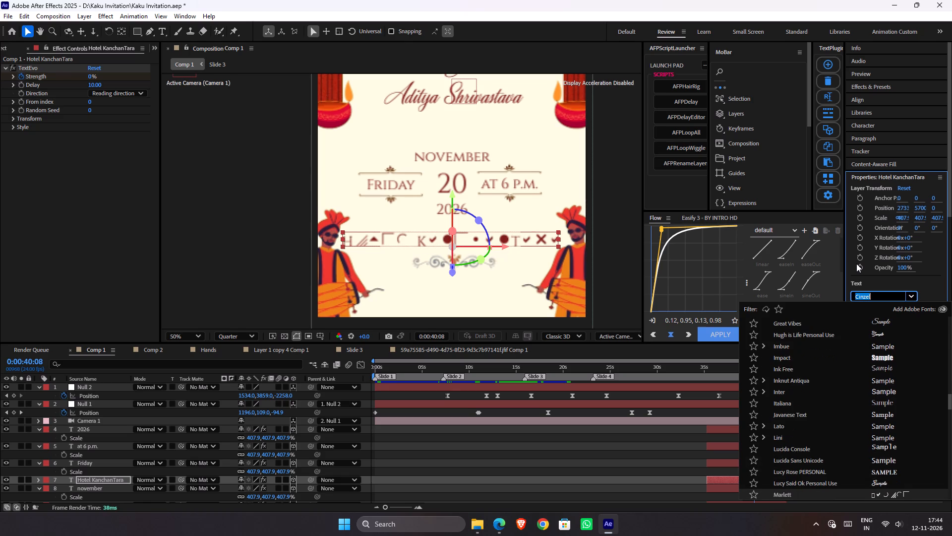
key("Down")
key("Down")
key("Down")
key("Down")
key("Down")
key("Down")
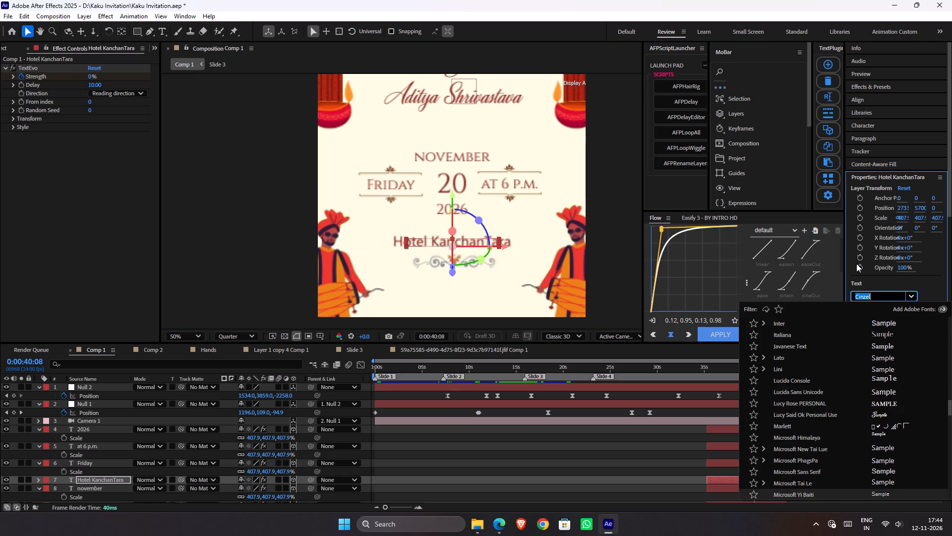
key("Down")
key("Down")
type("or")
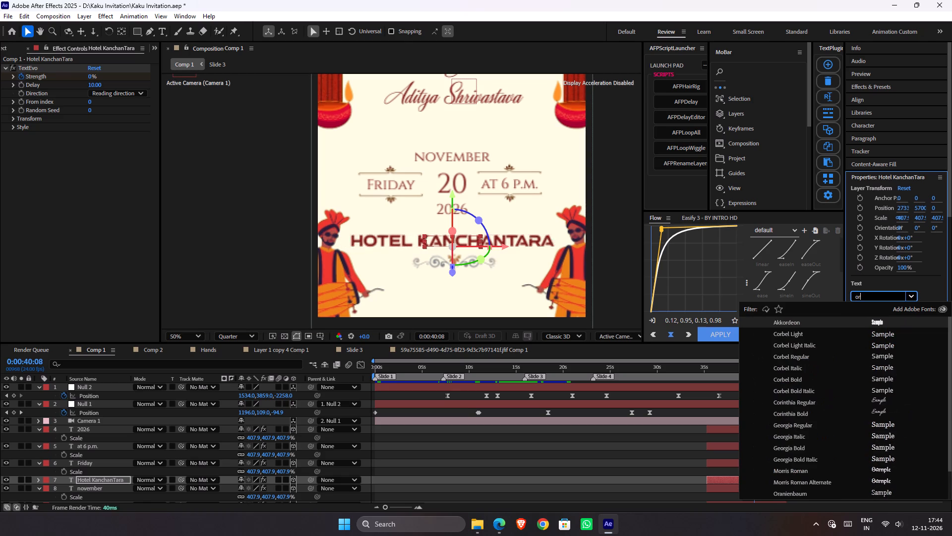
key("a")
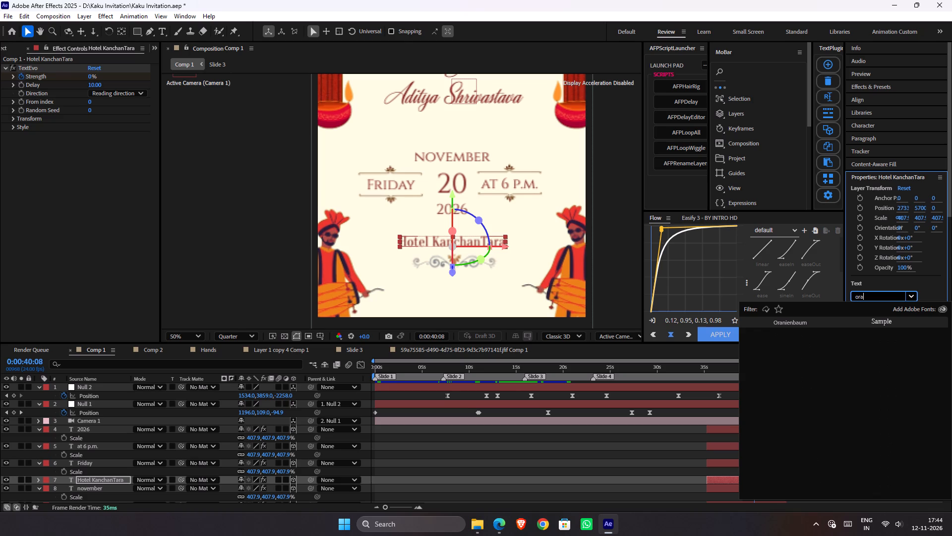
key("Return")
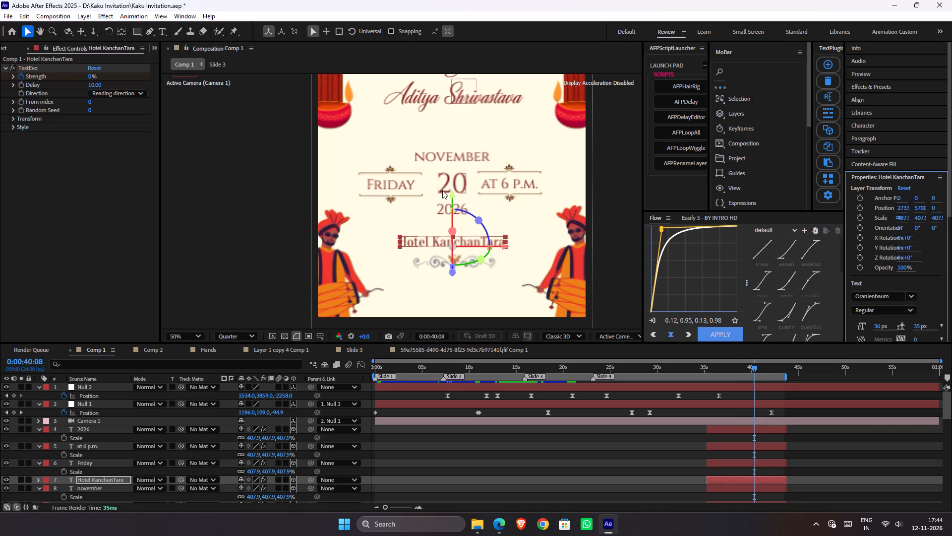
Nudge the "Hotel KanchanTara" text slightly straight down, scale it down to about 377%, and save the project.
left_click(451, 194)
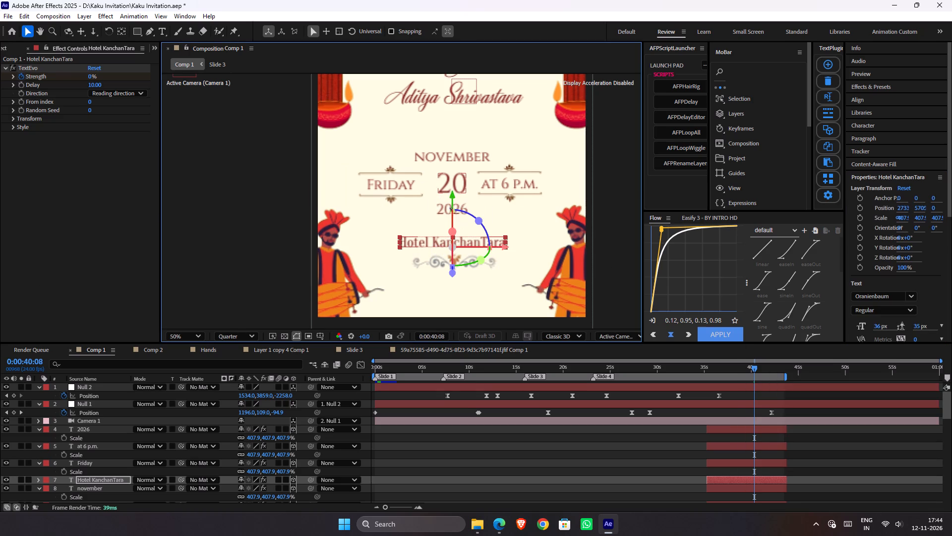
left_click_drag(505, 241, 500, 240)
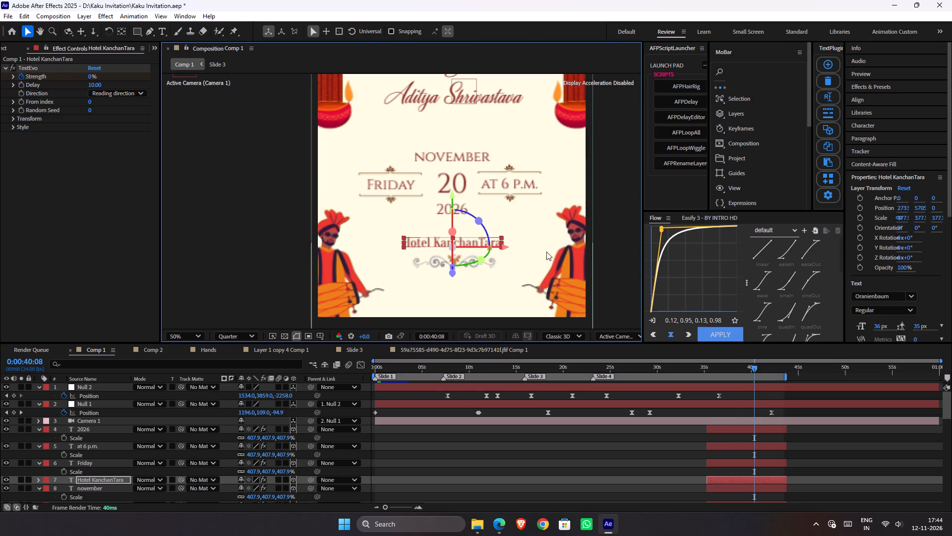
left_click(608, 249)
scroll(571, 169, "down", 1)
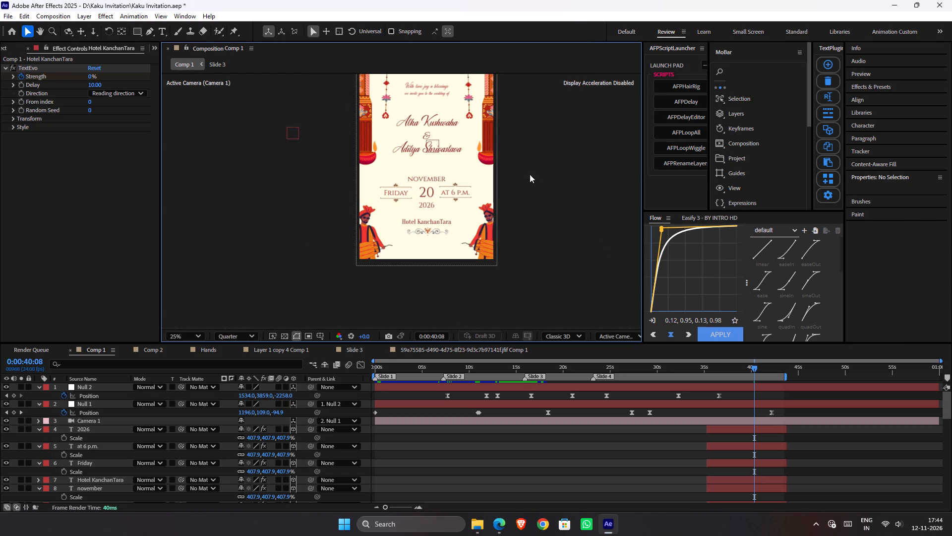
key("ctrl+s")
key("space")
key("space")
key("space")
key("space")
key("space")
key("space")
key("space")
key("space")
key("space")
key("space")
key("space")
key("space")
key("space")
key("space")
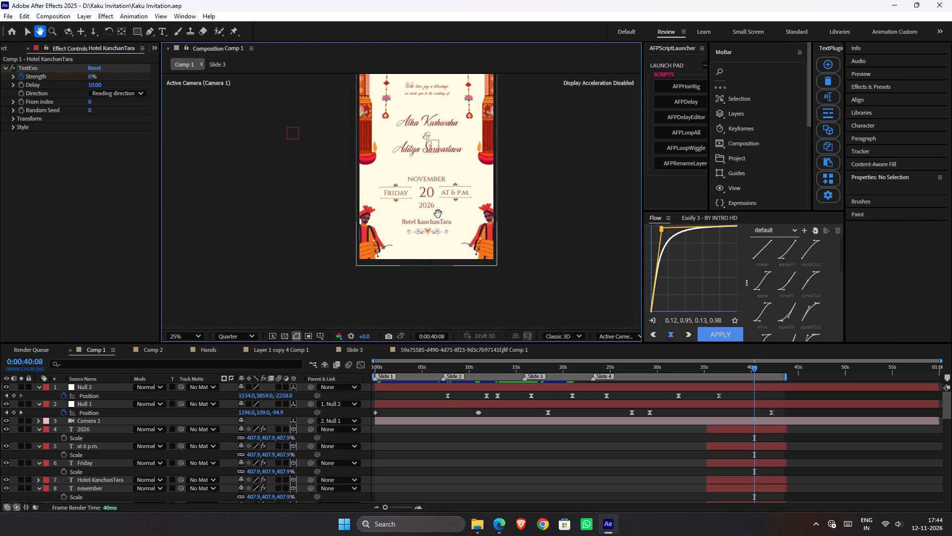
Select the "Hotel KanchanTara" text and preview the fonts listed after Oranienbaum on it, from Oregano down to NSimSun.
left_click(438, 219)
left_click(446, 220)
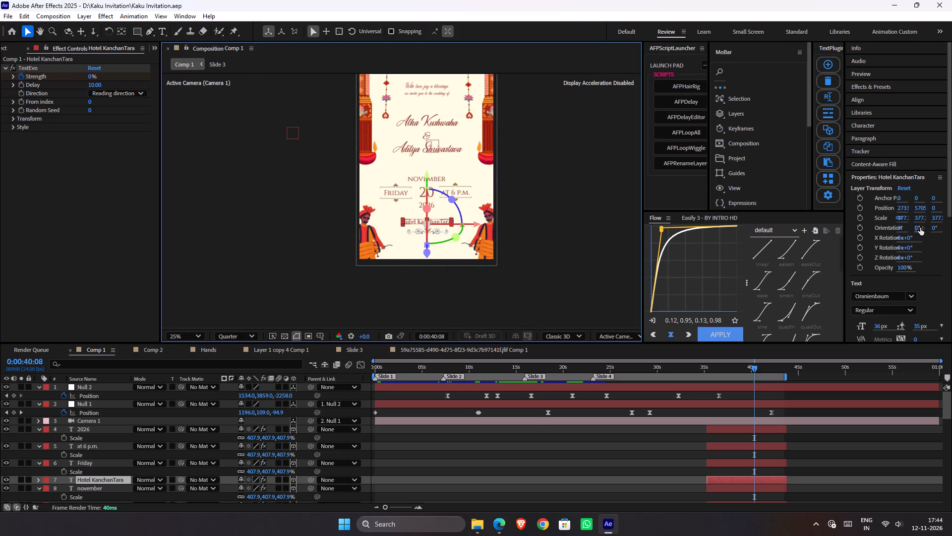
left_click(875, 295)
key("Down")
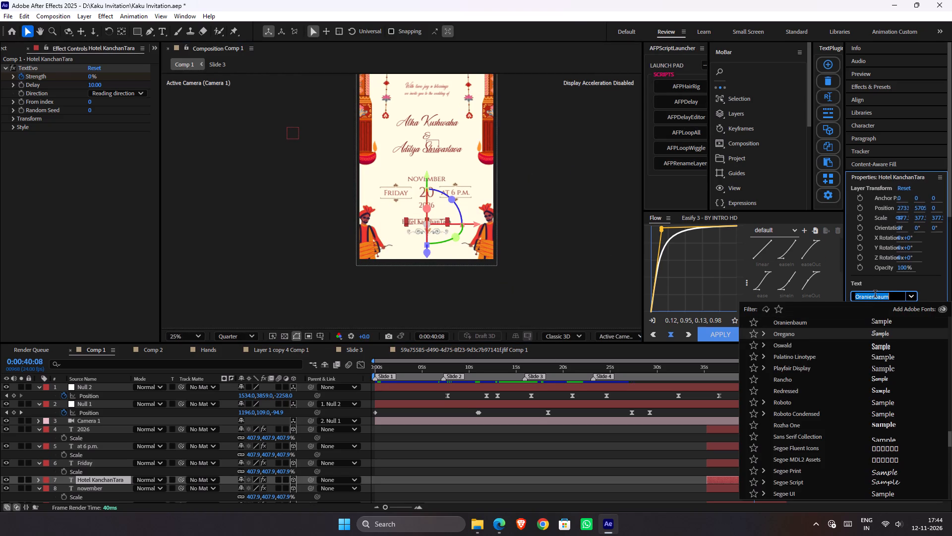
key("Down")
key("Down")
key("Down")
key("Down")
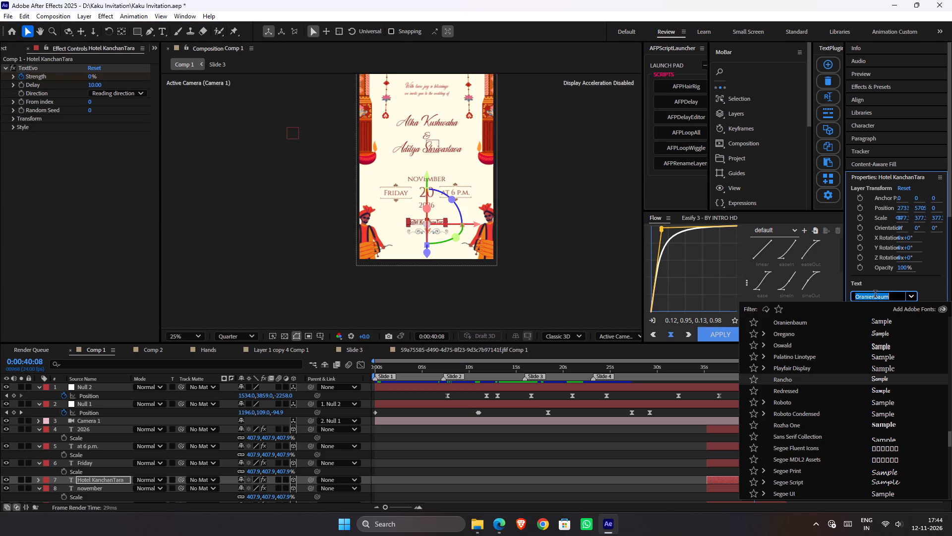
key("Down")
key("Down")
key("Down")
key("Down")
key("Down")
key("Down")
key("Down")
key("Down")
key("Down")
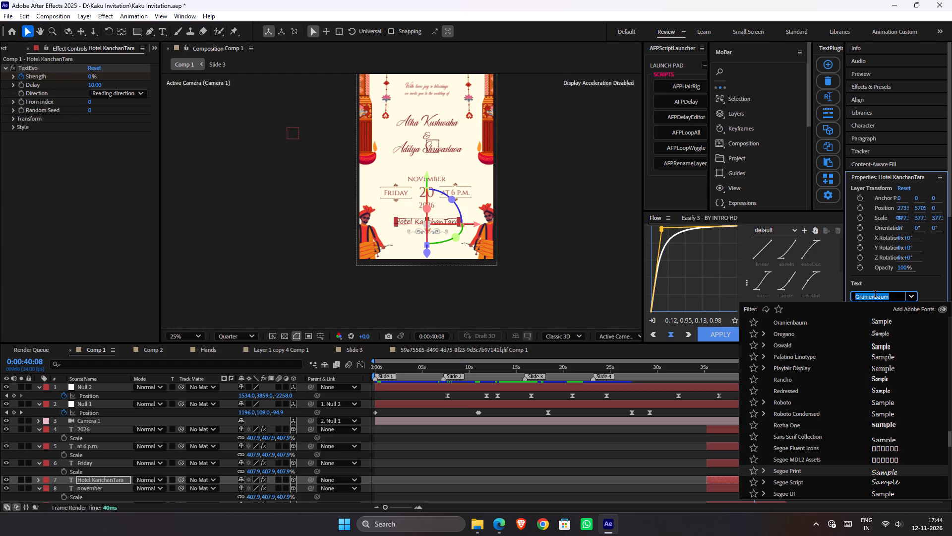
key("Down")
key("Down")
key("Down")
key("Down")
key("Down")
key("Down")
key("Down")
key("Down")
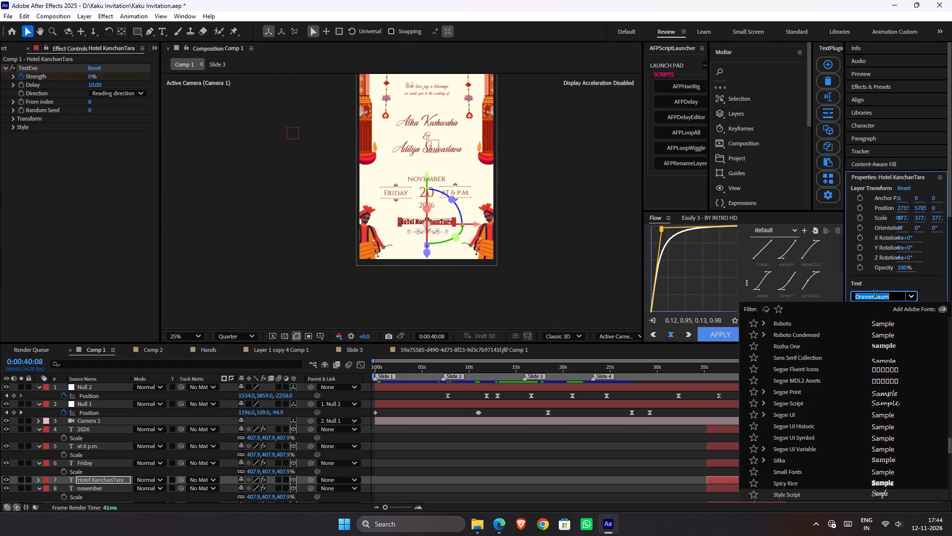
key("Down")
key("Down")
key("Down")
key("Down")
key("Down")
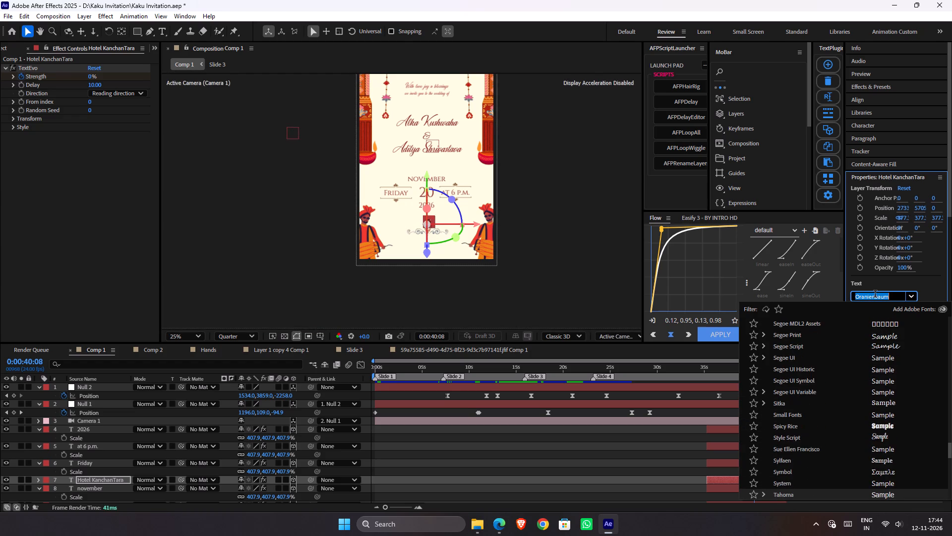
key("Down")
key("Down")
key("Down")
key("Down")
key("Down")
key("Down")
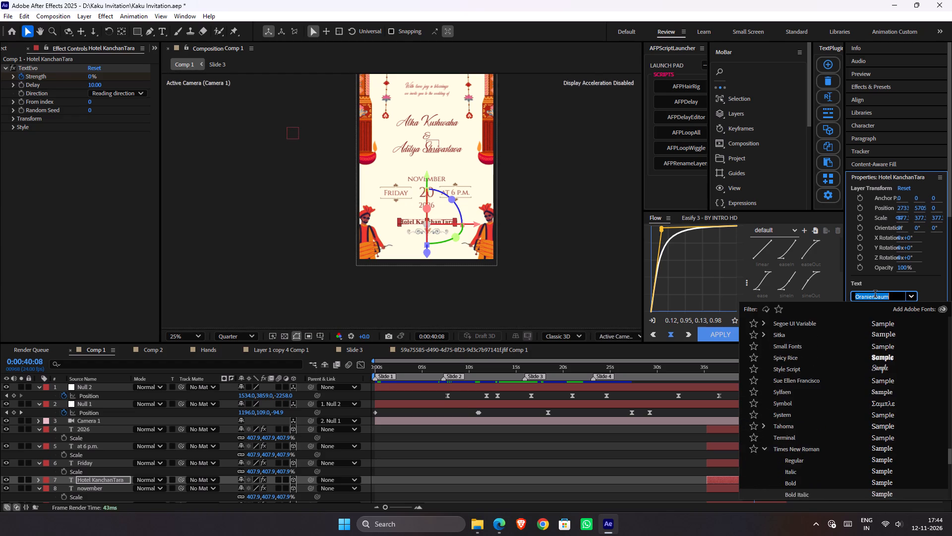
key("Down")
key("Down")
key("Down")
key("Down")
key("Down")
key("Down")
key("Down")
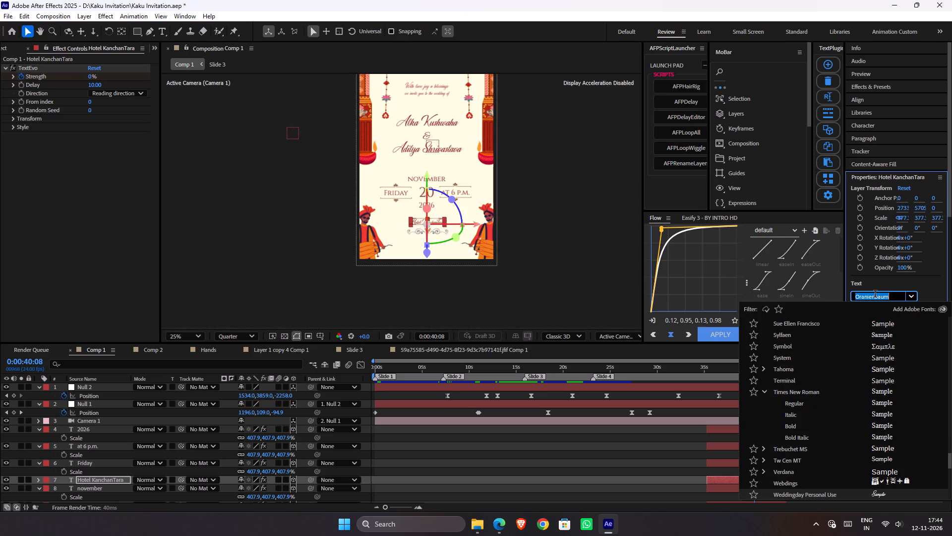
key("Down")
key("Down")
key("Down")
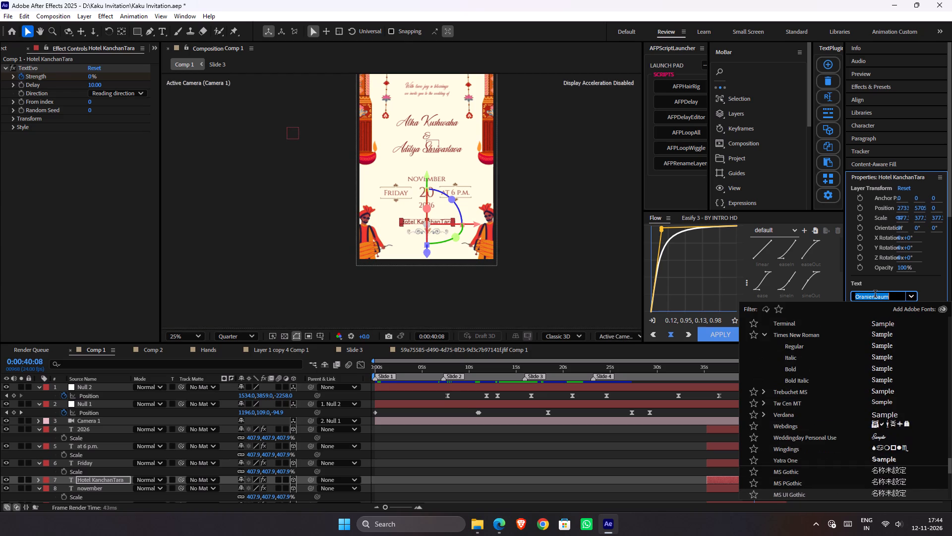
key("Down")
key("Down")
key("Down")
key("Down")
key("Down")
key("Down")
key("Down")
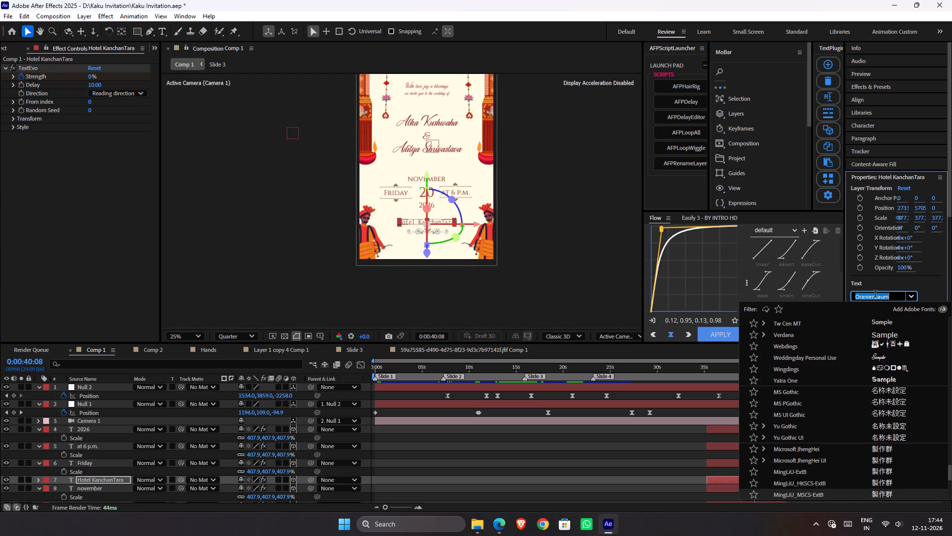
key("Down")
key("Down")
key("Down")
key("Down")
key("Down")
key("Down")
key("Down")
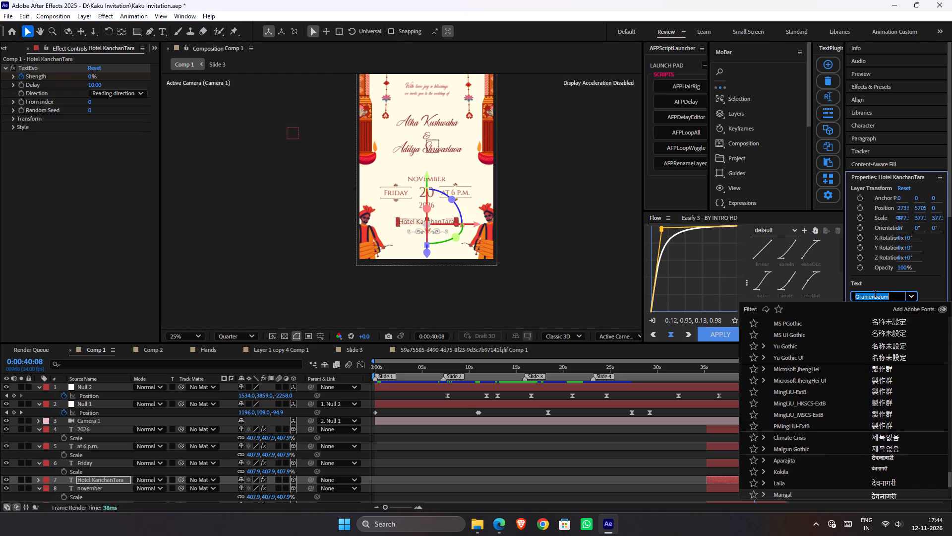
key("Down")
key("Down")
key("Down")
key("Down")
key("Down")
key("Down")
key("Down")
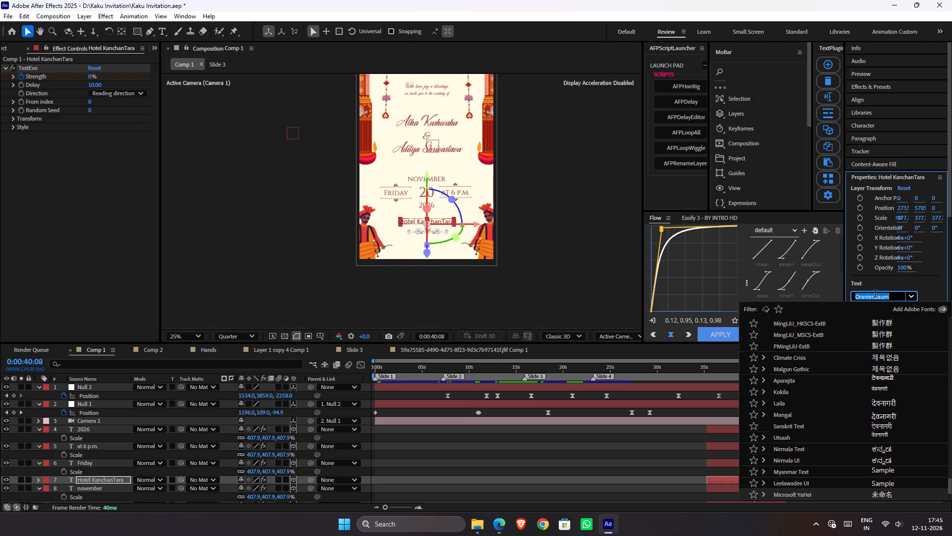
key("Down")
key("Down")
Preview the fonts listed from Microsoft YaHei back up to Yu Gothic on the "Hotel KanchanTara" text.
key("Left")
key("Left")
key("Left")
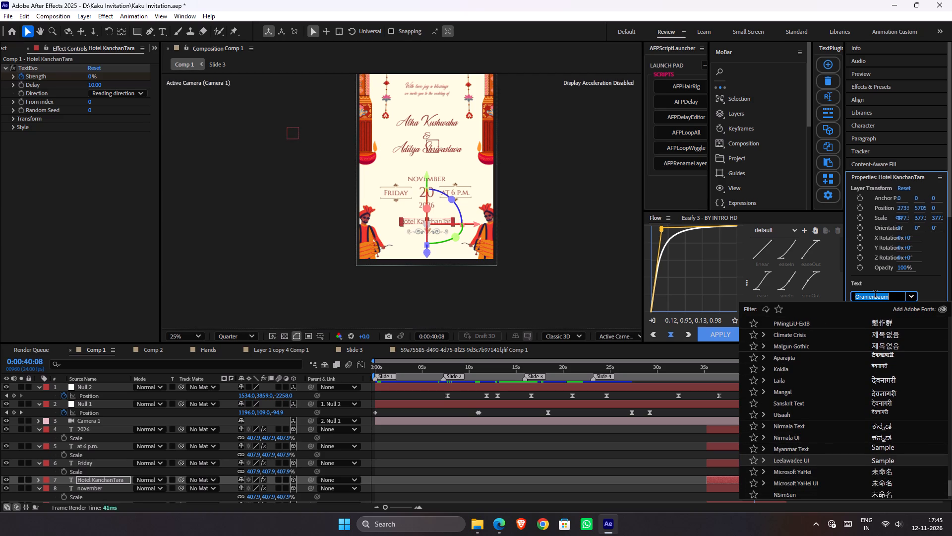
key("Left")
key("Left")
key("Left")
key("Left")
key("Left")
key("Left")
key("Left")
key("Left")
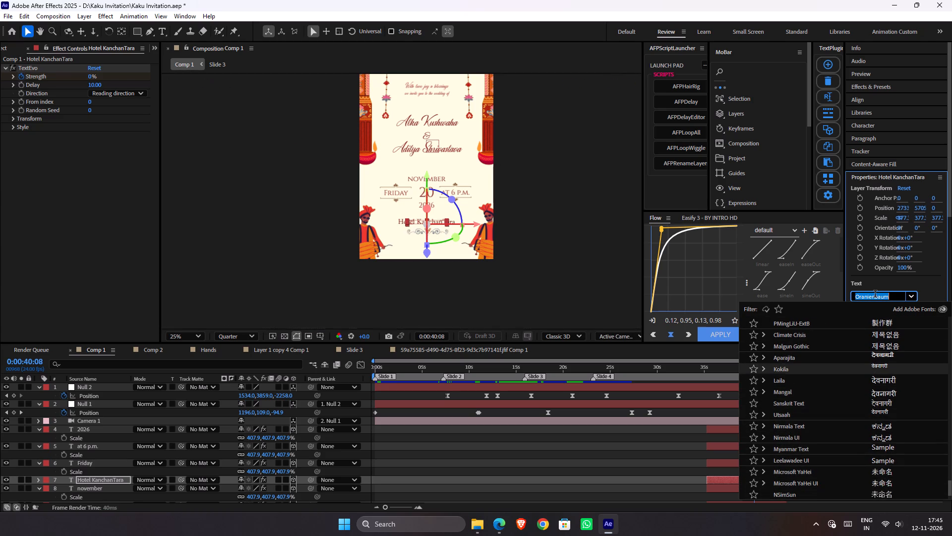
key("Left")
key("Left")
key("Left")
key("Left")
key("Left")
key("Left")
key("Left")
key("Left")
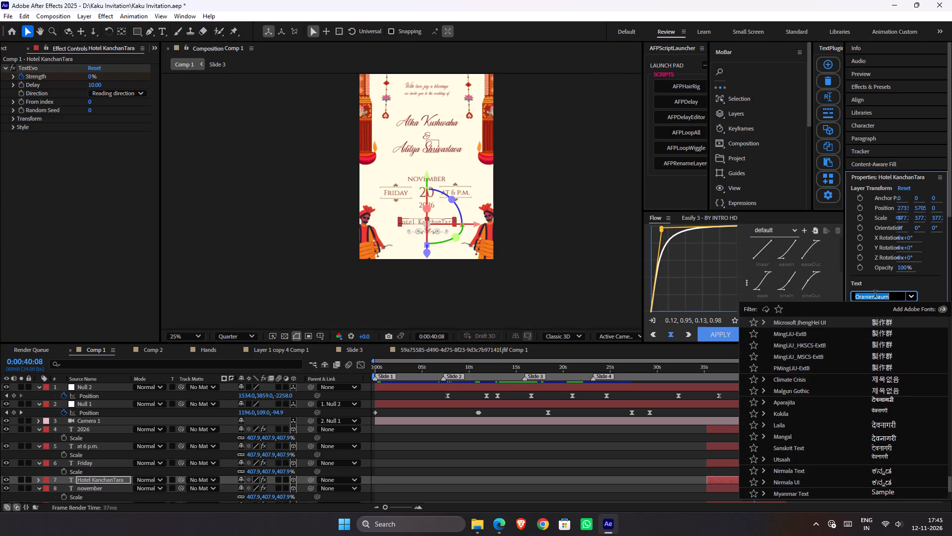
key("Left")
key("Left")
key("Left")
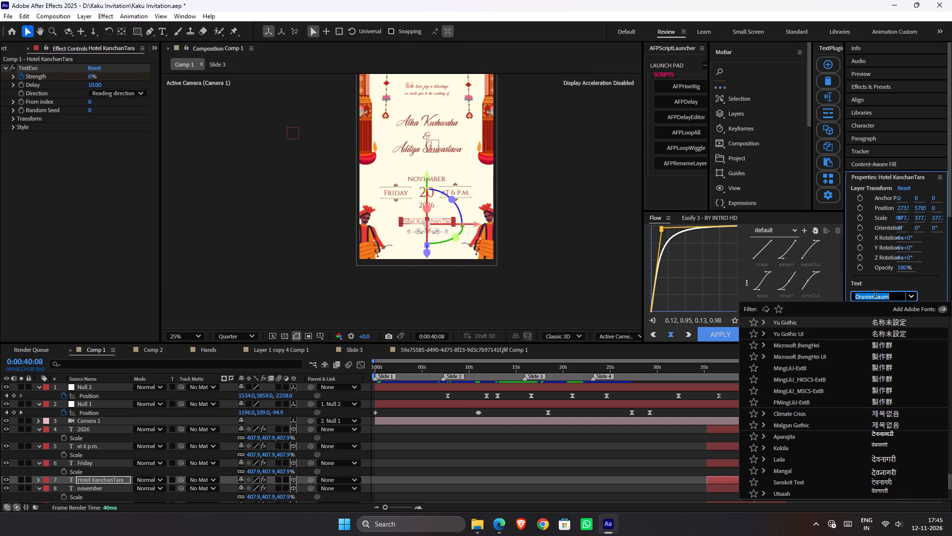
Preview the fonts from Yu Gothic back up to Segoe UI Symbol on the venue text, rechecking those down to Style Script.
key("Up")
key("Up")
key("Up")
key("Up")
key("Up")
key("Up")
key("Up")
key("Up")
key("Up")
key("Up")
key("Up")
key("Up")
key("Up")
key("Up")
key("Up")
key("Up")
key("Up")
key("Up")
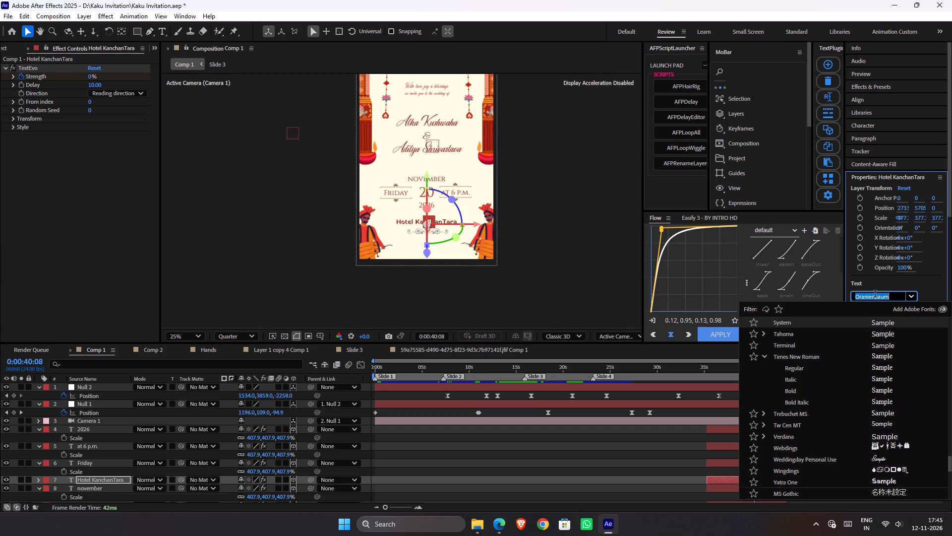
key("Up")
key("Up")
key("Up")
key("Up")
key("Up")
key("Up")
key("Up")
key("Up")
key("Up")
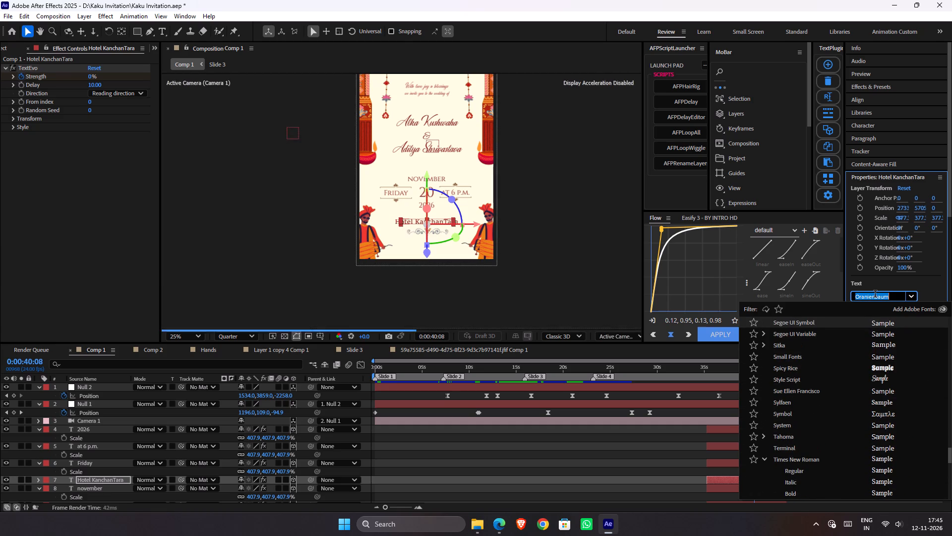
key("Down")
key("Down")
key("Down")
key("Down")
key("Down")
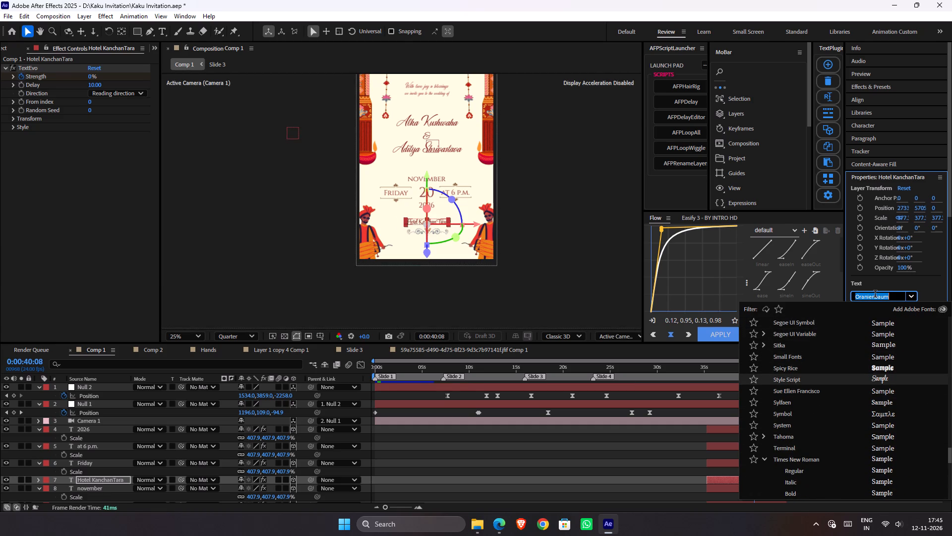
key("Up")
key("Up")
key("Up")
key("Up")
key("Up")
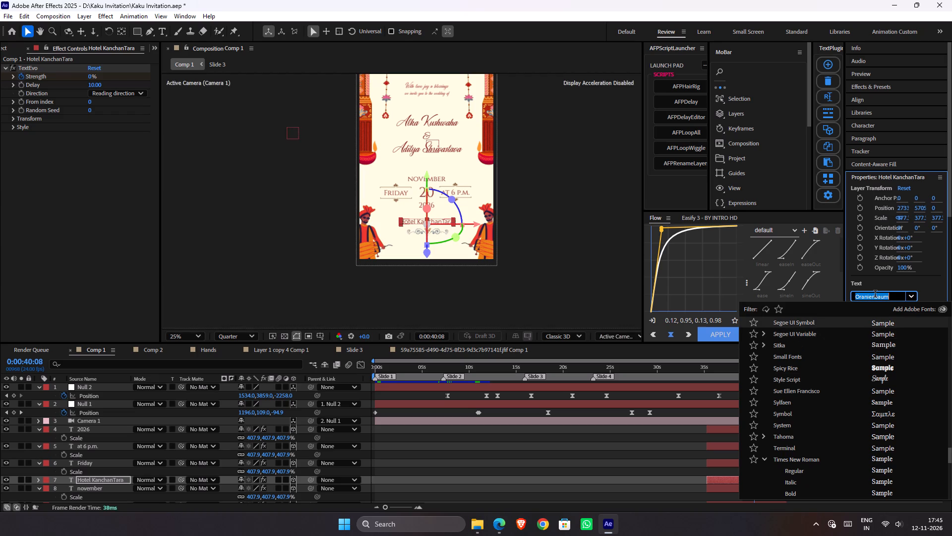
Preview the fonts listed from Segoe UI Symbol back up to MS Sans Serif on the "Hotel KanchanTara" text.
key("Up")
key("Up")
key("Up")
key("Up")
key("Up")
key("Up")
key("Up")
key("Up")
key("Up")
key("Up")
key("Up")
key("Up")
key("Up")
key("Up")
key("Up")
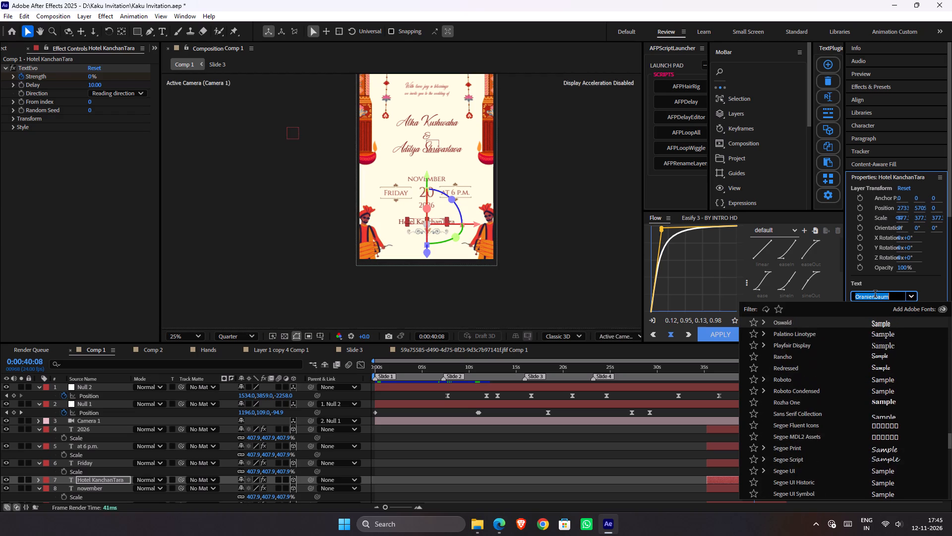
key("Up")
key("Up")
key("Up")
key("Up")
key("Up")
key("Up")
key("Up")
key("Up")
key("Up")
key("Up")
key("Up")
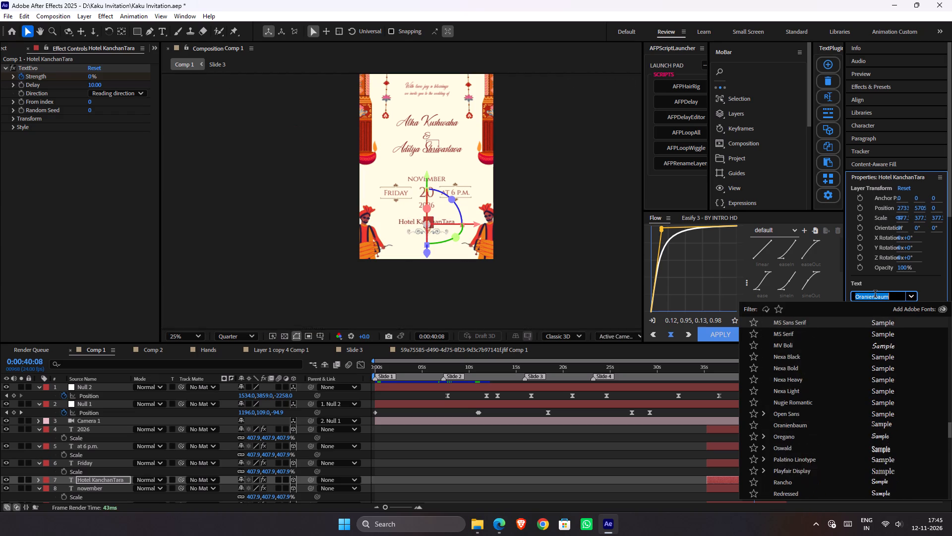
Preview the fonts listed from MS Sans Serif back up to Fonseca on the "Hotel KanchanTara" text.
key("Up")
key("Up")
key("Up")
key("Up")
key("Up")
key("Up")
key("Up")
key("Up")
key("Up")
key("Up")
key("Up")
key("Up")
key("Up")
key("Up")
key("Up")
key("Up")
key("Up")
key("Up")
key("Up")
key("Up")
key("Up")
key("Up")
key("Up")
key("Up")
key("Up")
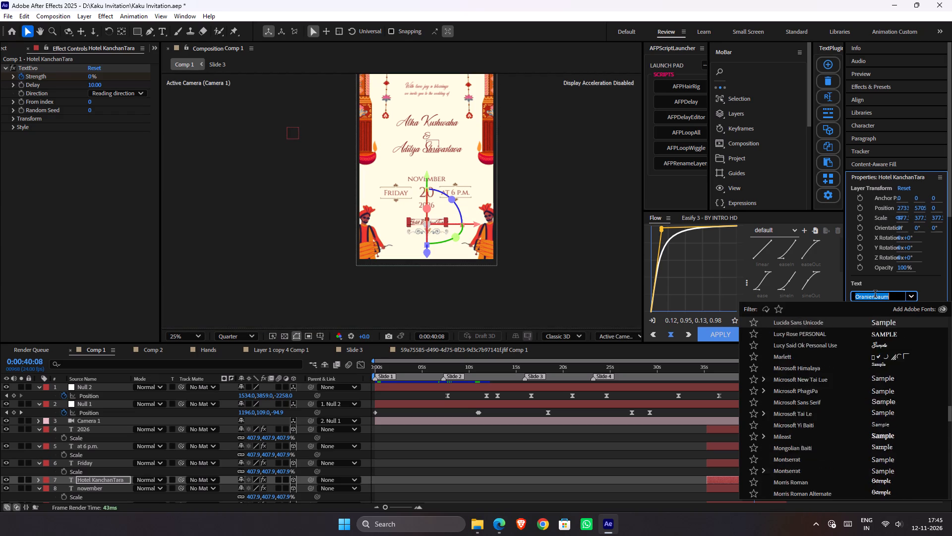
key("Up")
key("Up")
key("Up")
key("Up")
key("Up")
key("Up")
key("Up")
key("Up")
key("Up")
key("Up")
key("Up")
key("Up")
key("Up")
key("Up")
key("Up")
key("Up")
key("Up")
key("Up")
key("Up")
key("Up")
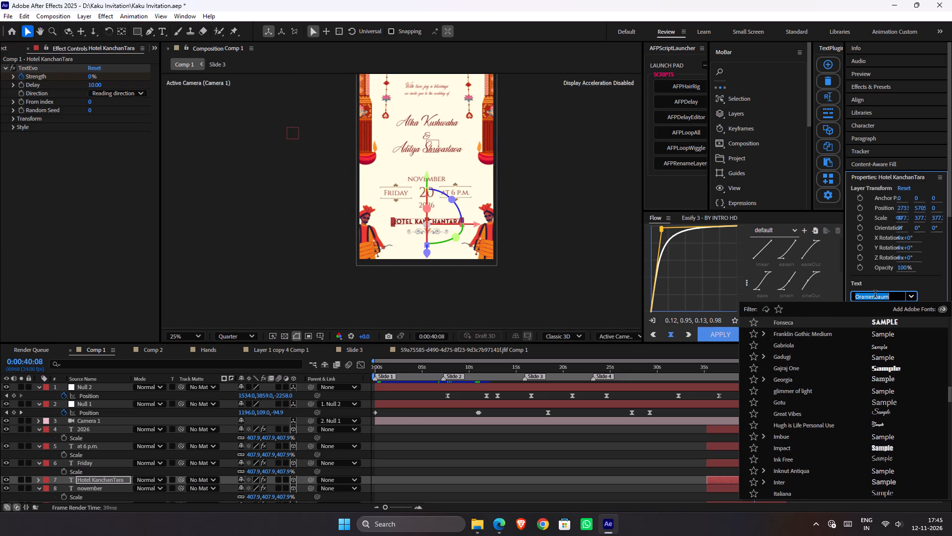
Preview the fonts listed from Fonseca back up to Cinzel on the "Hotel KanchanTara" text.
key("Up")
key("Up")
key("Up")
key("Up")
key("Up")
key("Up")
key("Up")
key("Up")
key("Up")
key("Up")
key("Up")
key("Up")
key("Up")
key("Up")
key("Up")
key("Up")
key("Up")
key("Up")
key("Up")
key("Up")
key("Up")
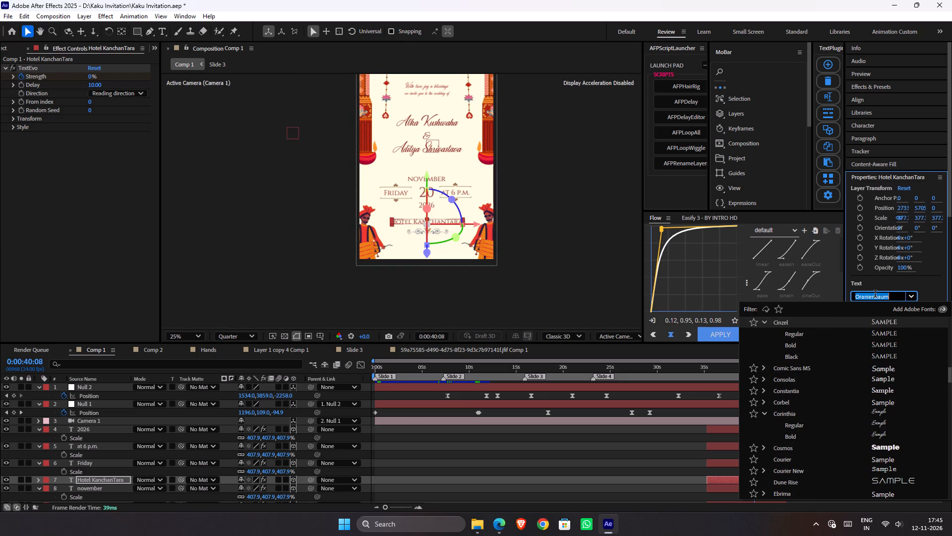
Preview the fonts from Cinzel back up to Airstrike Half-Tone on the venue text, rechecking the AT Kyrios faces.
key("Up")
key("Up")
key("Up")
key("Up")
key("Down")
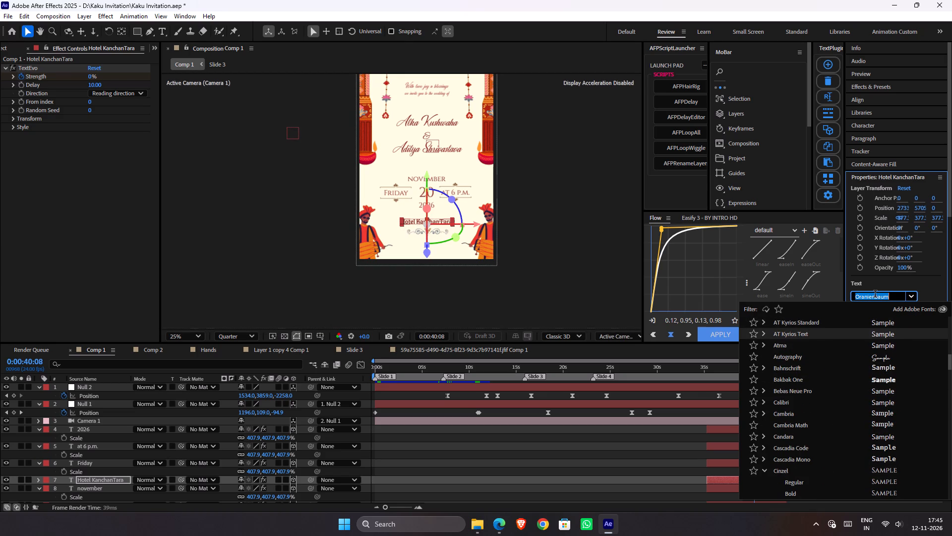
key("Down")
key("Up")
key("Up")
key("Up")
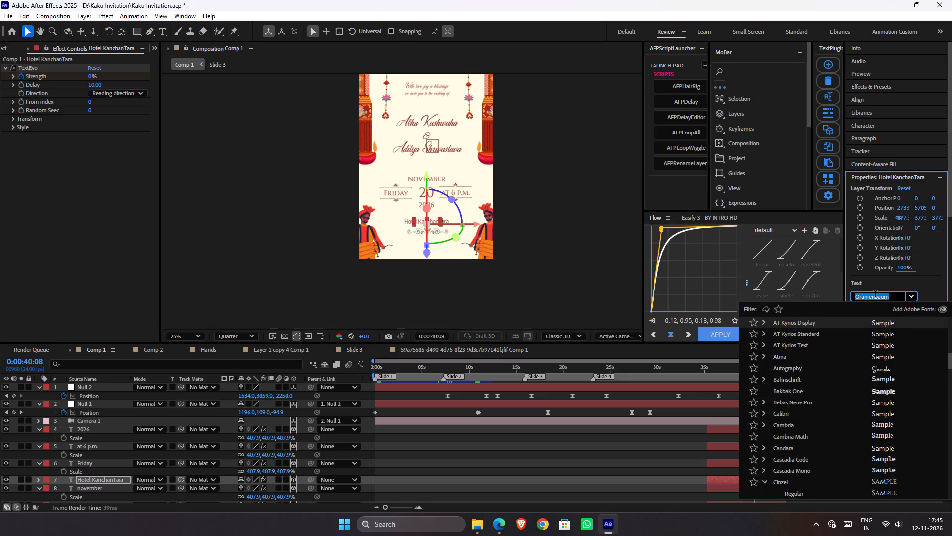
key("Up")
key("Up")
key("Up")
key("Up")
key("Up")
key("Up")
key("Up")
key("Up")
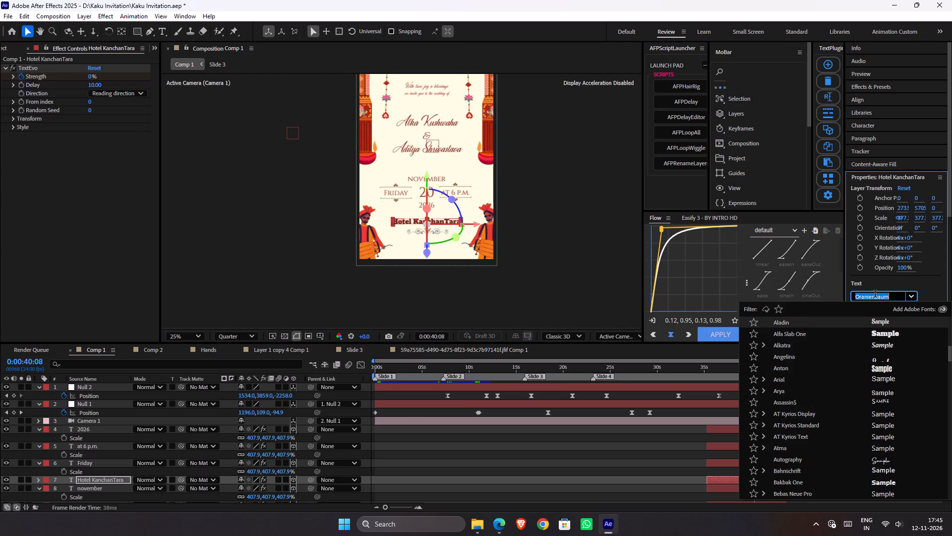
key("Up")
key("Up")
key("Up")
key("Up")
key("Up")
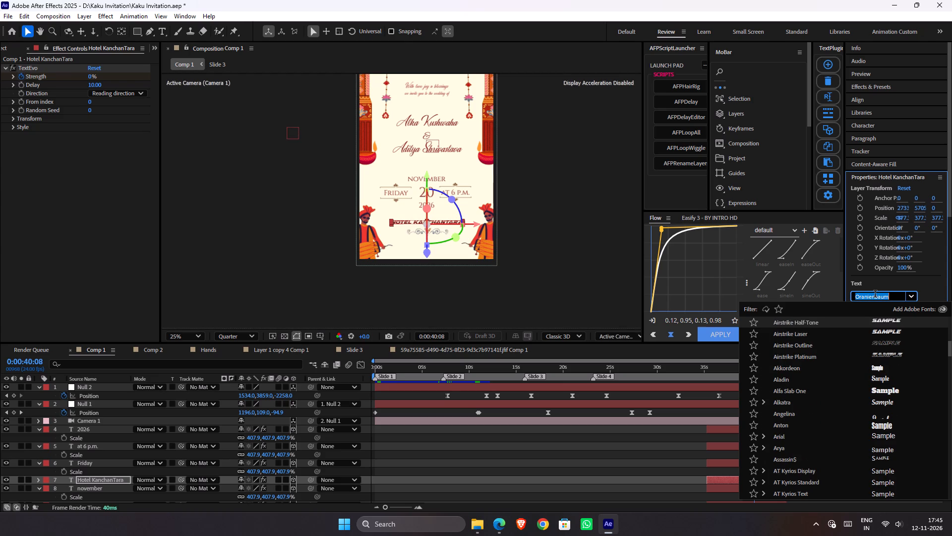
Preview the fonts listed from Airstrike Half-Tone down to Atma on the "Hotel KanchanTara" text.
key("Down")
key("Down")
key("Down")
key("Down")
key("Down")
key("Down")
key("Down")
key("Down")
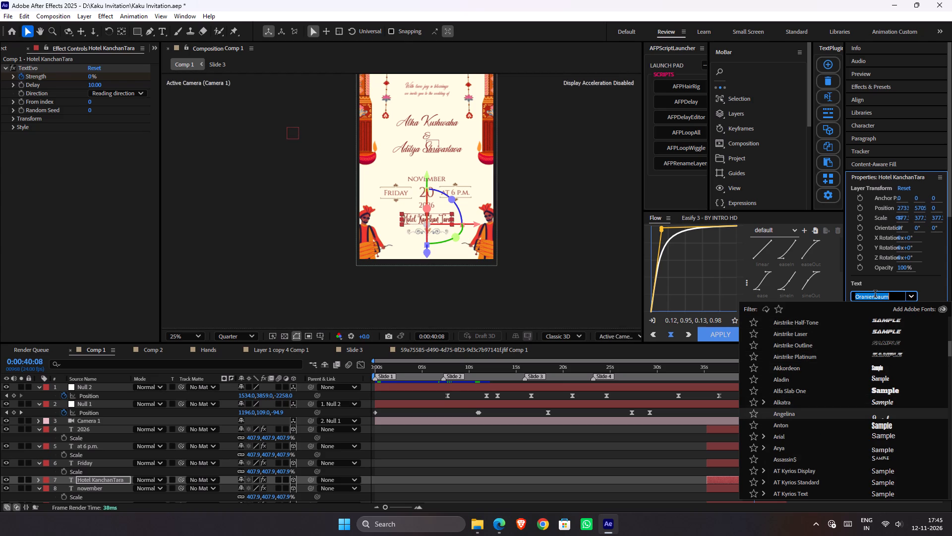
key("Down")
key("Down")
key("Down")
key("Down")
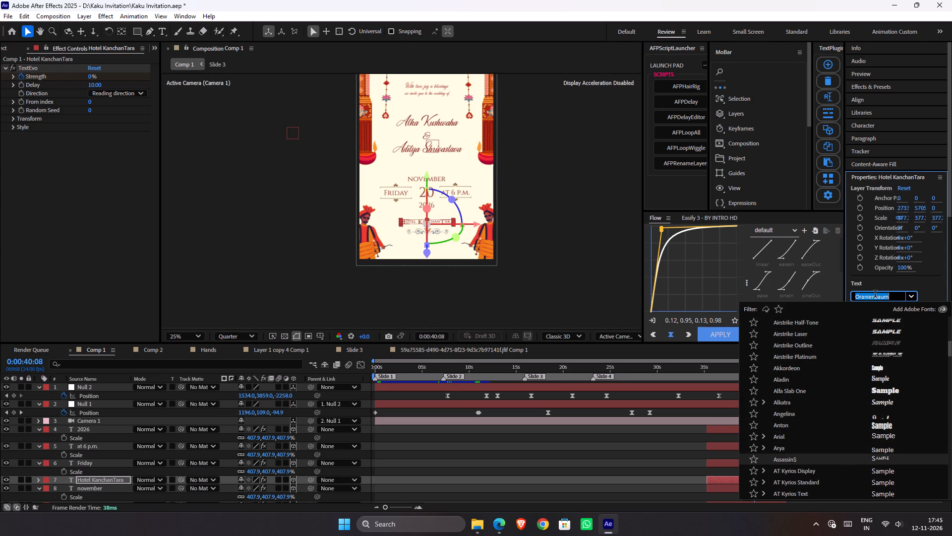
key("Down")
key("Down")
key("Down")
key("Down")
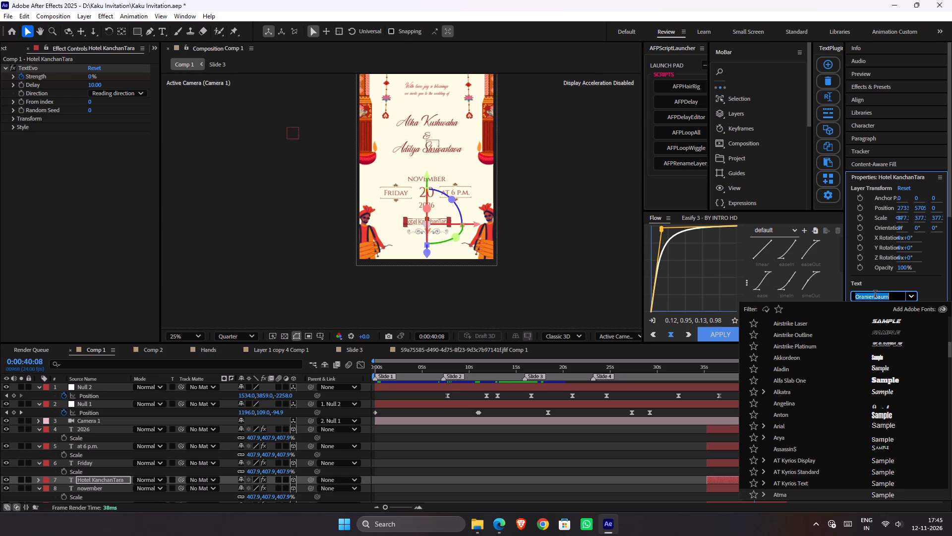
Preview the fonts listed from Atma down to Cinzel Regular on the "Hotel KanchanTara" text.
key("Down")
key("Down")
key("Up")
key("Down")
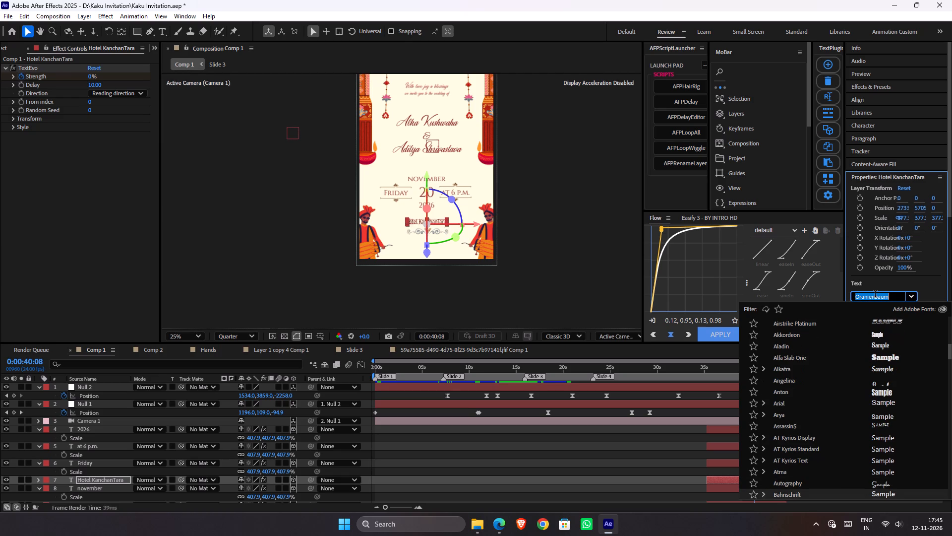
key("Down")
key("Down")
key("Down")
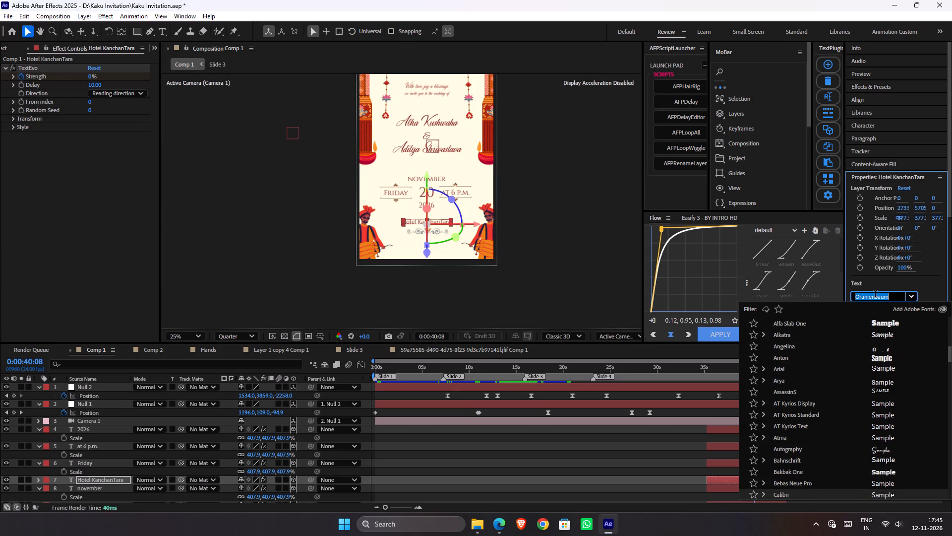
key("Down")
key("Down")
key("Down")
key("Up")
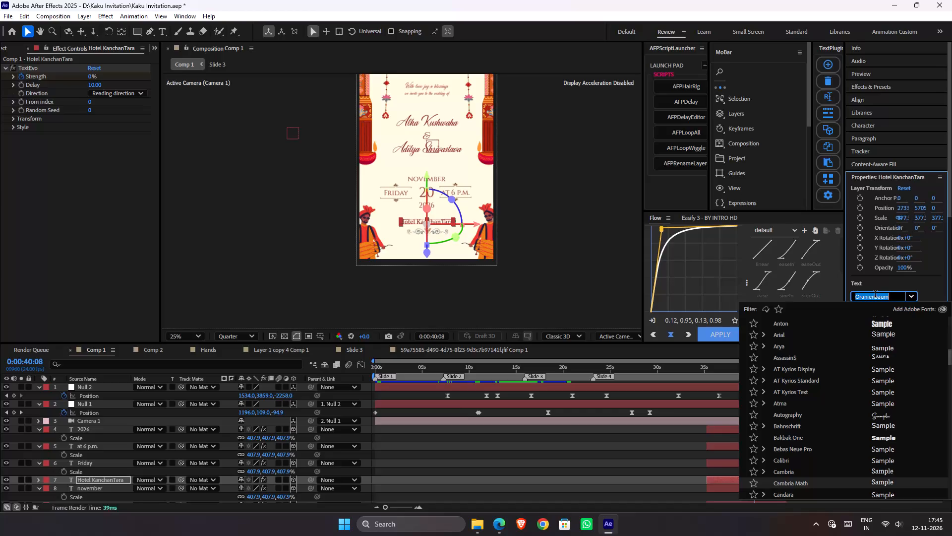
key("Down")
key("Down")
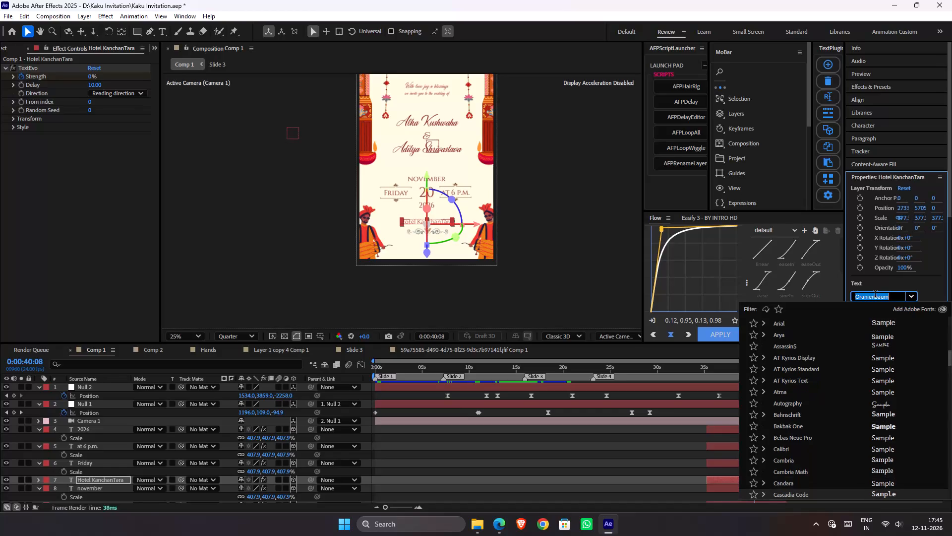
key("Down")
key("Down")
key("Down")
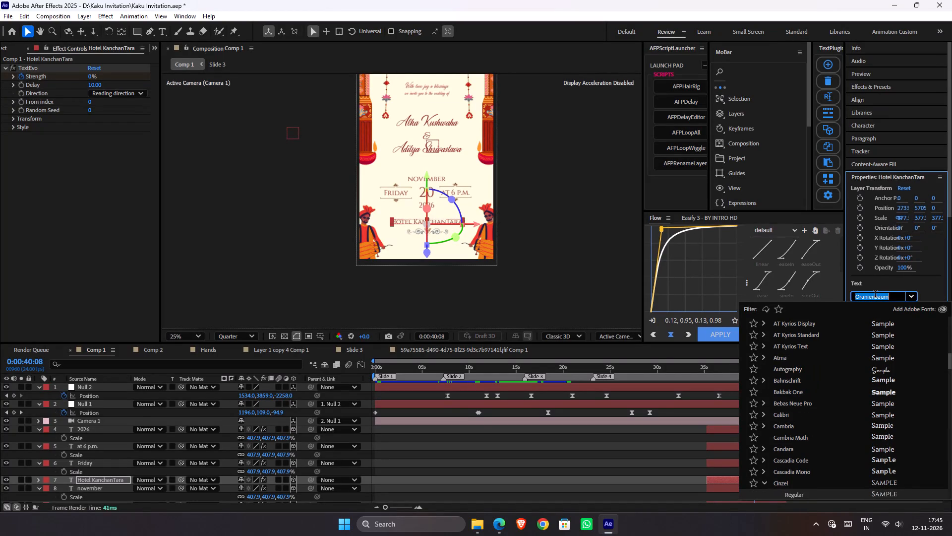
Preview the fonts listed from Cinzel Regular down to Ebrima on the "Hotel KanchanTara" text.
key("Down")
key("Down")
key("Down")
key("Down")
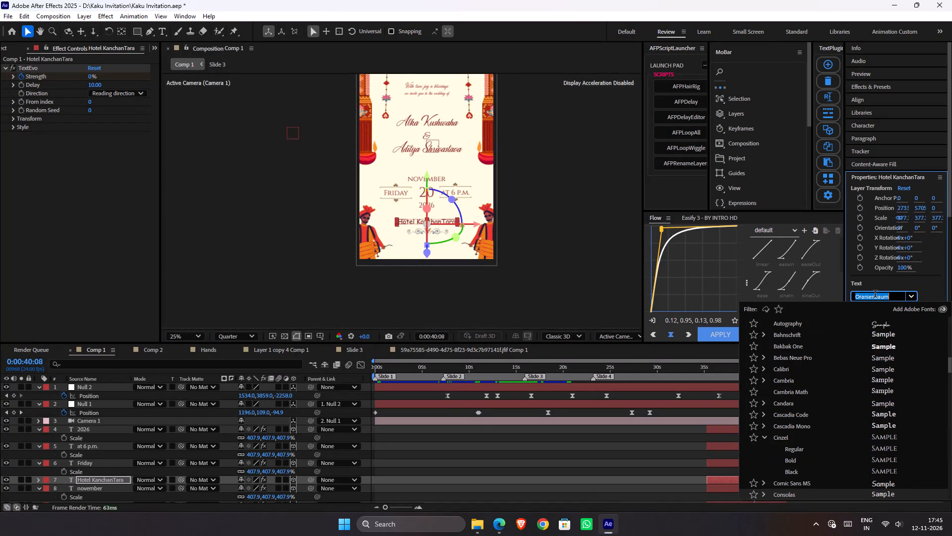
key("Down")
key("Down")
key("Down")
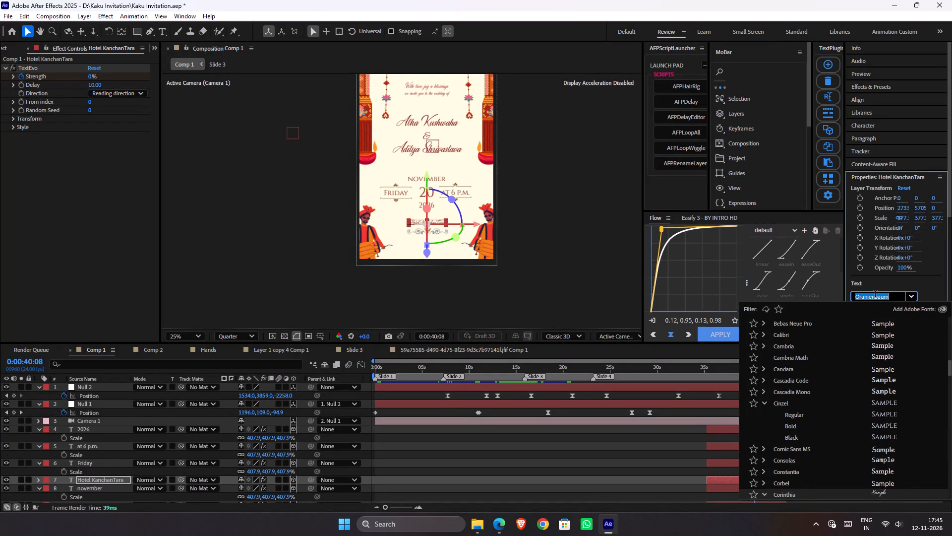
key("Down")
key("Down")
key("Down")
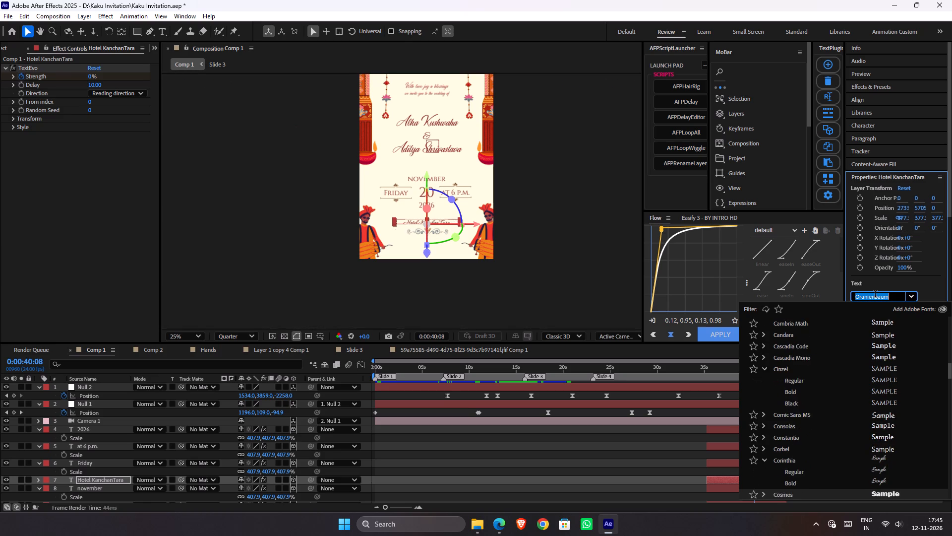
key("Down")
key("Down")
key("Down")
key("Down")
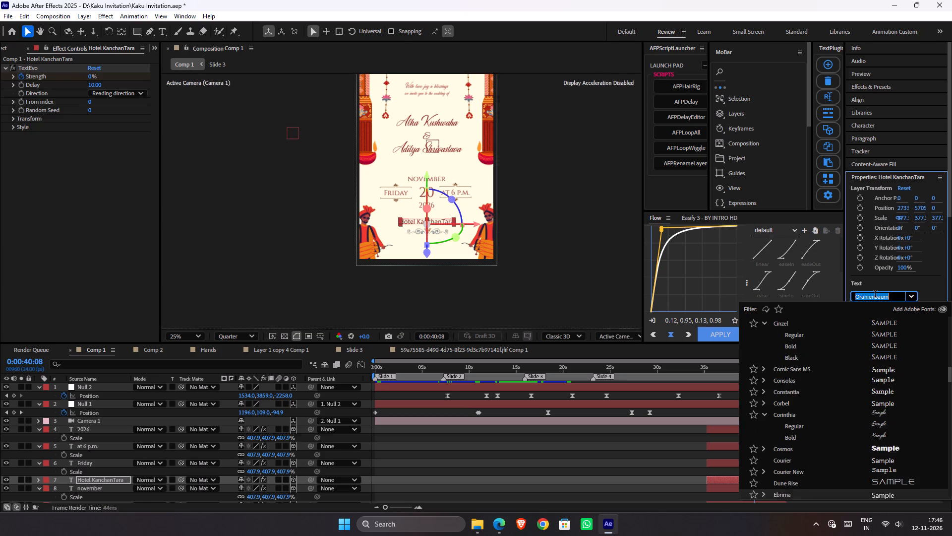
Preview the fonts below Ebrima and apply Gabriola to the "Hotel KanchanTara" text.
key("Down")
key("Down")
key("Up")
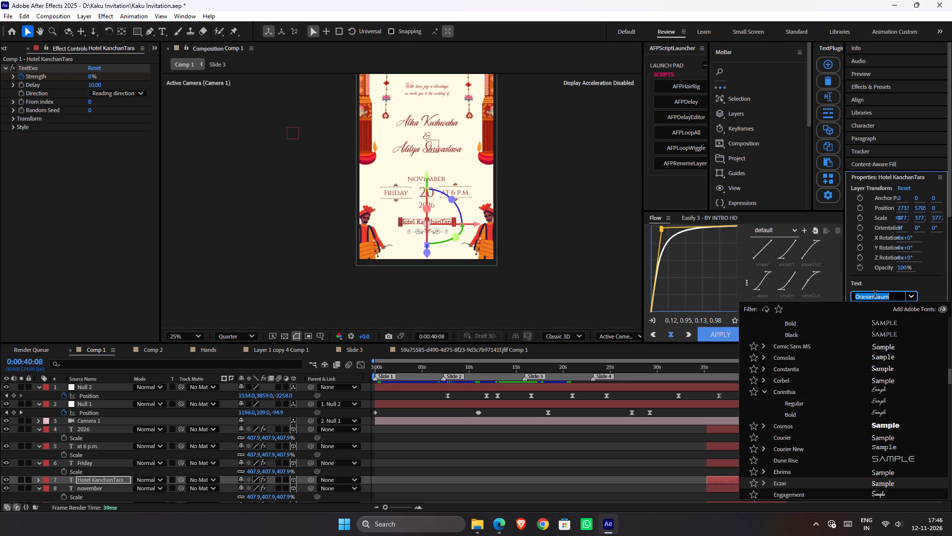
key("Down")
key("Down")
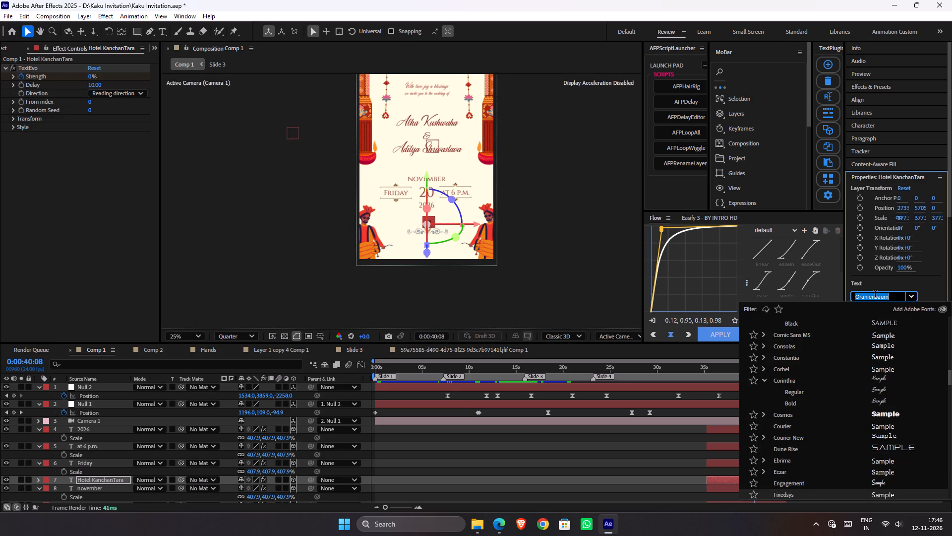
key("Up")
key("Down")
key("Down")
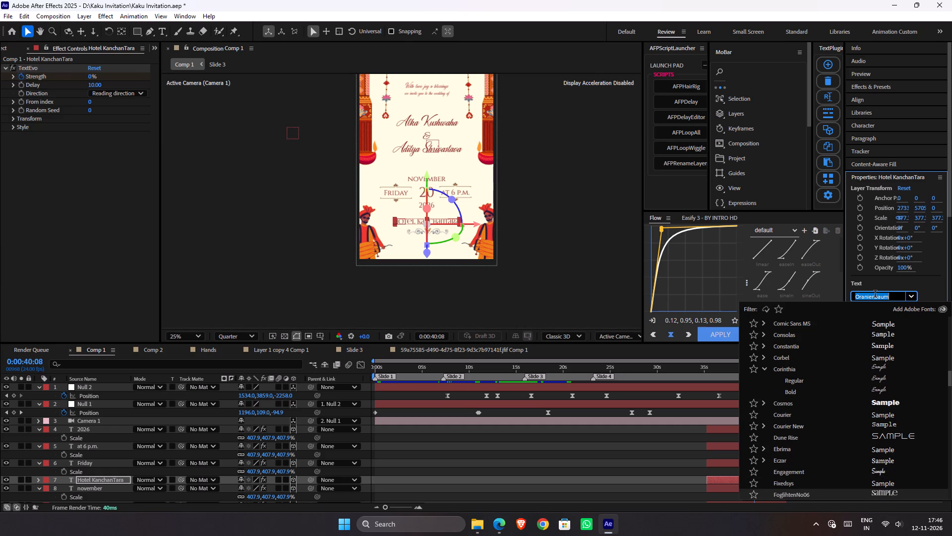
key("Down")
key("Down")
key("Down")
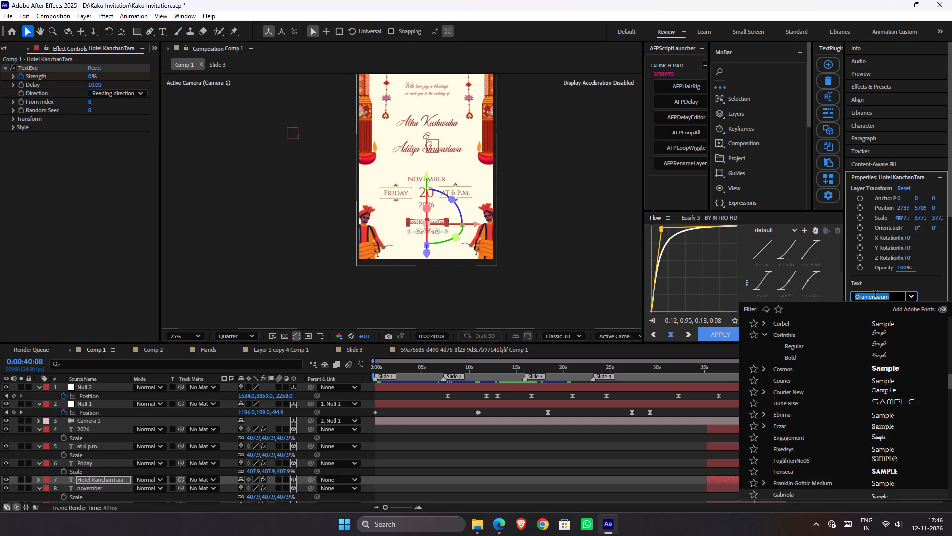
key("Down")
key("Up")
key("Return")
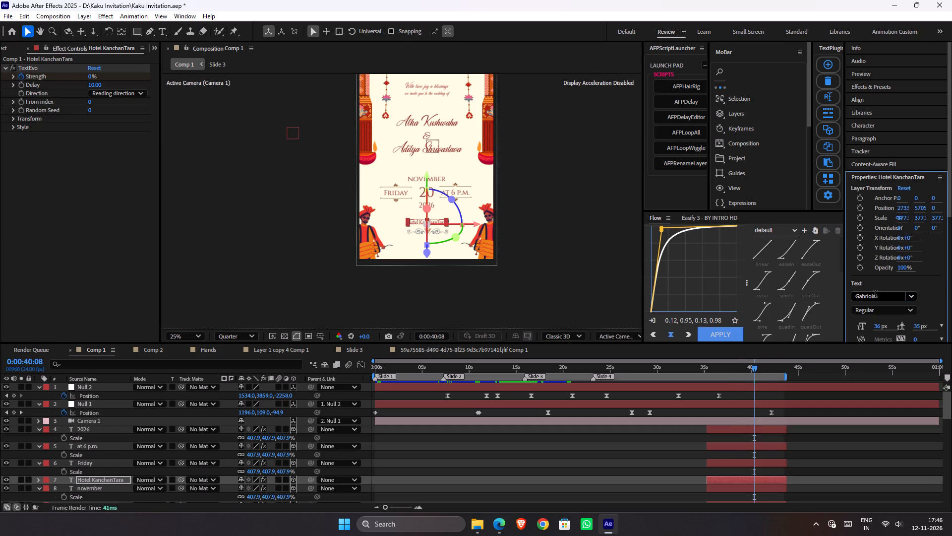
Set the font of the "Hotel KanchanTara" text to Georgia.
scroll(521, 277, "up", 1)
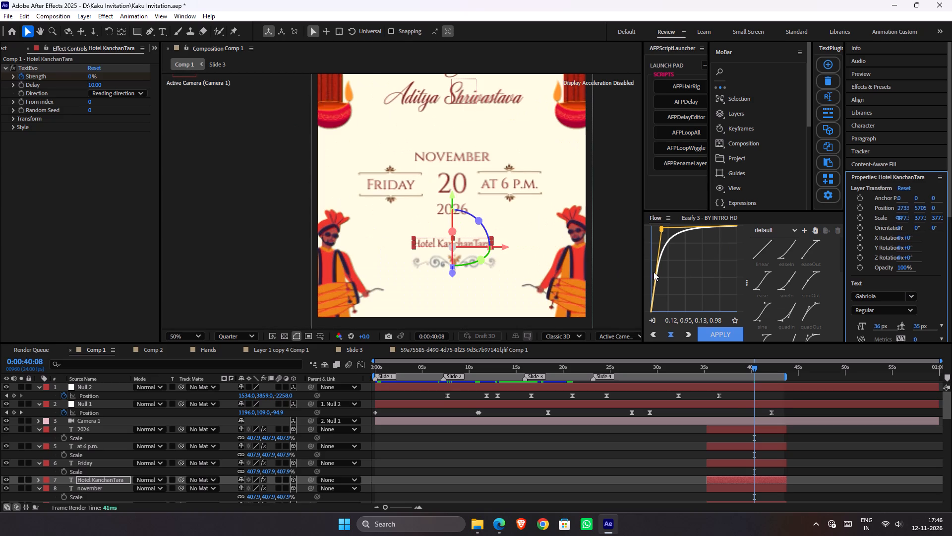
left_click(895, 295)
key("Down")
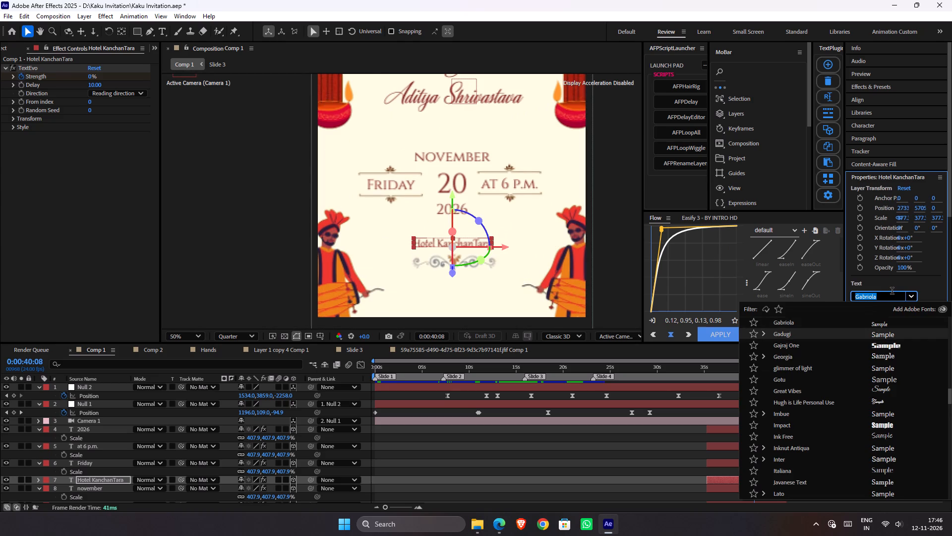
key("Down")
key("Down")
key("Down")
key("Up")
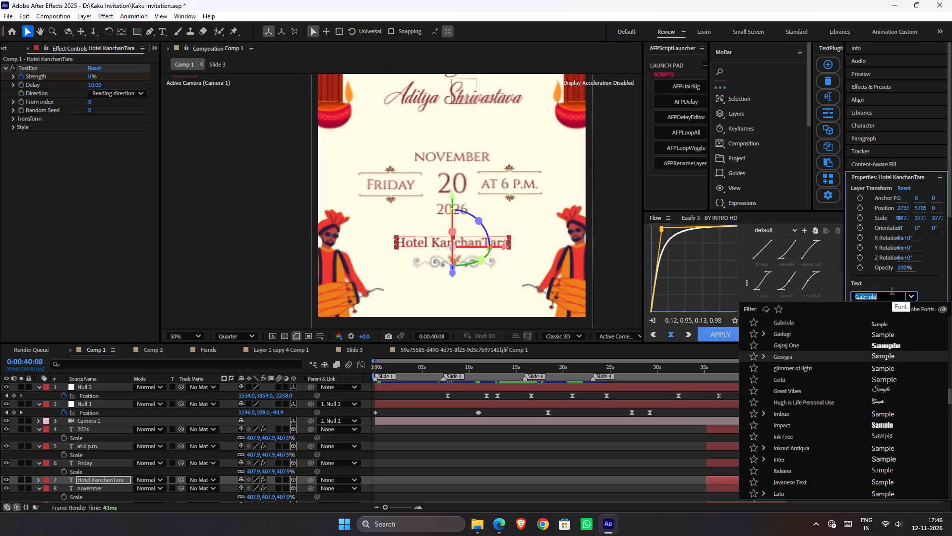
key("Return")
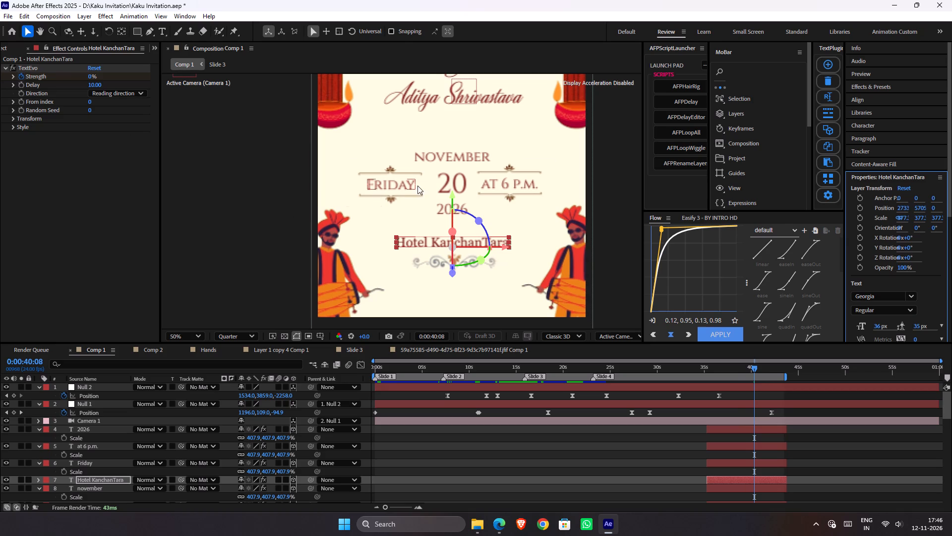
Scale the "Hotel KanchanTara" text down to about 281%, roughly matching the width of the ornament beneath it.
left_click_drag(508, 242, 501, 242)
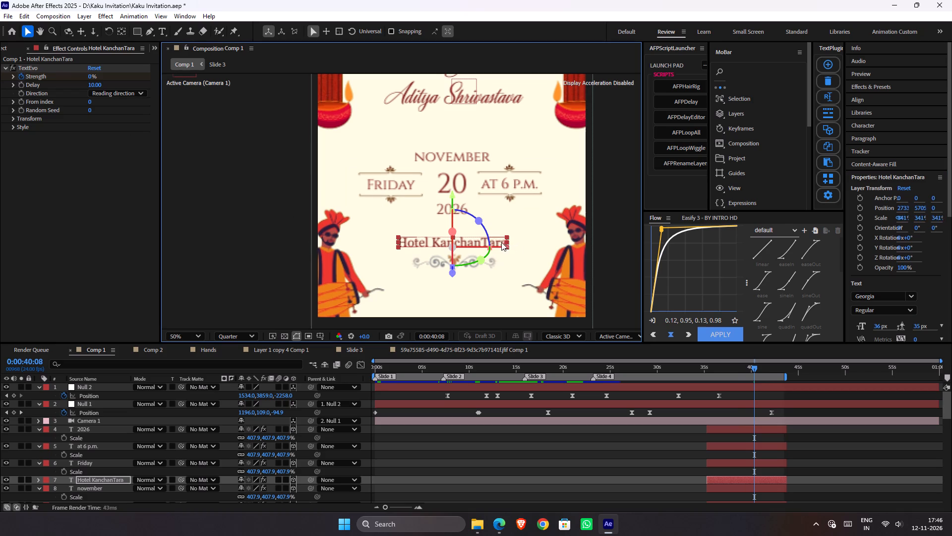
left_click_drag(501, 242, 494, 242)
Move the "Hotel KanchanTara" text straight down below the ornament, to a Y position of about 6080, and deselect it.
left_click_drag(453, 194, 454, 194)
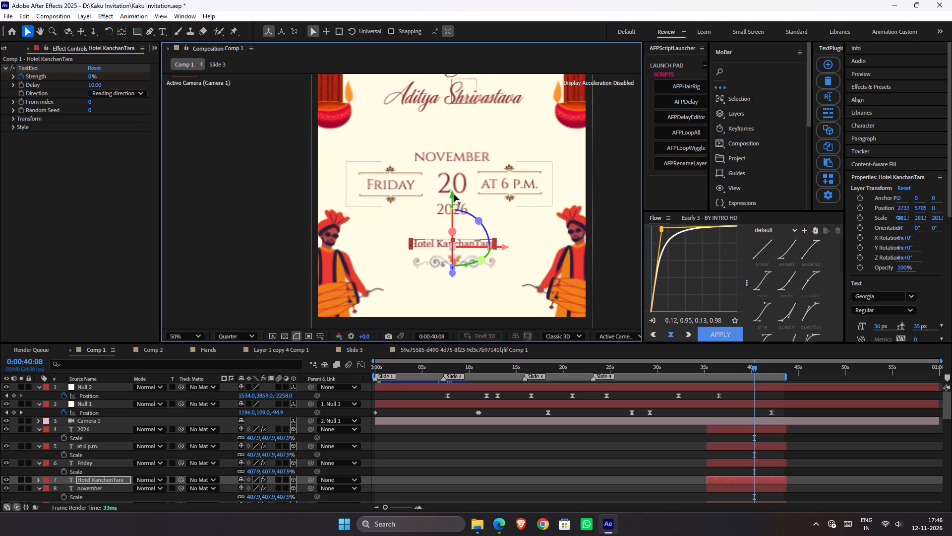
left_click_drag(454, 194, 460, 223)
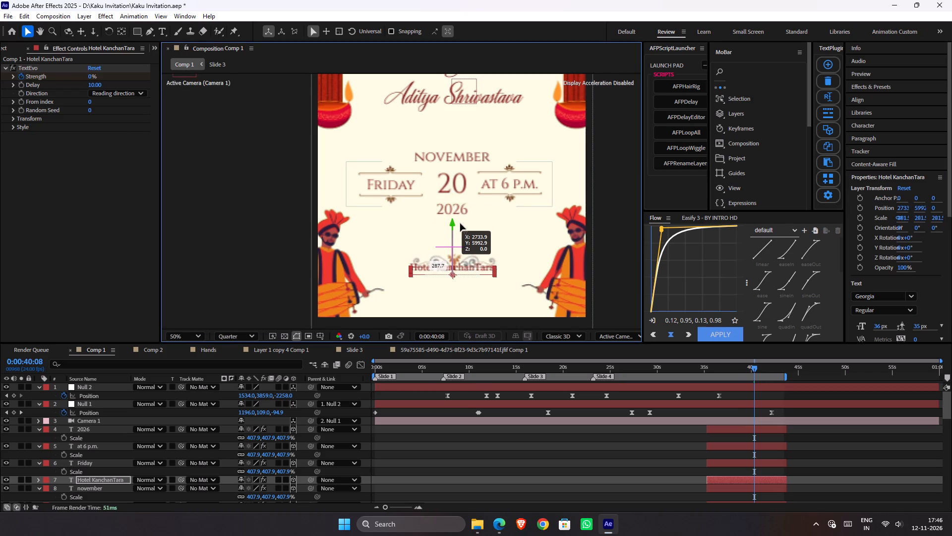
left_click_drag(460, 223, 463, 230)
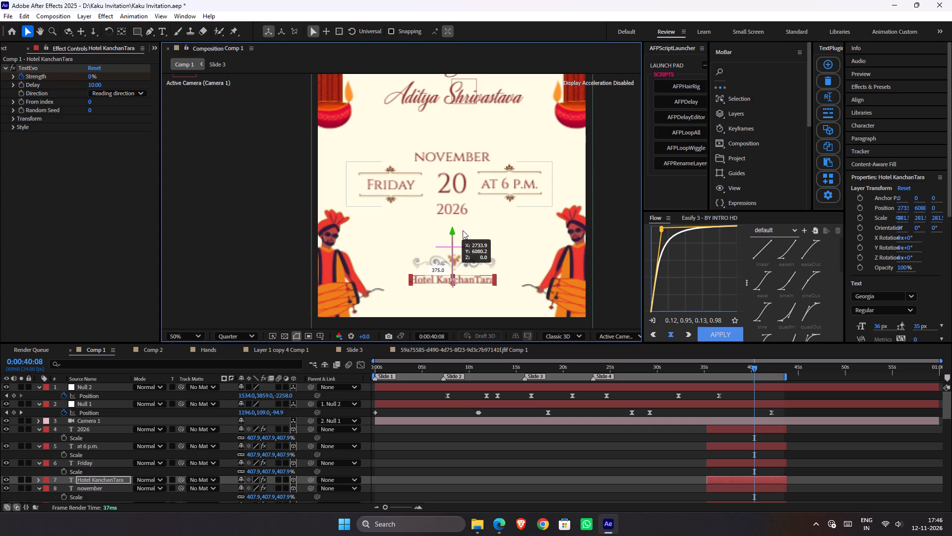
scroll(463, 231, "down", 1)
left_click(524, 233)
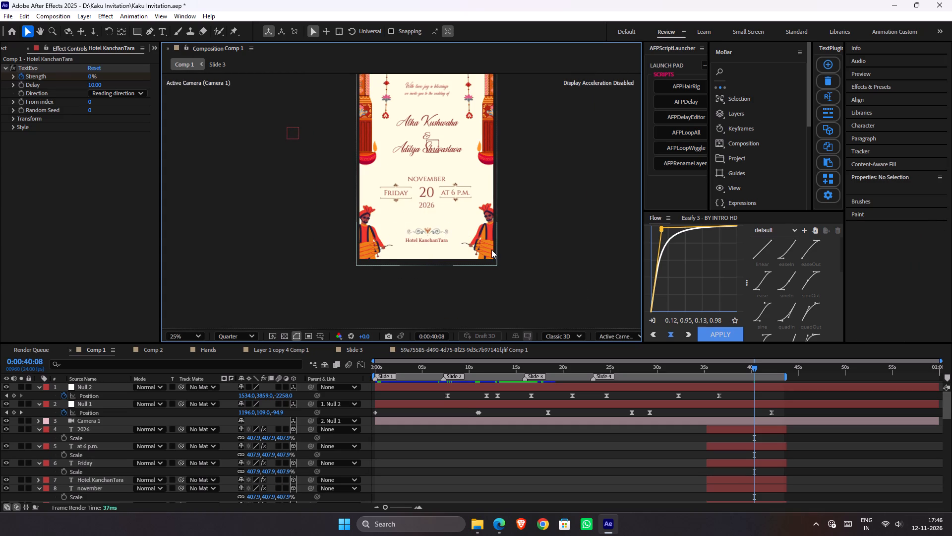
Switch to the browser to check the venue text styling in the Canva reference invitation, and return to After Effects.
key("alt+Tab")
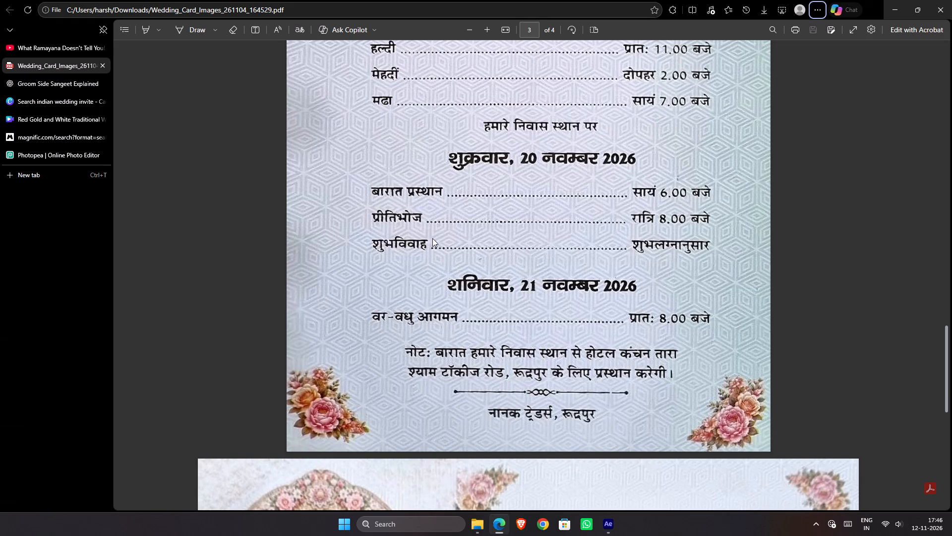
left_click(58, 103)
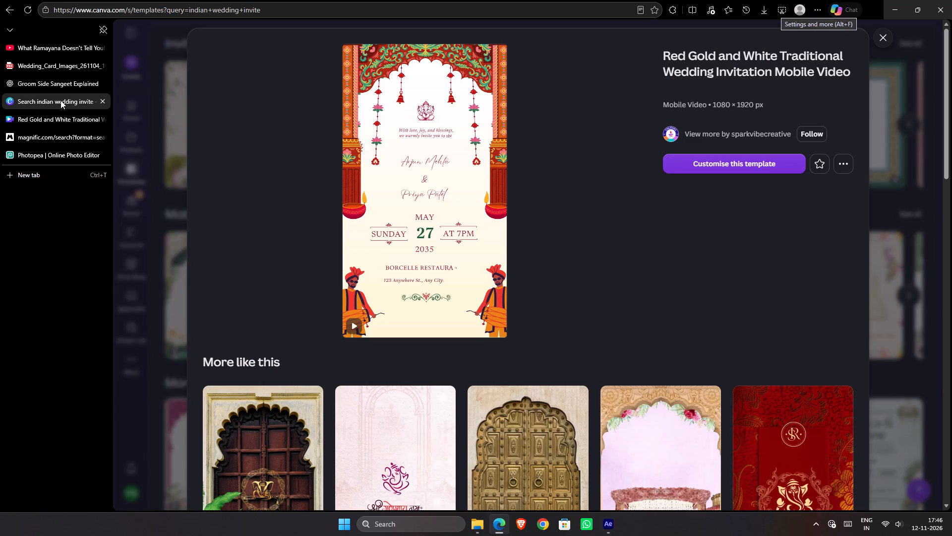
key("alt+Tab")
key("alt+Tab")
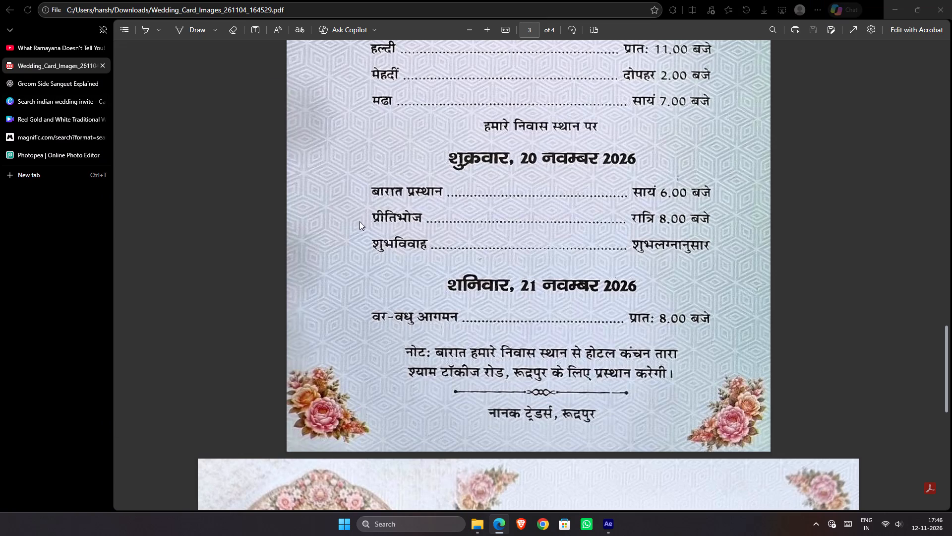
key("alt+Tab")
key("alt+Tab")
key("alt+Tab")
key("alt+Tab")
key("alt+Tab")
key("alt+Tab")
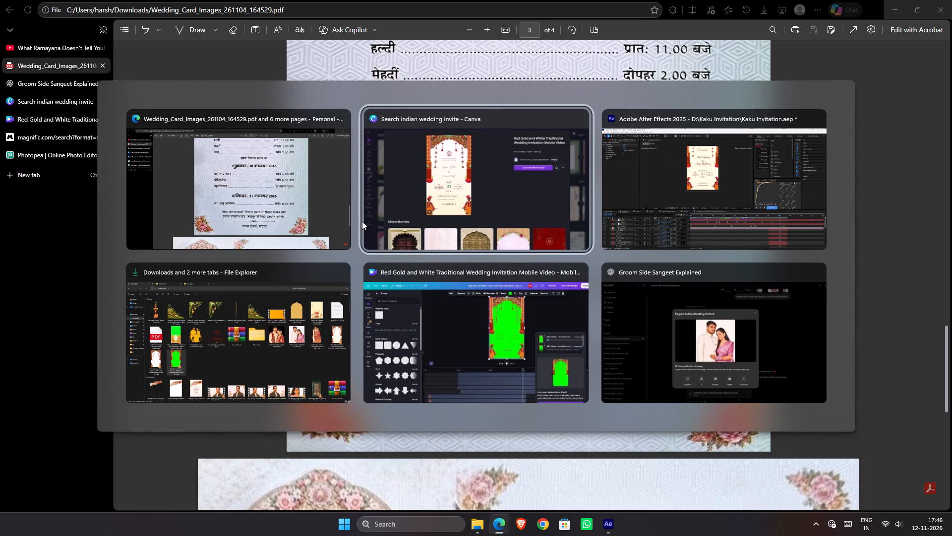
key("alt+Tab")
Preview the fonts below Georgia on the "Hotel KanchanTara" text and apply Gotu.
left_click(438, 242)
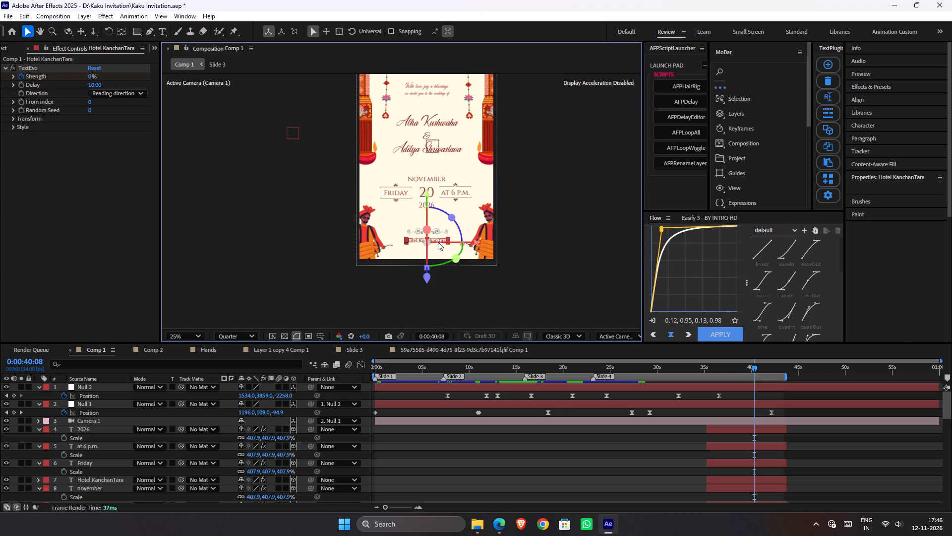
scroll(438, 242, "up", 1)
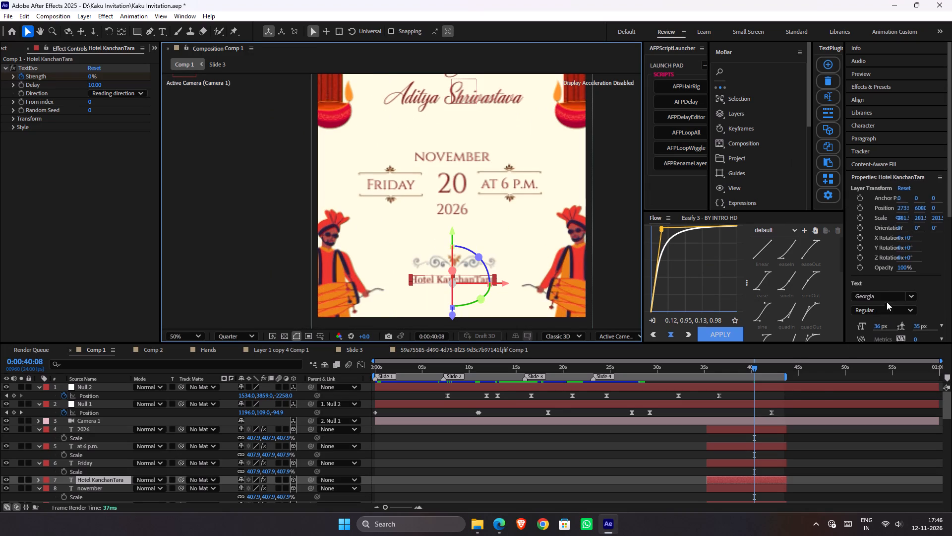
left_click(887, 297)
key("Down")
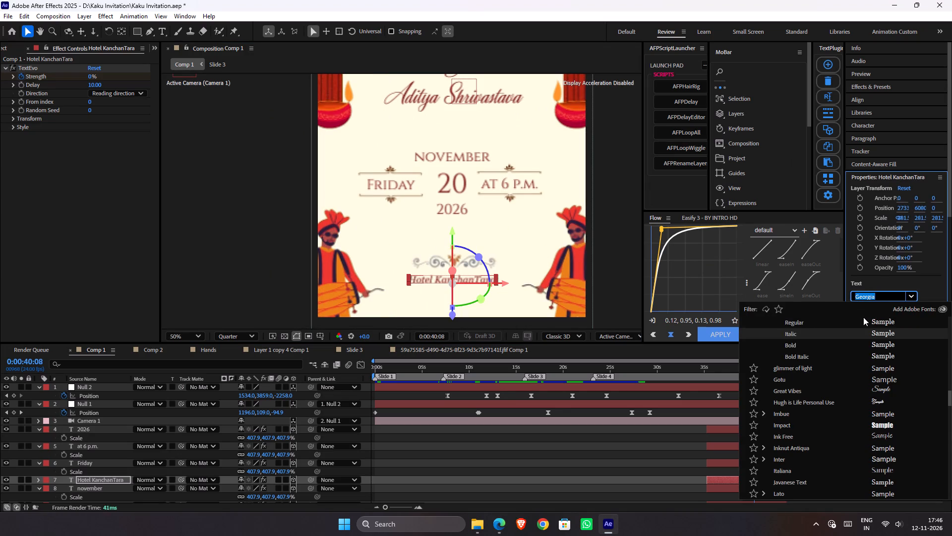
key("Down")
key("Down")
key("Down")
key("Down")
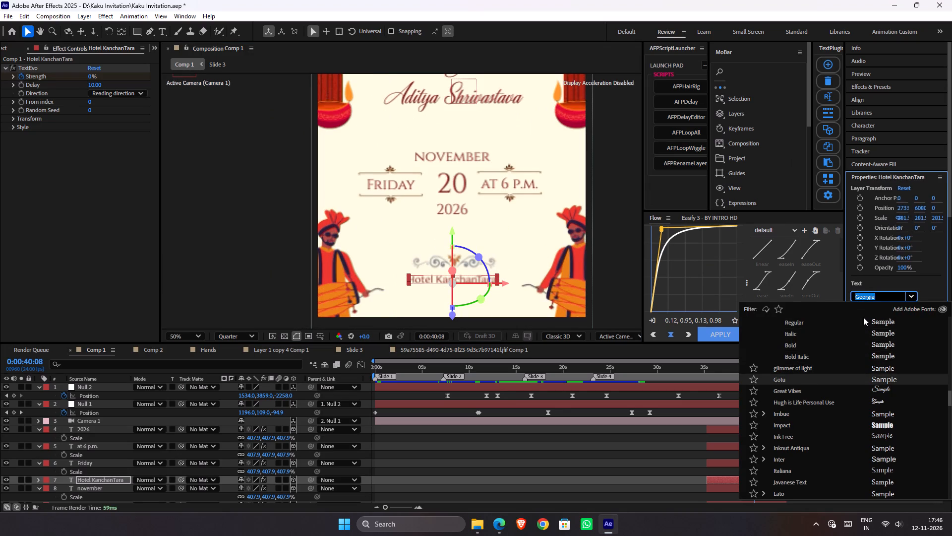
key("Return")
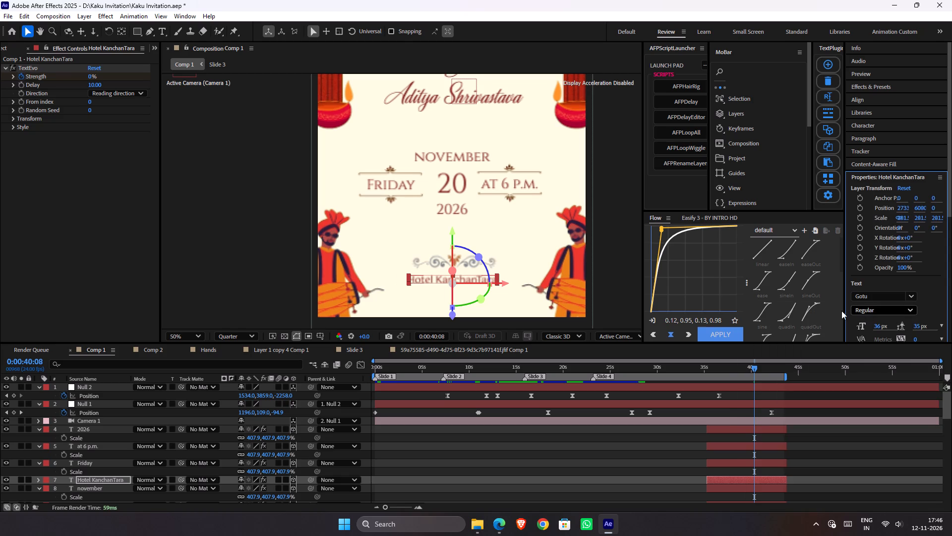
Set the composition preview resolution to Full and deselect the venue text.
left_click(256, 333)
left_click(255, 368)
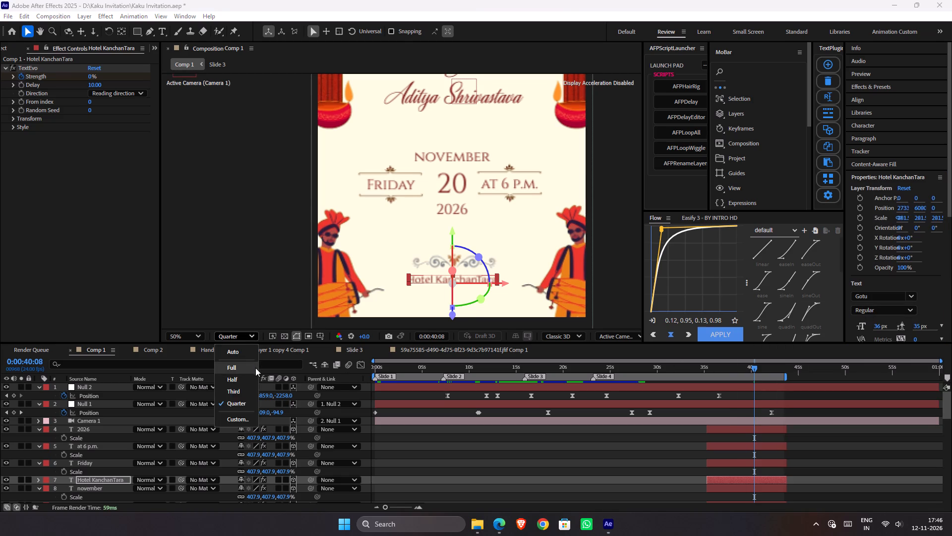
scroll(489, 268, "down", 1)
left_click(530, 249)
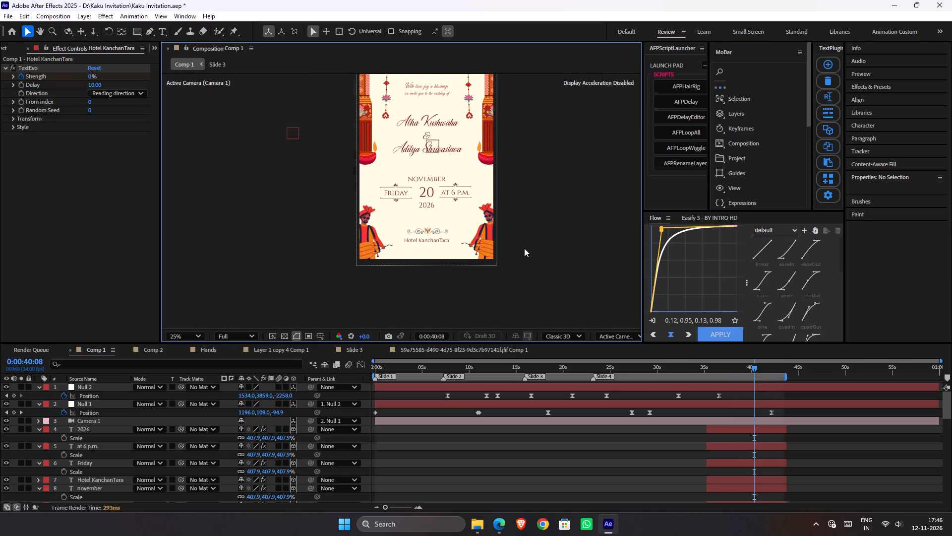
Move the "Hotel KanchanTara" text horizontally to an X position of about 2775, centring it under the ornament, and deselect it.
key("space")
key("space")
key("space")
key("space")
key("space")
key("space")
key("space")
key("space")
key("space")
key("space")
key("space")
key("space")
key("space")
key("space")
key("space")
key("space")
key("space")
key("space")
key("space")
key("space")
left_click_drag(473, 209, 471, 248)
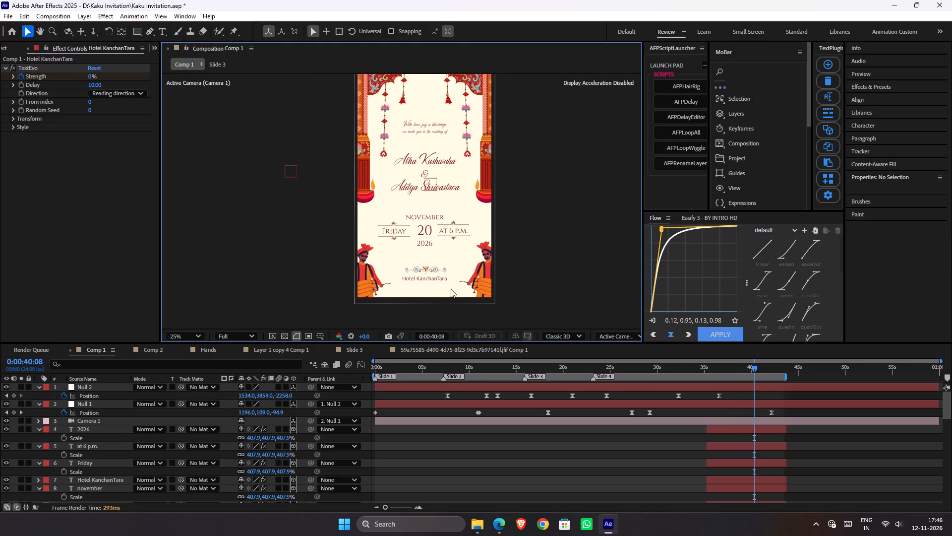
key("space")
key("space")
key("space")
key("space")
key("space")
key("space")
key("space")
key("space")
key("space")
left_click_drag(458, 277, 427, 280)
left_click(405, 282)
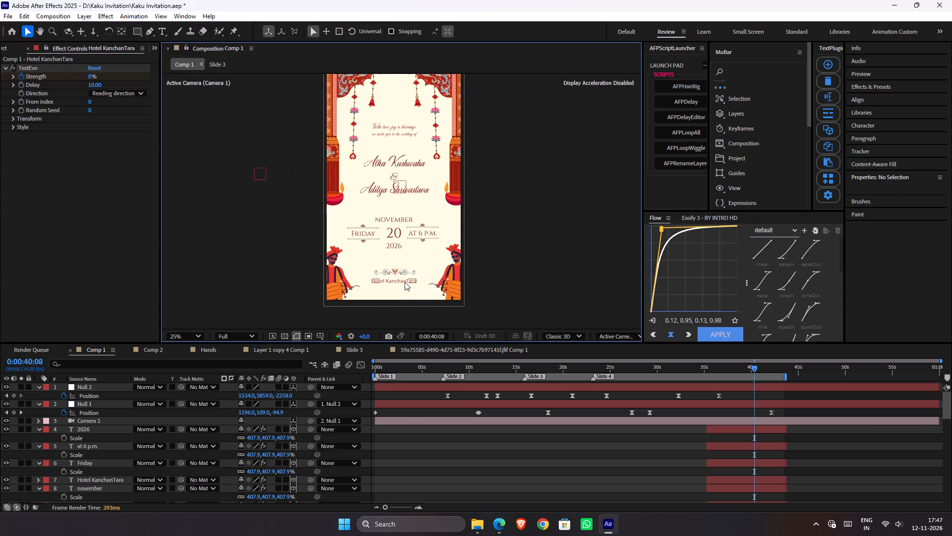
left_click(445, 283)
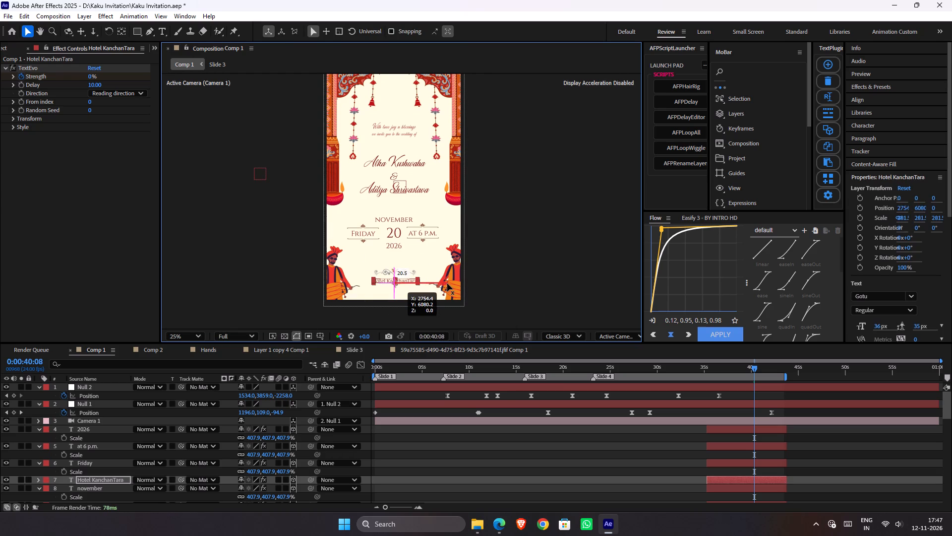
left_click(493, 268)
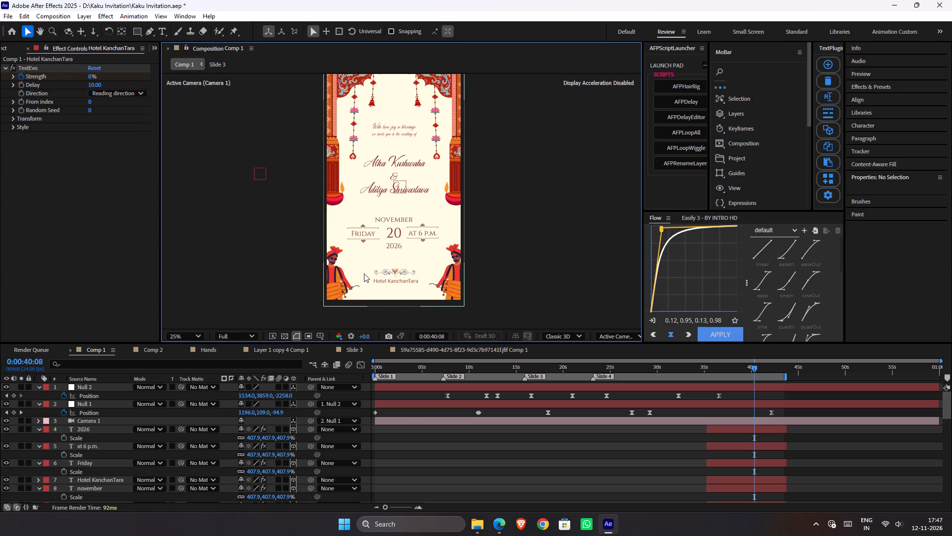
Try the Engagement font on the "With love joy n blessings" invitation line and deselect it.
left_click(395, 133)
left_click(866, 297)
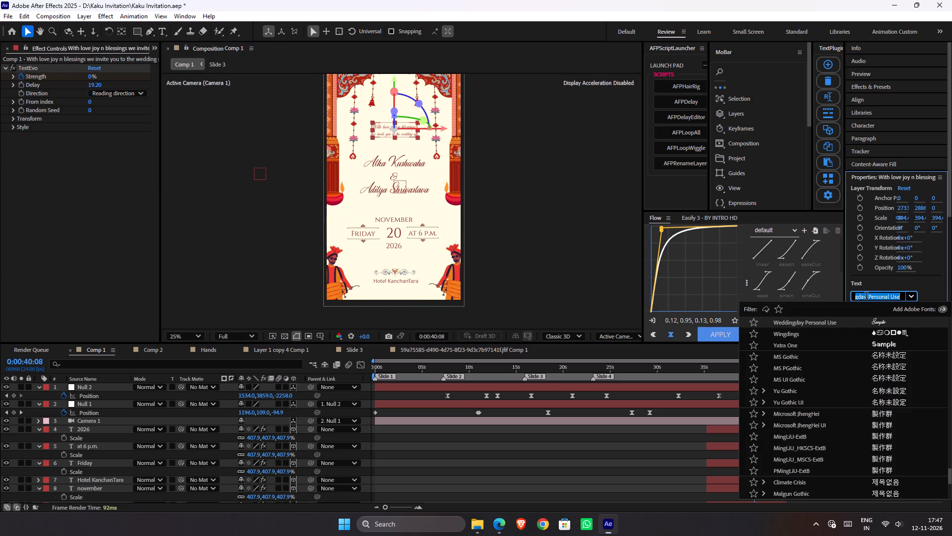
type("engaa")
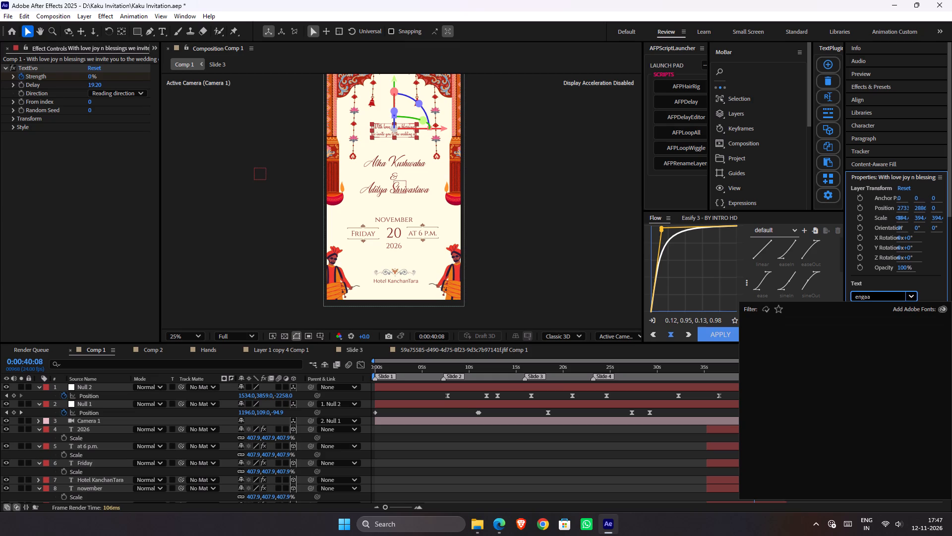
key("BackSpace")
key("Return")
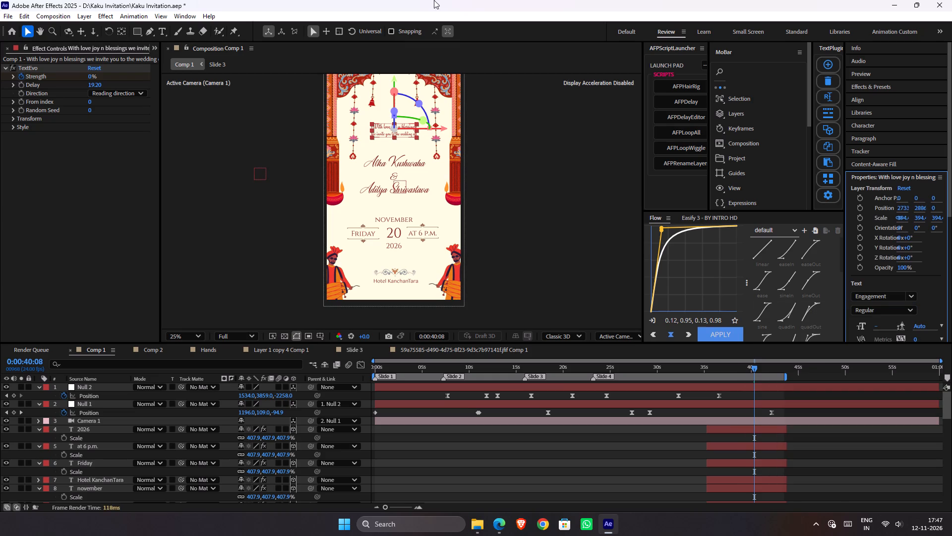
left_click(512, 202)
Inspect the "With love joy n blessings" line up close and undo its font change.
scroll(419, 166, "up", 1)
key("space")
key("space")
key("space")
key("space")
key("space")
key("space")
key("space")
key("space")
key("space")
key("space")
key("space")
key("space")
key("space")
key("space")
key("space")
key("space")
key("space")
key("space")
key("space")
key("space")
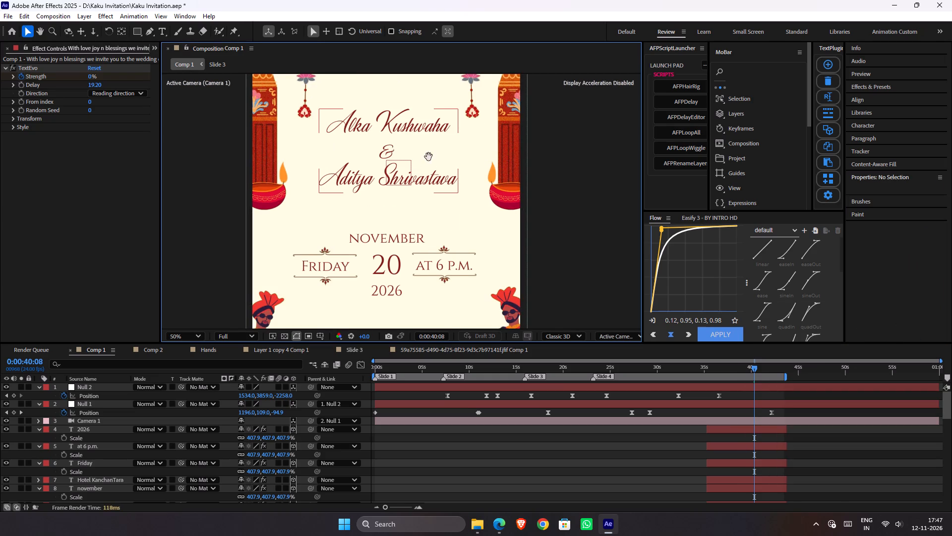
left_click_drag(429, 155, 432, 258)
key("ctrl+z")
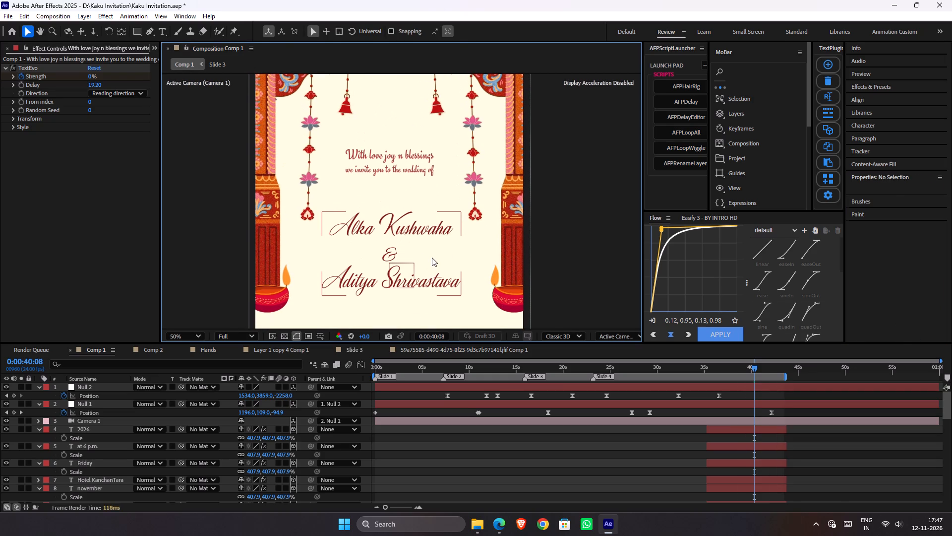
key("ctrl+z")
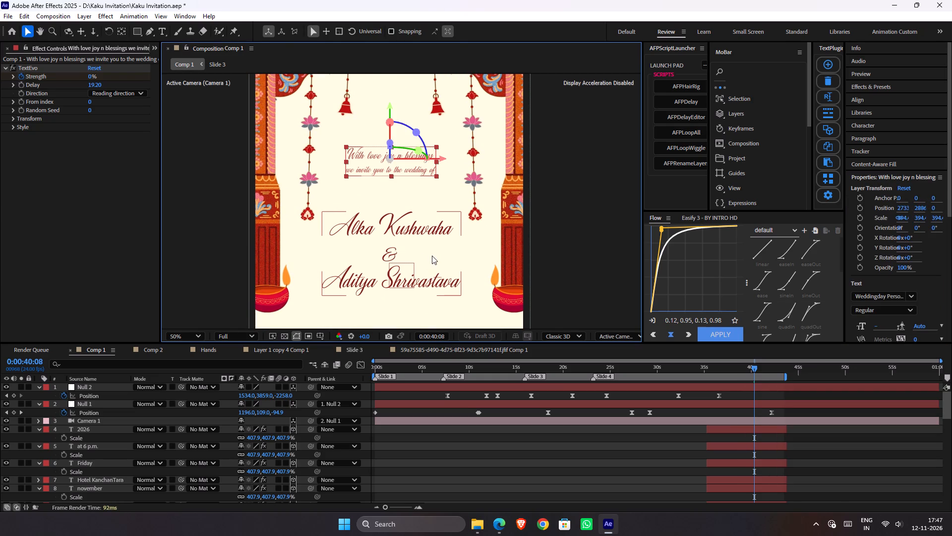
Save the project.
key("ctrl+s")
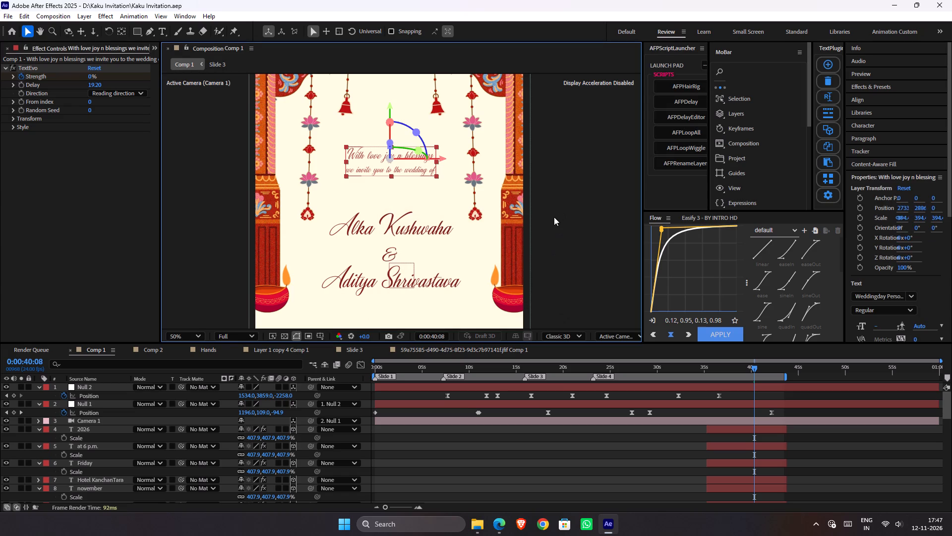
Preview successive fonts on the "Hotel KanchanTara" text, starting from Gotu in the font list, and apply Oranienbaum.
left_click(554, 216)
scroll(534, 216, "down", 1)
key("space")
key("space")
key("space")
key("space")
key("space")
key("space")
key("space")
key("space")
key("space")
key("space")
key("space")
left_click_drag(385, 235, 380, 155)
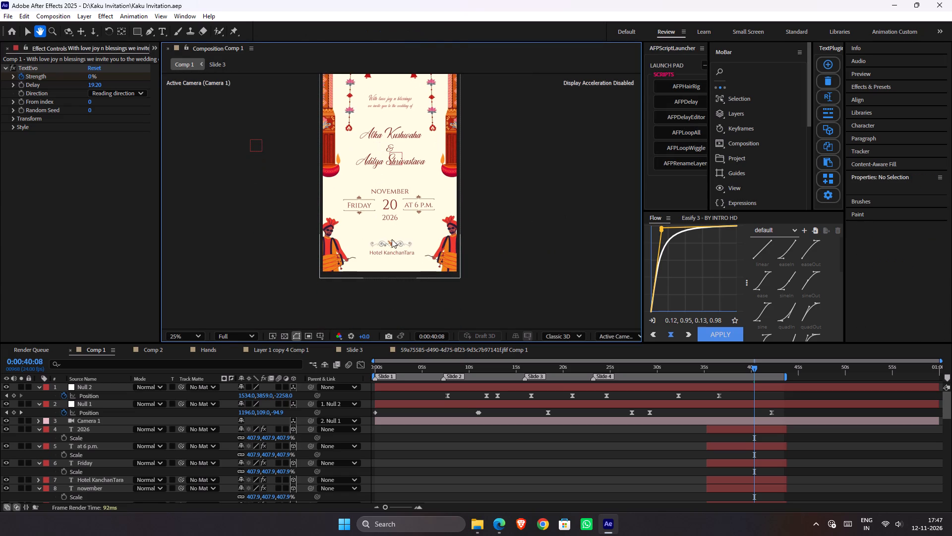
scroll(392, 239, "up", 1)
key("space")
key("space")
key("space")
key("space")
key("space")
left_click_drag(396, 266, 416, 175)
left_click(410, 212)
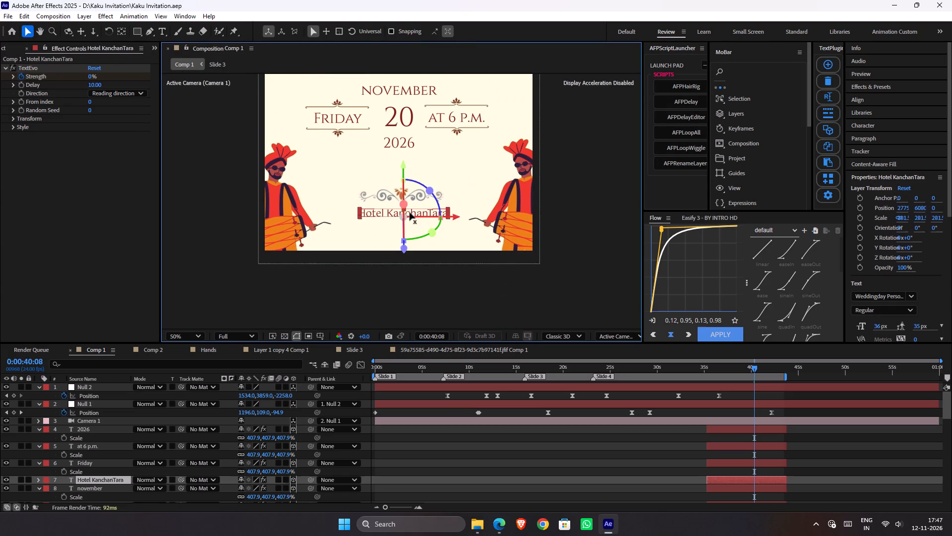
left_click(894, 300)
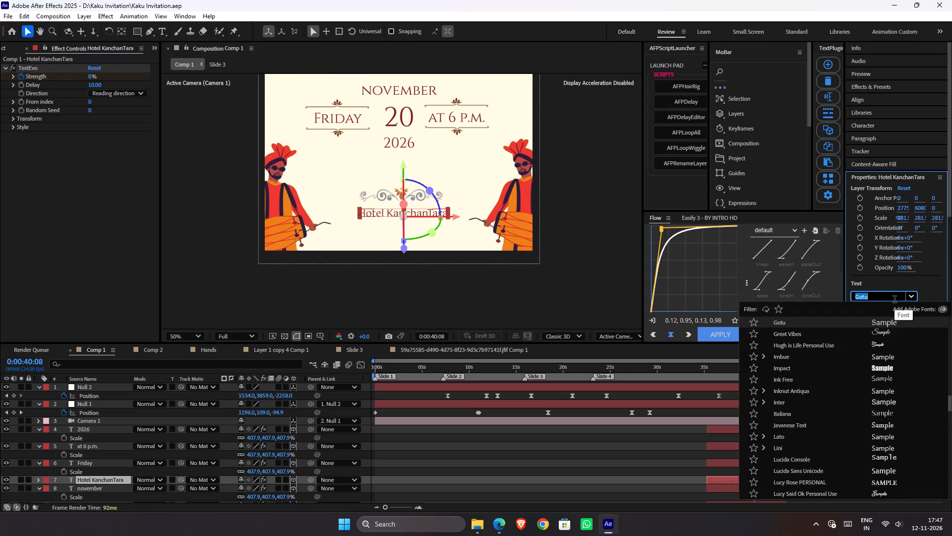
key("Down")
key("Down")
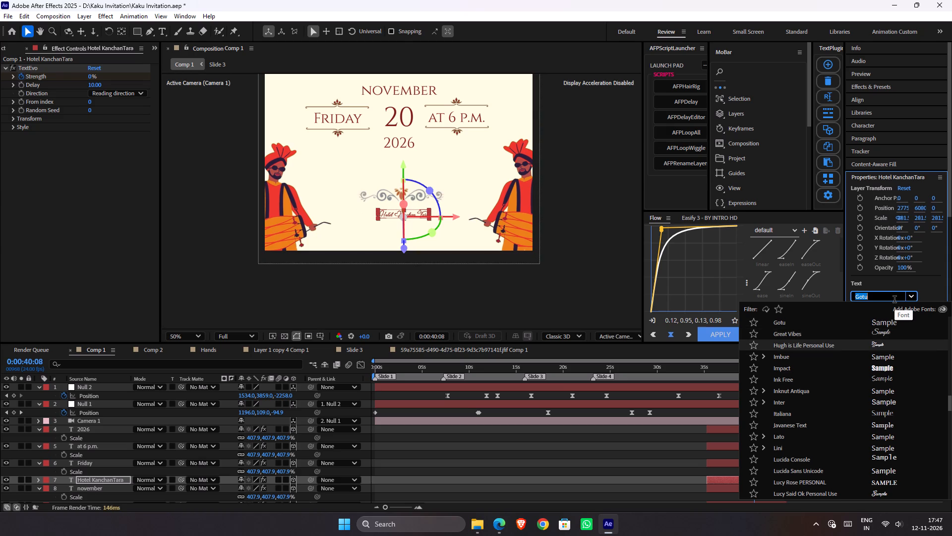
key("Down")
key("Down")
key("Down")
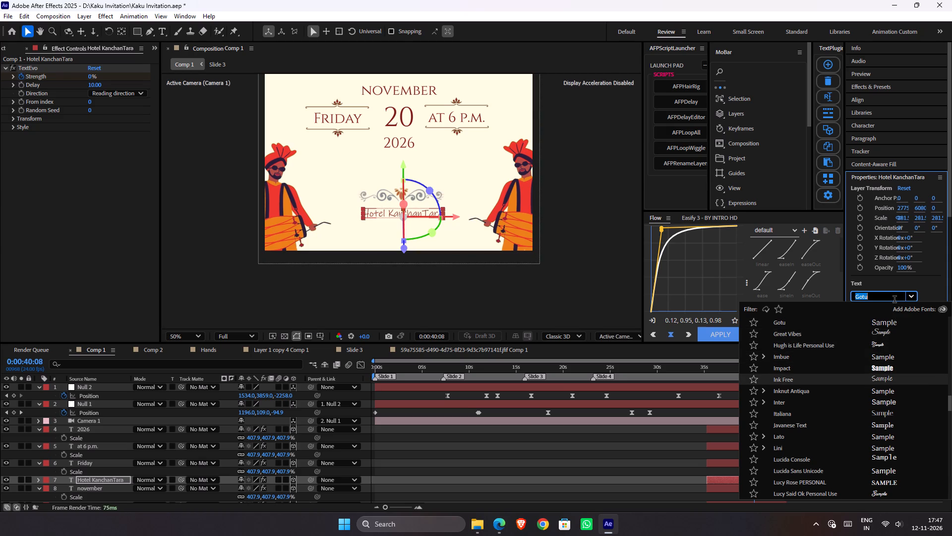
key("Down")
key("Down")
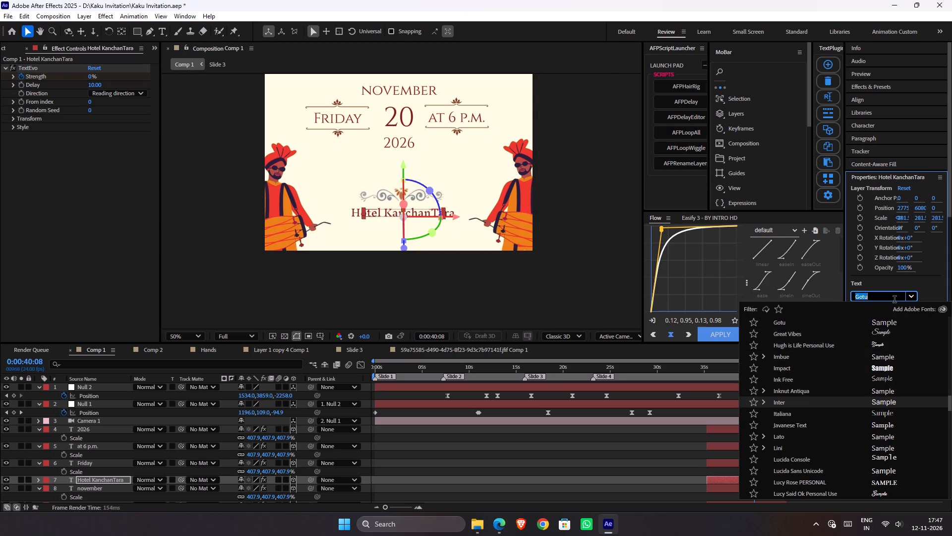
key("Down")
key("Down")
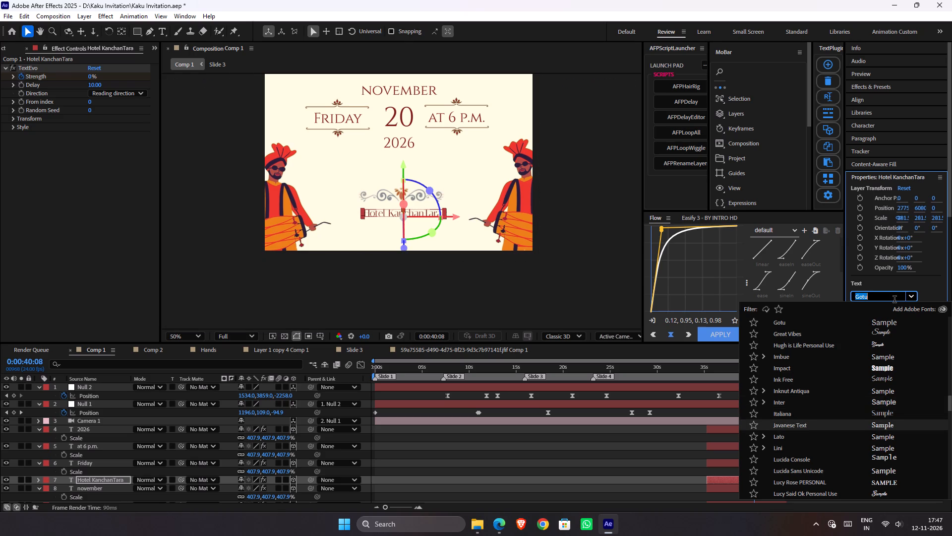
key("Up")
key("Down")
key("Down")
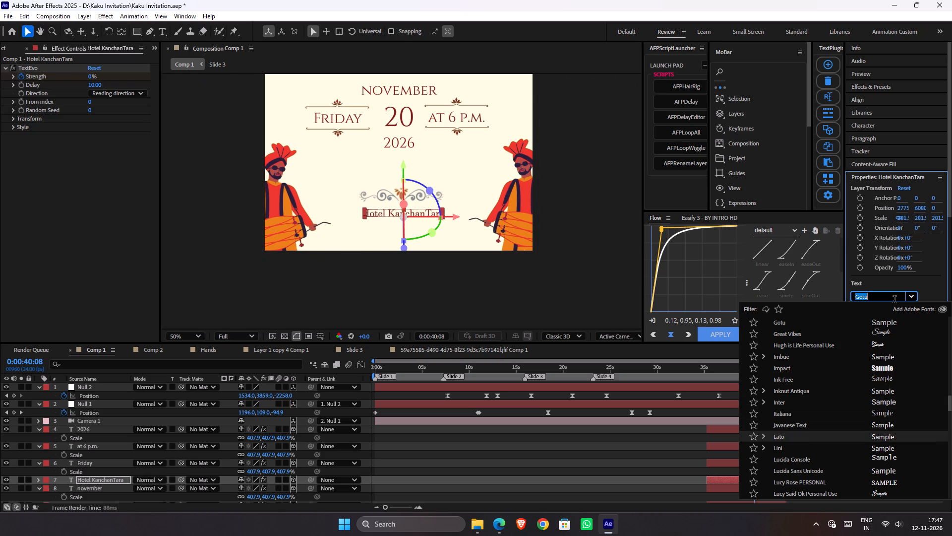
key("Down")
key("Down")
key("Down")
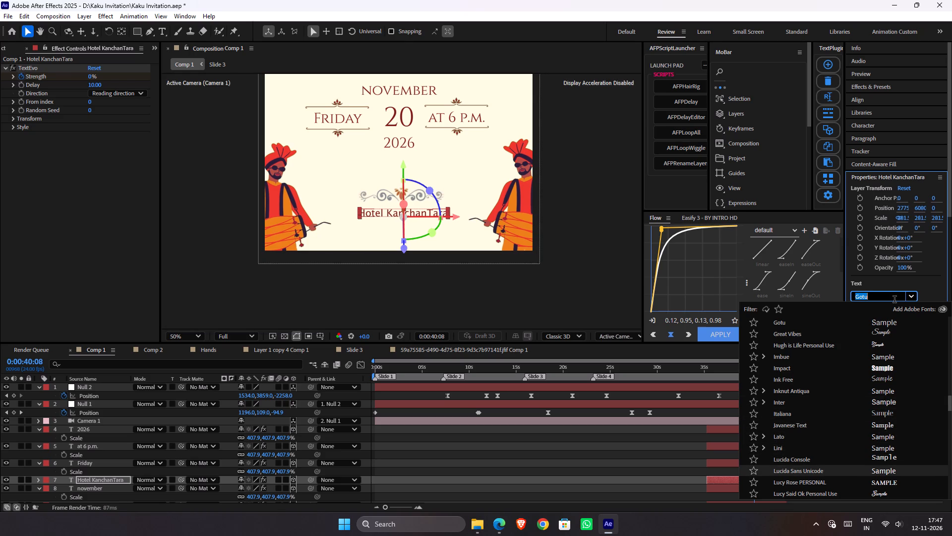
key("Down")
key("Down")
key("Down")
key("Down")
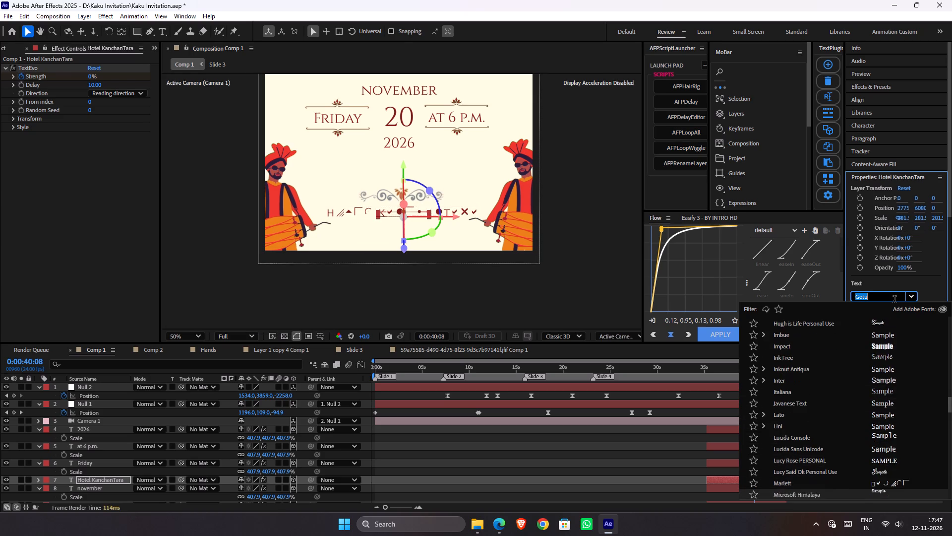
key("Down")
key("Down")
key("Down")
key("Down")
key("Down")
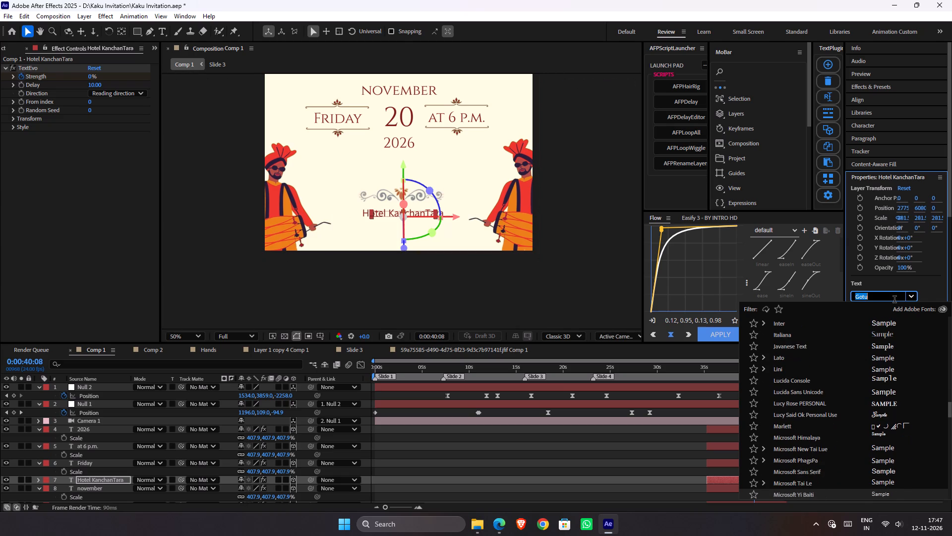
key("Down")
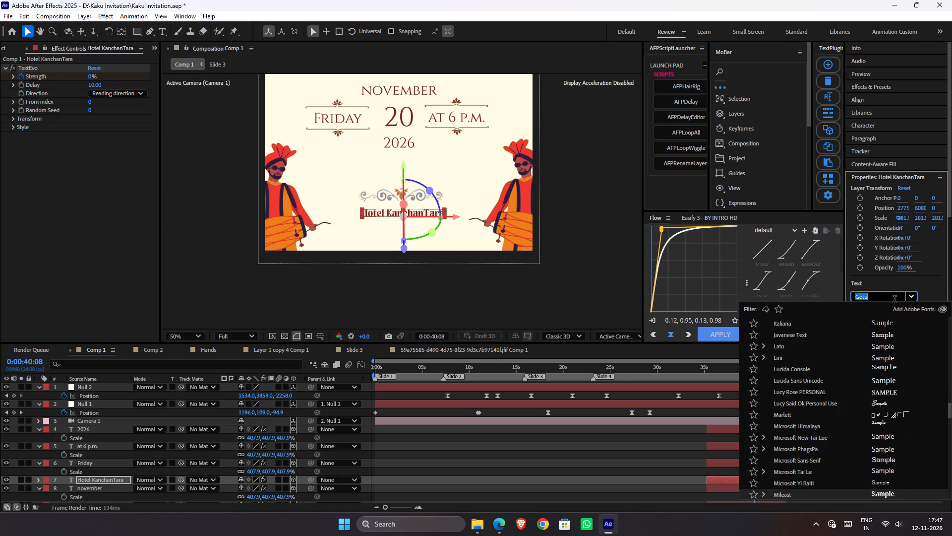
key("Down")
key("Up")
key("Down")
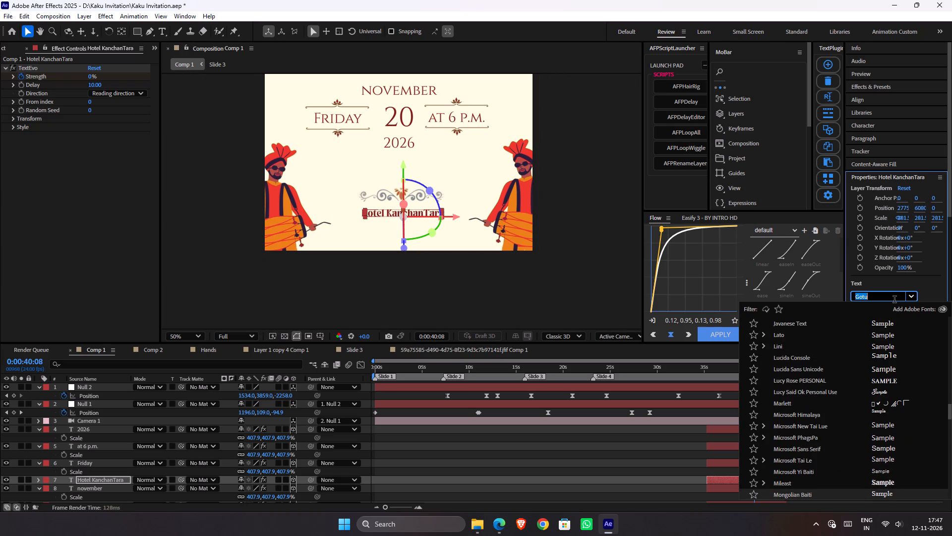
key("Down")
key("Down")
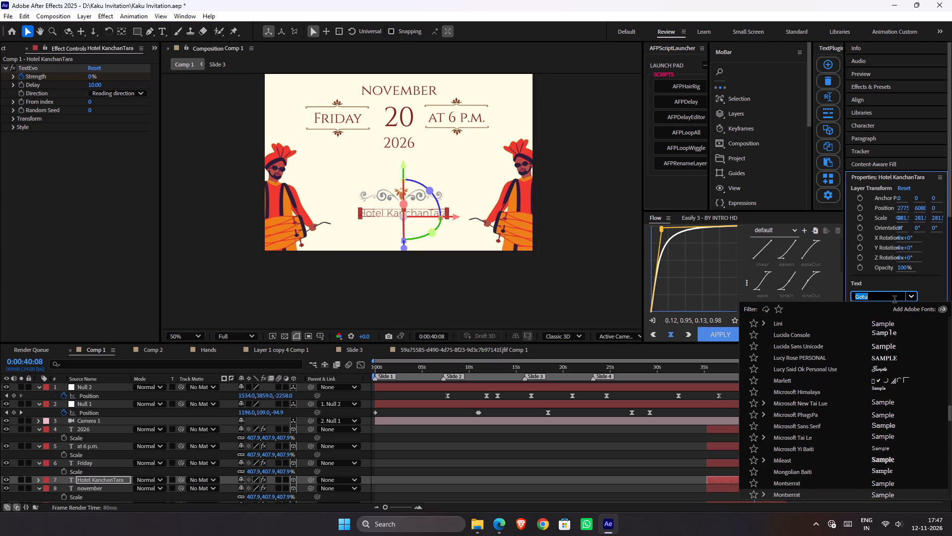
key("Down")
key("Down")
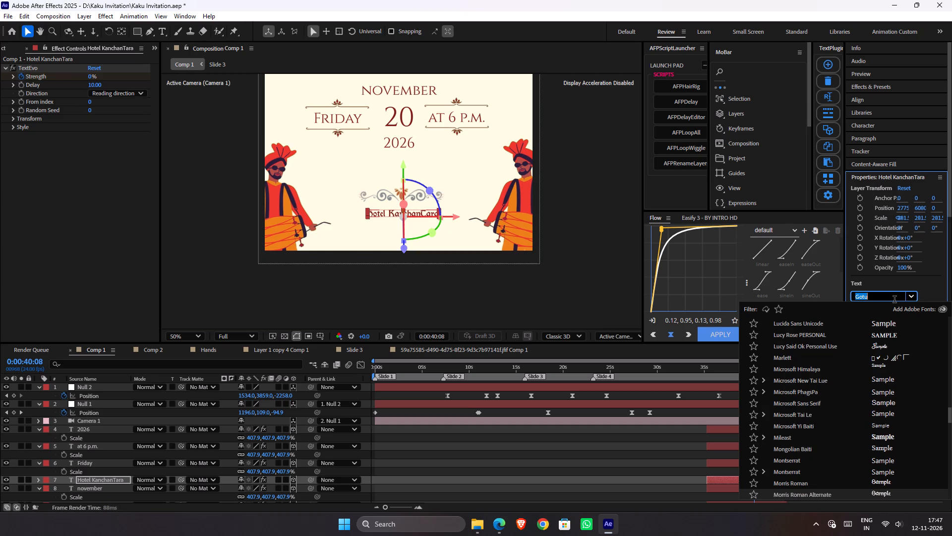
key("Down")
key("Down")
key("Down")
key("Down")
key("Down")
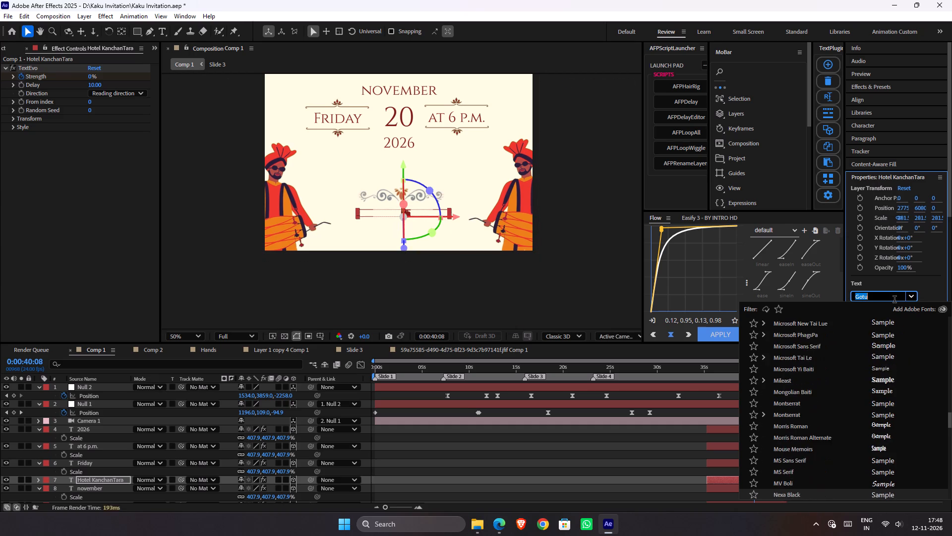
key("Down")
key("Down")
key("Down")
key("Down")
key("Down")
key("Down")
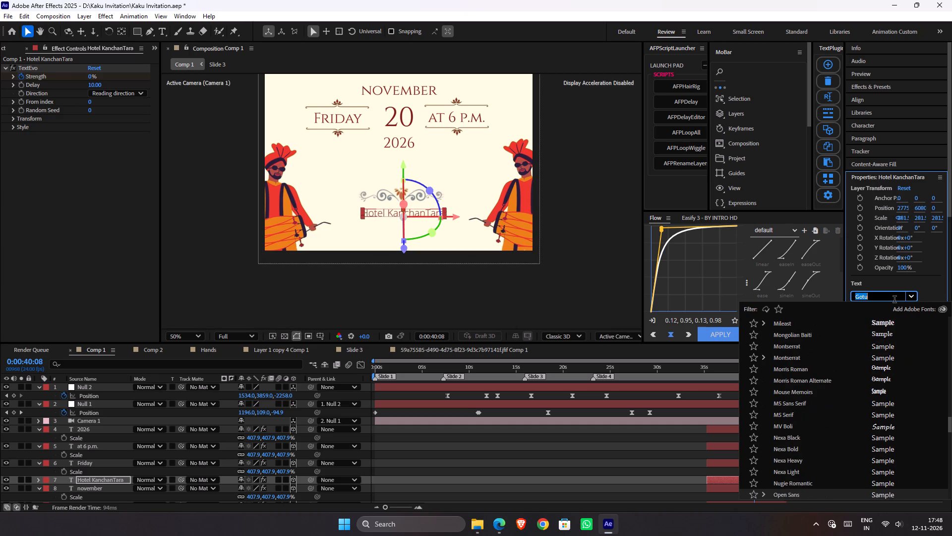
key("Down")
key("Up")
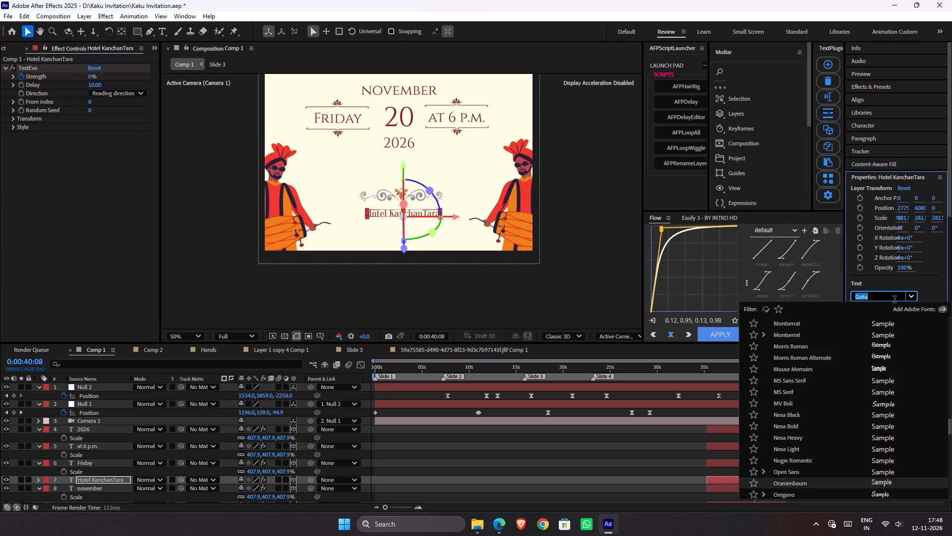
key("Return")
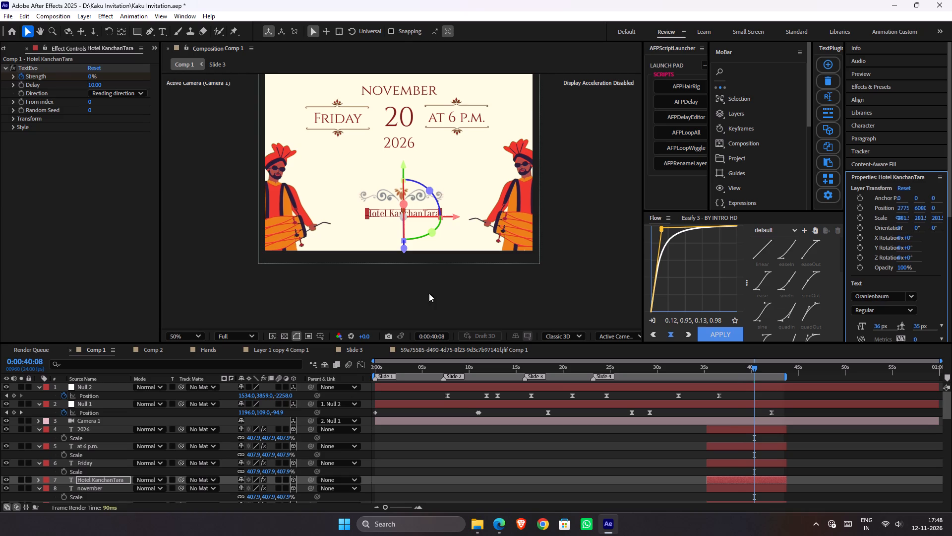
Examine the "Hotel KanchanTara" text up close and deselect it to judge the font against the whole slide.
scroll(441, 260, "up", 2)
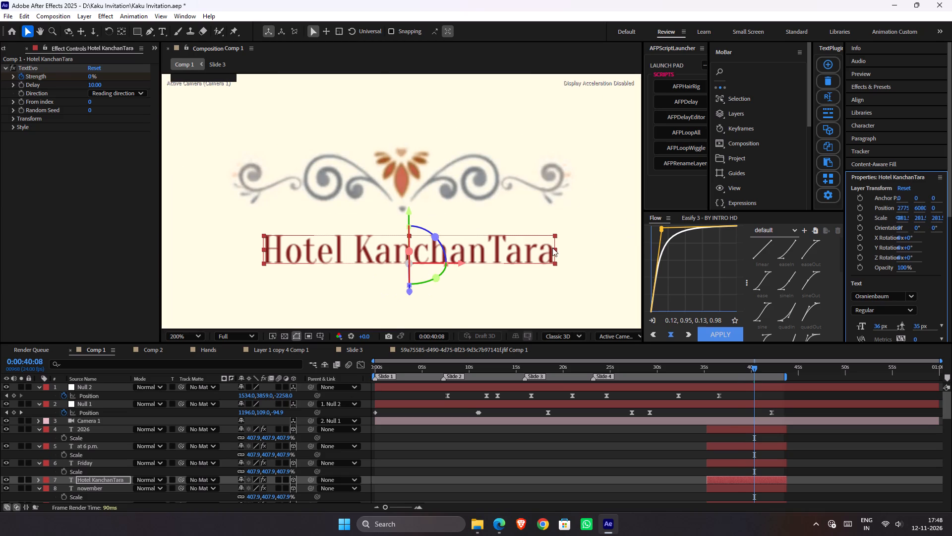
scroll(551, 252, "down", 1)
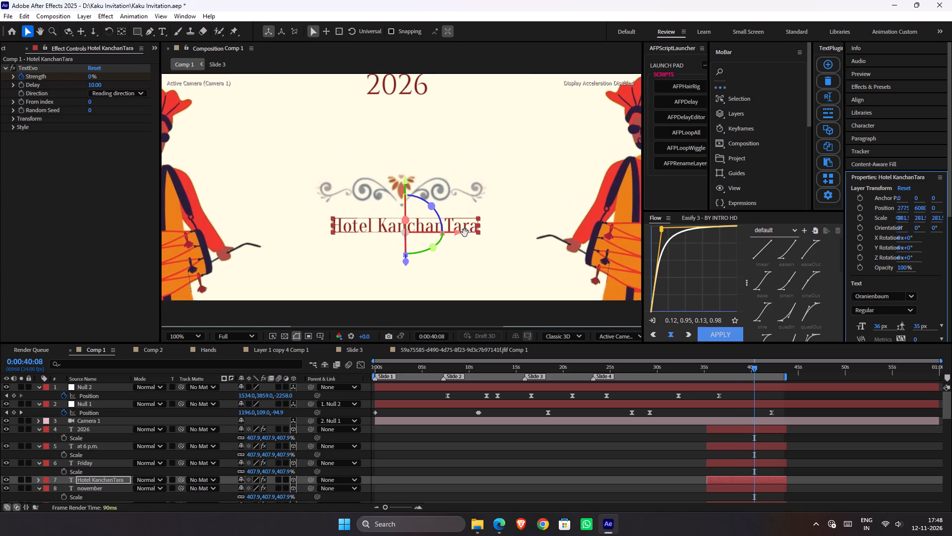
left_click(441, 298)
scroll(412, 144, "down", 1)
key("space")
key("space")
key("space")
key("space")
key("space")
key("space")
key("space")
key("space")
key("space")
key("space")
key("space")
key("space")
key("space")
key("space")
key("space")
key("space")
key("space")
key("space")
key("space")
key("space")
left_click_drag(418, 193, 465, 233)
scroll(463, 252, "down", 1)
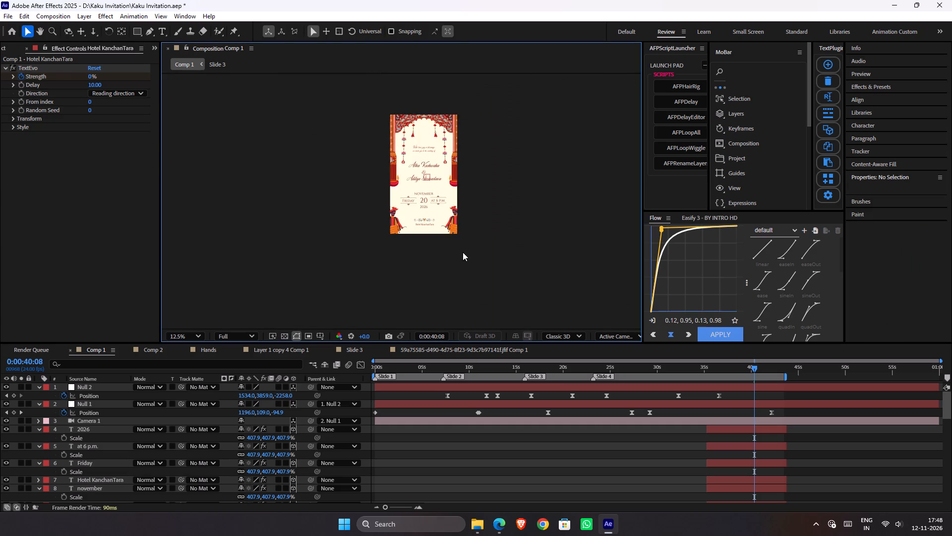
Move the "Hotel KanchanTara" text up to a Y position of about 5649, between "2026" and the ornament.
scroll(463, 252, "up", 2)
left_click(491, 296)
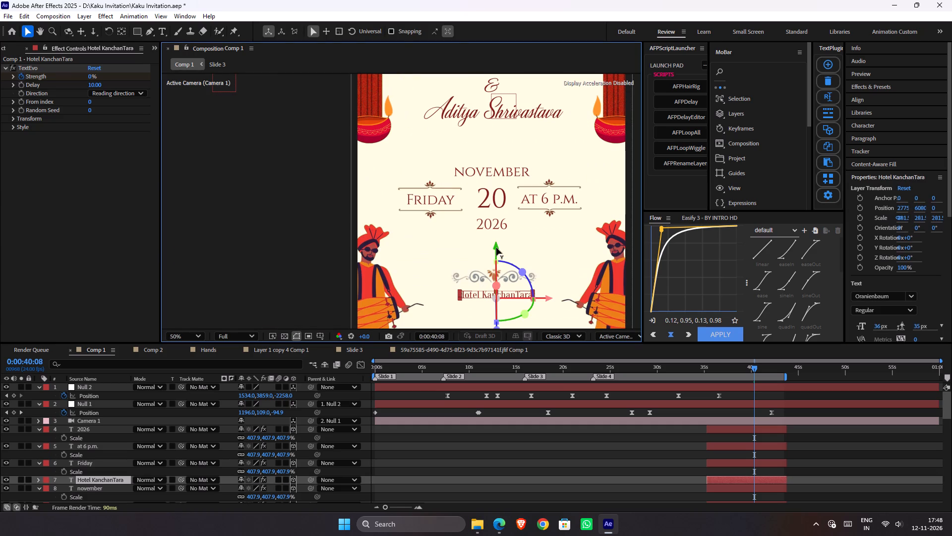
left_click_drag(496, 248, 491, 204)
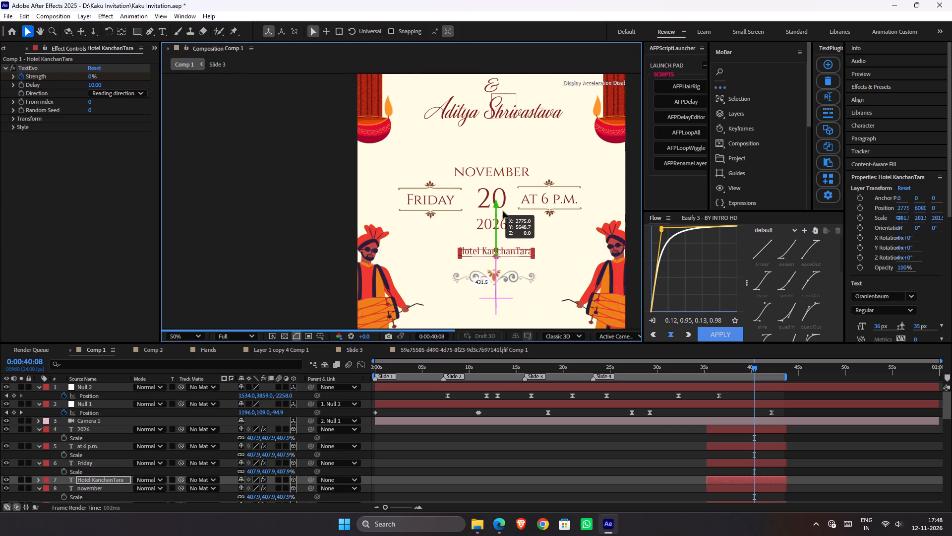
Change the fill colour of the "Hotel KanchanTara" text to the lighter red C45555.
scroll(922, 282, "down", 1)
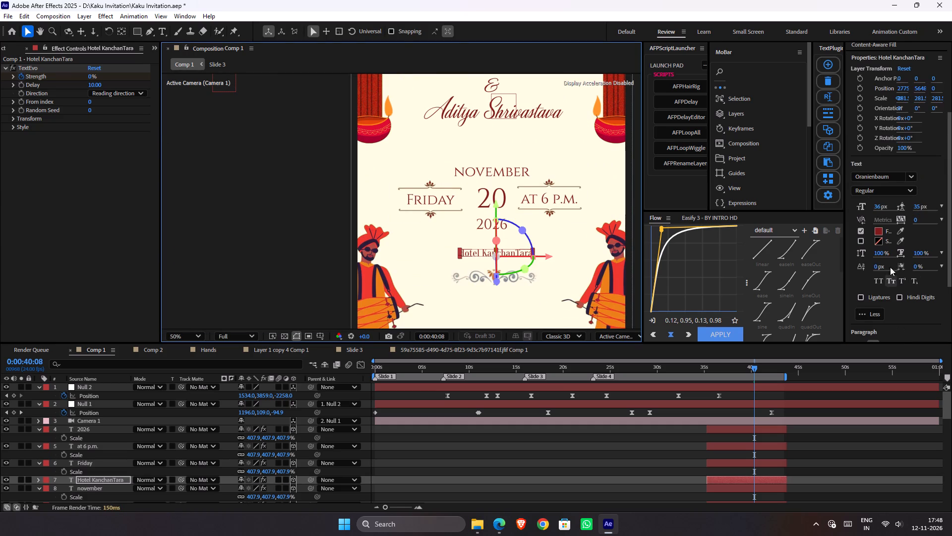
left_click(879, 234)
left_click_drag(648, 283, 640, 254)
left_click_drag(640, 254, 626, 256)
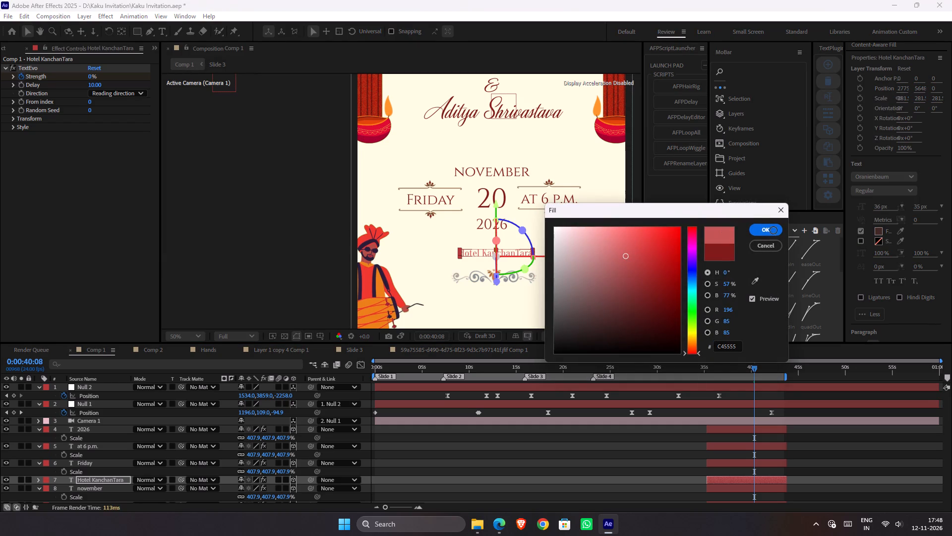
left_click(775, 230)
left_click(593, 302)
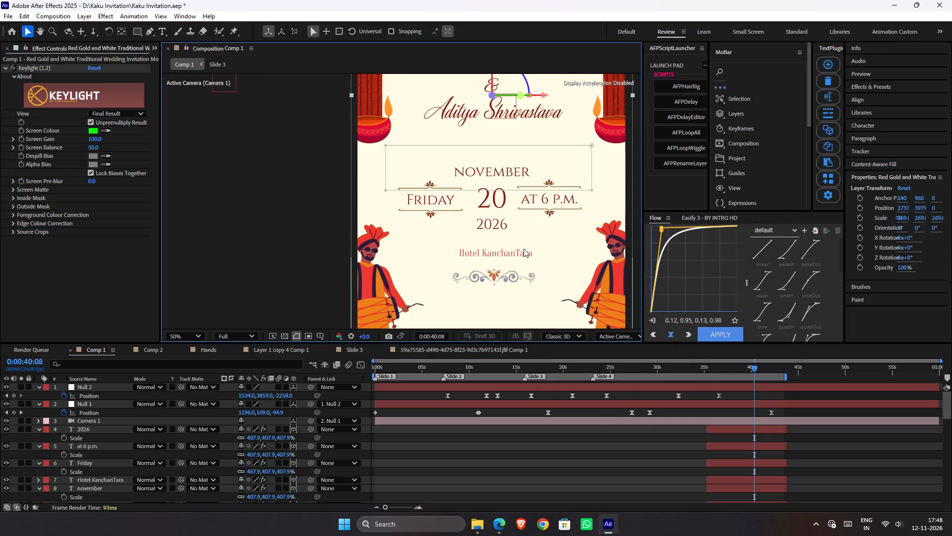
Move the "Hotel KanchanTara" text down below the ornament to a Y position of about 6069.
scroll(524, 249, "down", 1)
scroll(442, 236, "up", 1)
left_click(489, 250)
left_click(755, 430)
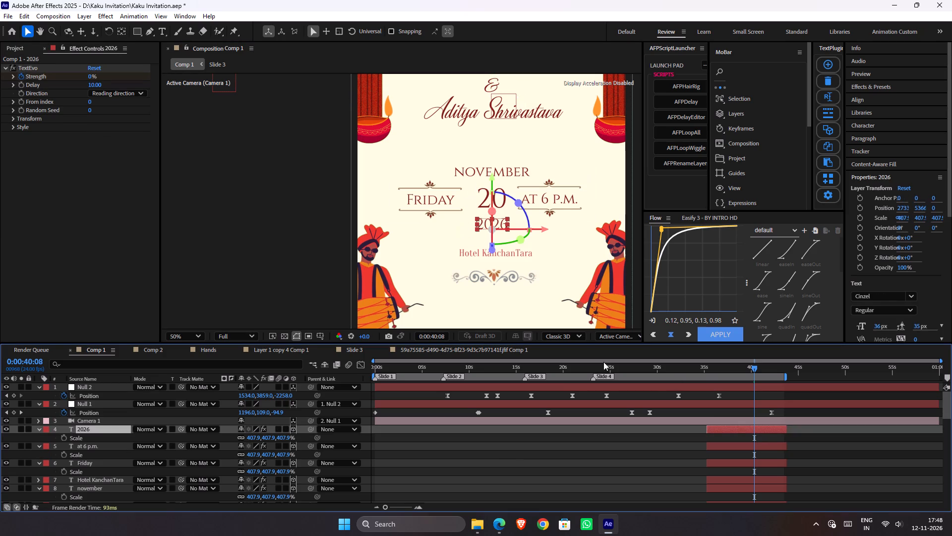
left_click(511, 252)
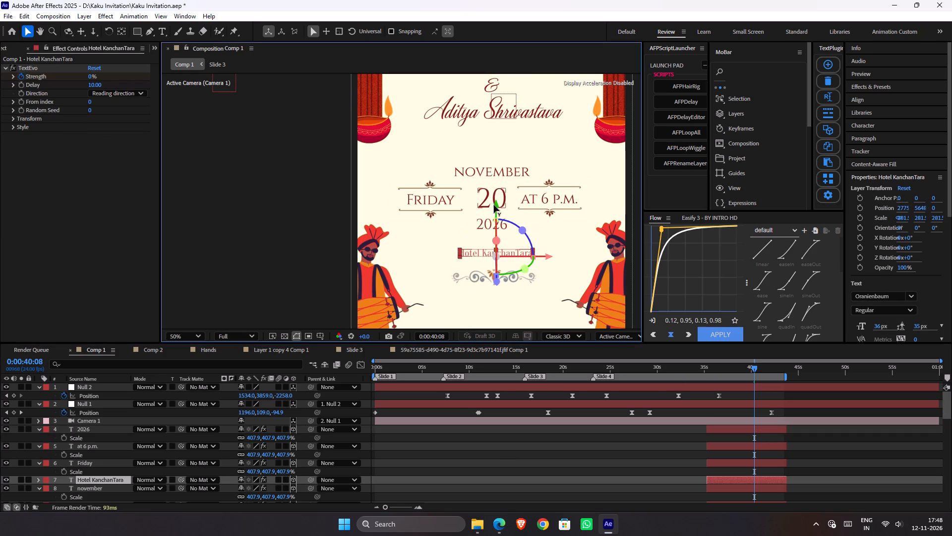
left_click_drag(494, 205, 493, 247)
Change the font of the "Hotel KanchanTara" text below the ornament to Great Vibes and judge it against the whole slide.
key("alt+Tab")
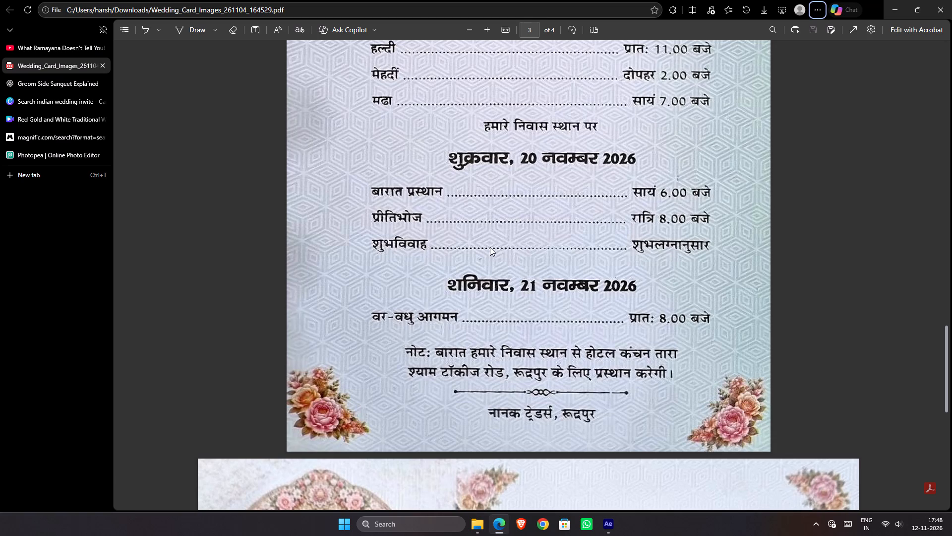
key("alt+Tab")
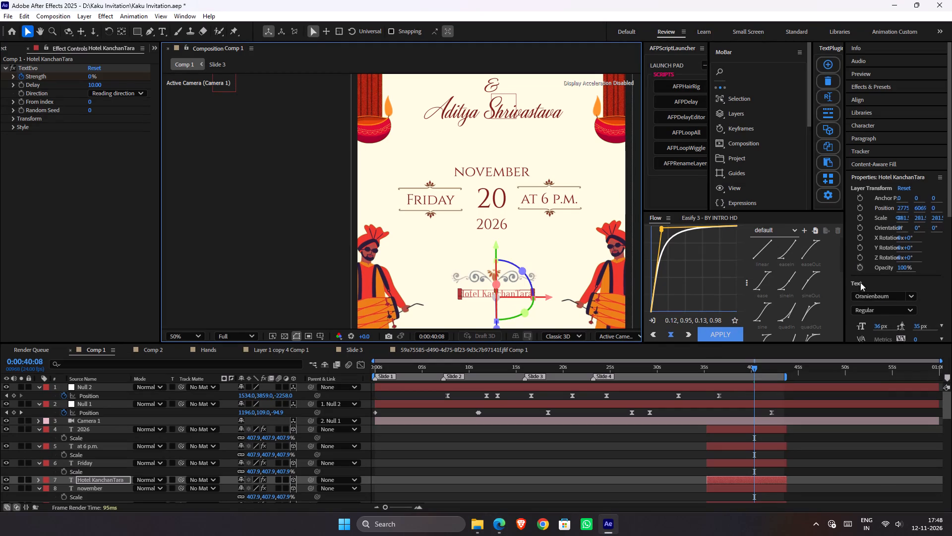
left_click(866, 298)
key("Down")
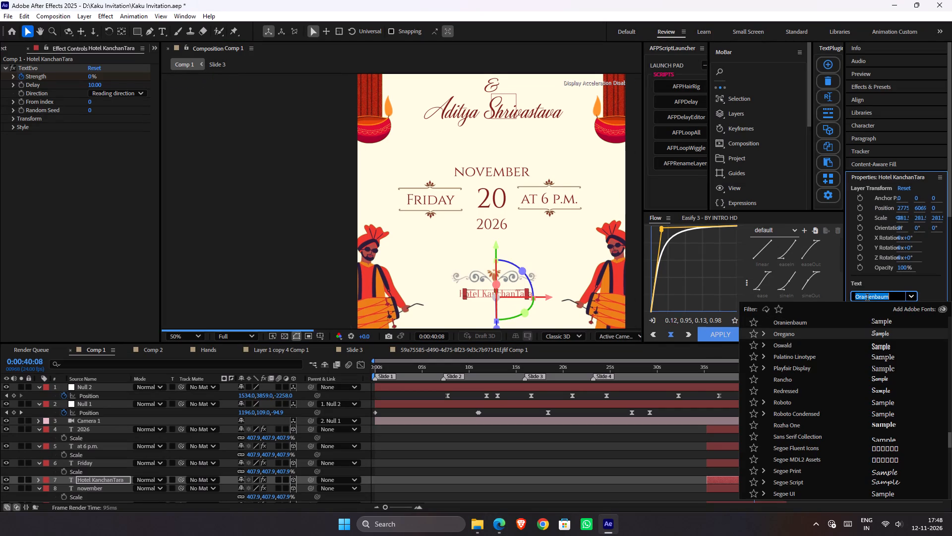
key("Up")
key("Up")
key("Up")
key("Up")
key("Up")
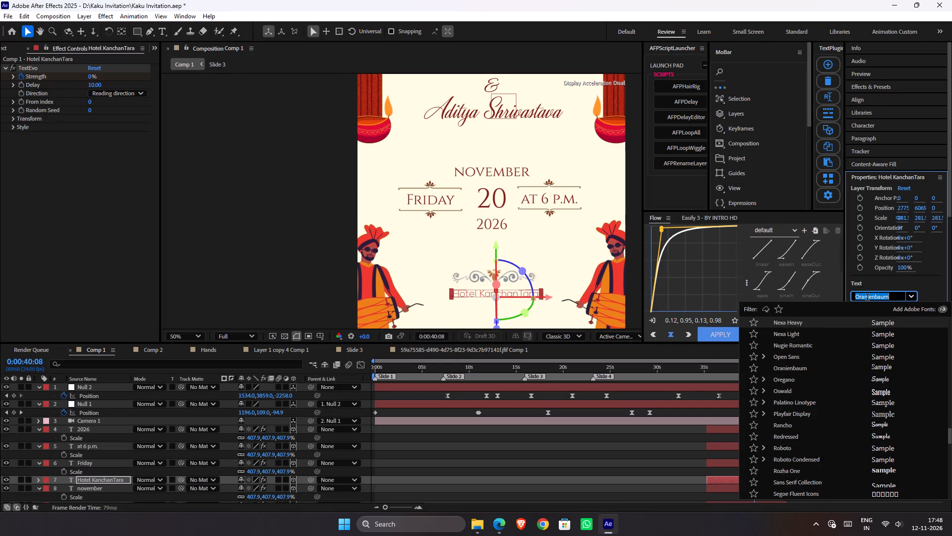
key("Up")
key("Up")
key("Up")
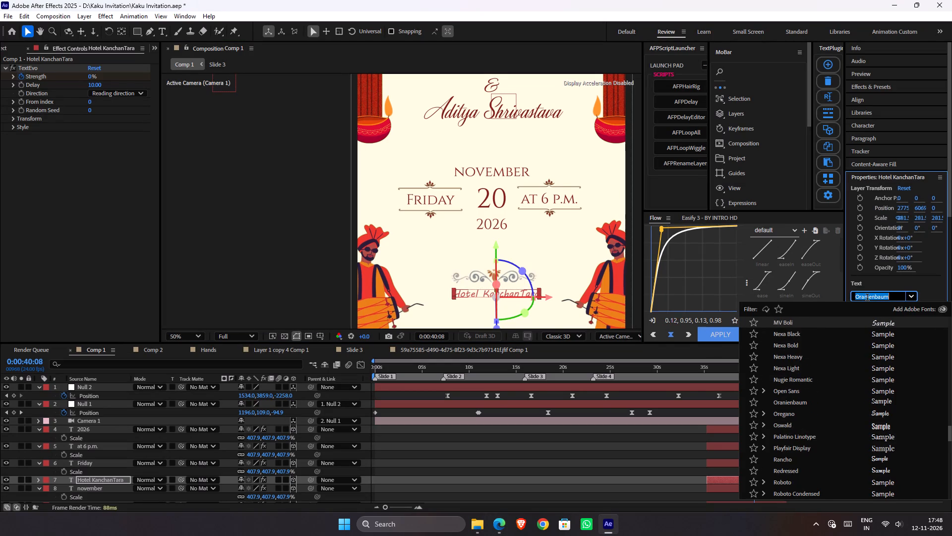
key("Up")
key("Up")
key("Up")
key("Up")
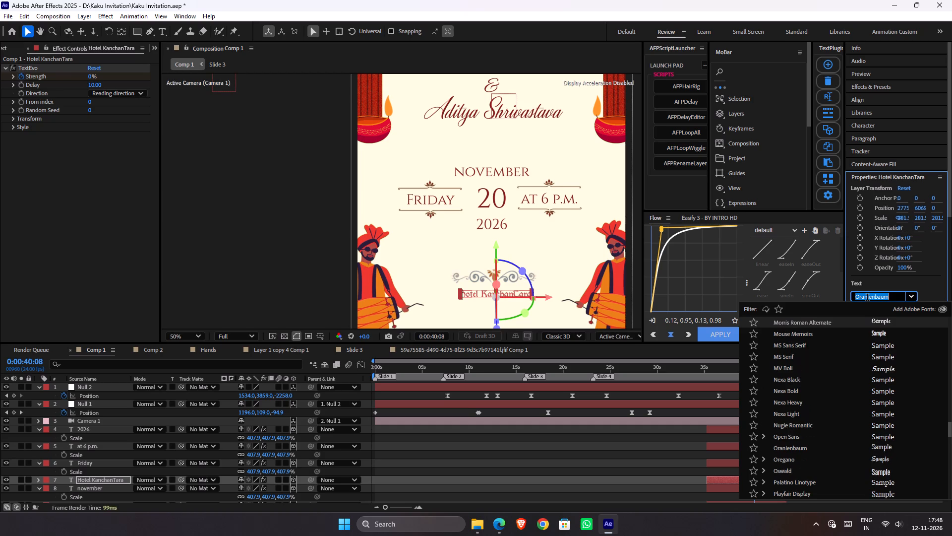
key("Up")
key("Up")
key("Up")
key("Up")
key("Up")
key("Up")
key("Up")
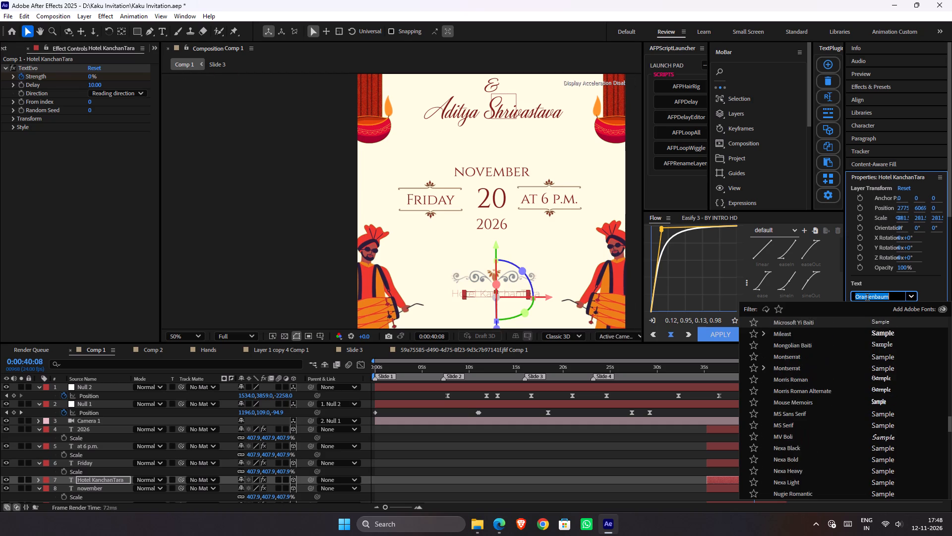
key("Up")
key("Up")
key("Up")
key("Up")
key("Up")
key("Up")
key("Up")
key("Up")
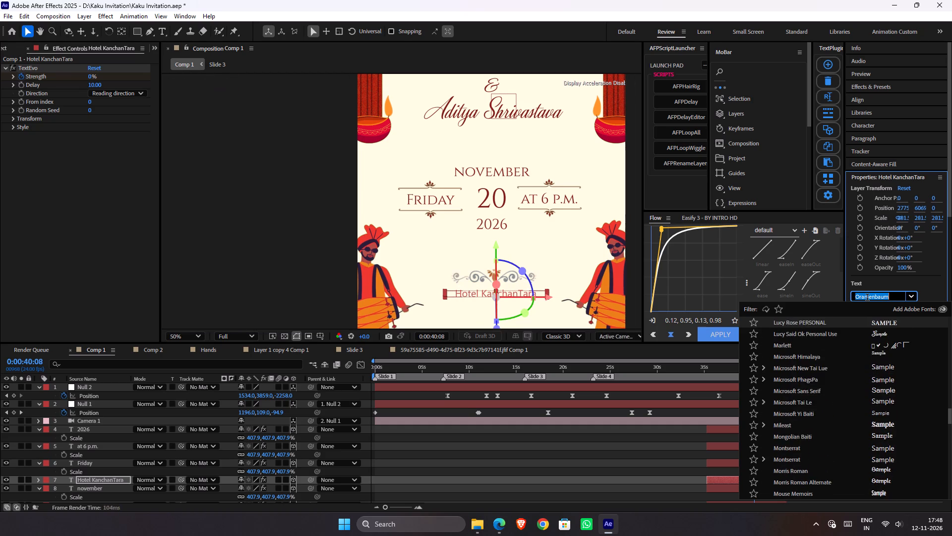
key("Up")
key("Up")
key("Up")
key("Up")
key("Up")
key("Up")
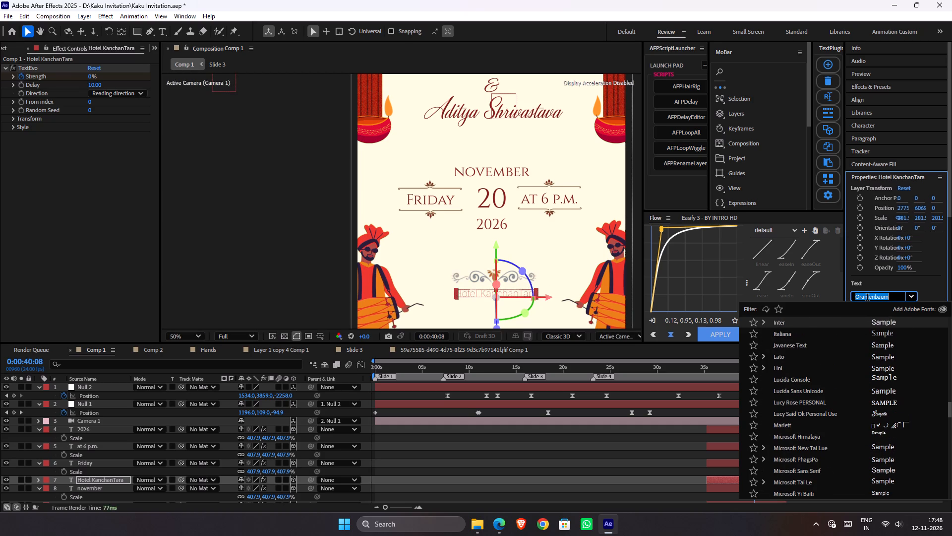
key("Up")
key("Up")
key("Up")
key("Up")
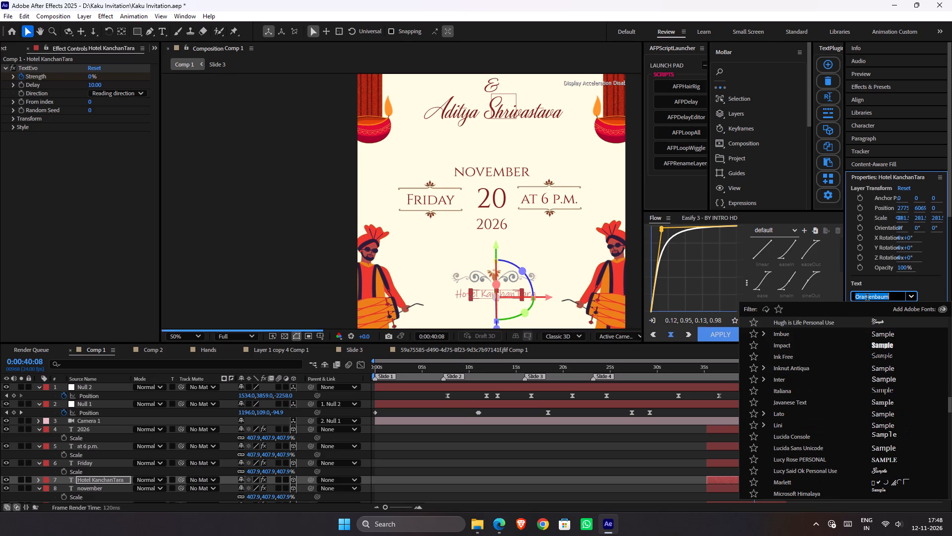
key("Up")
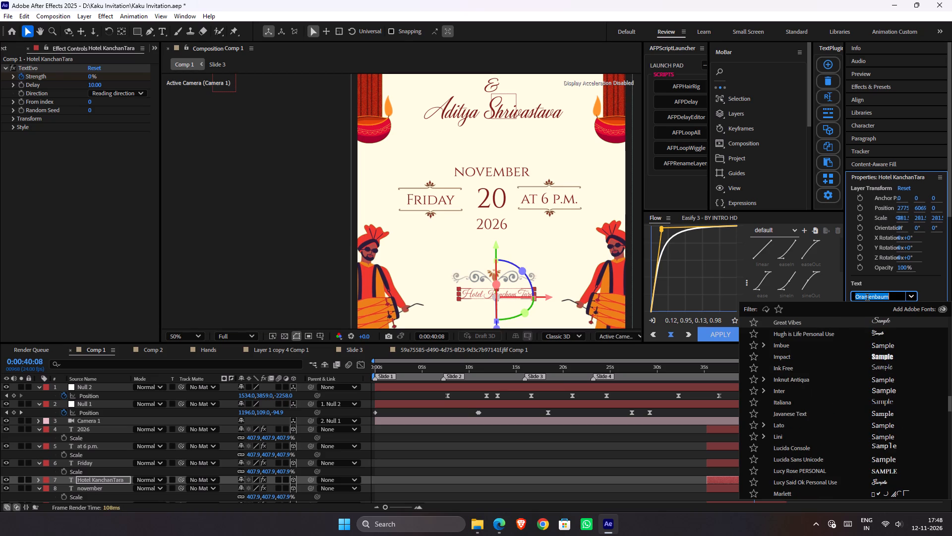
key("Return")
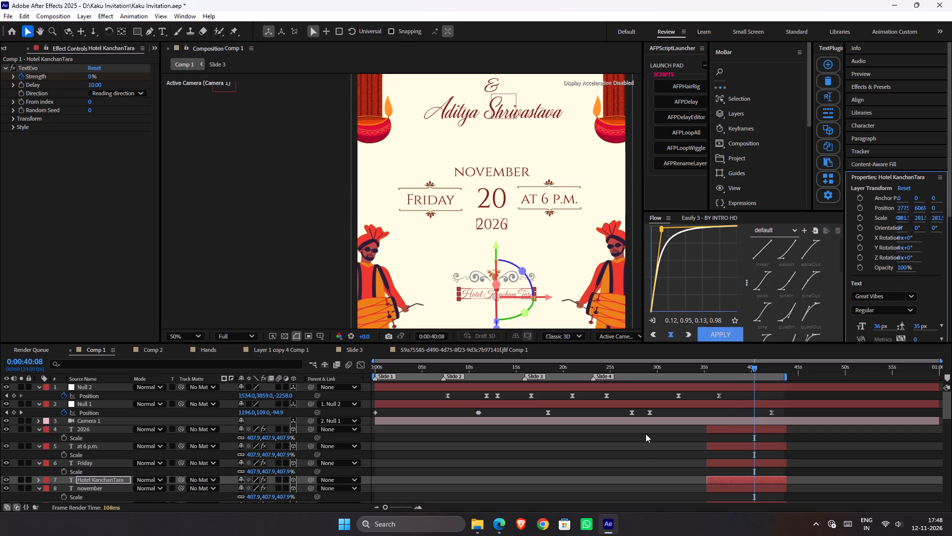
left_click(287, 224)
scroll(571, 309, "down", 1)
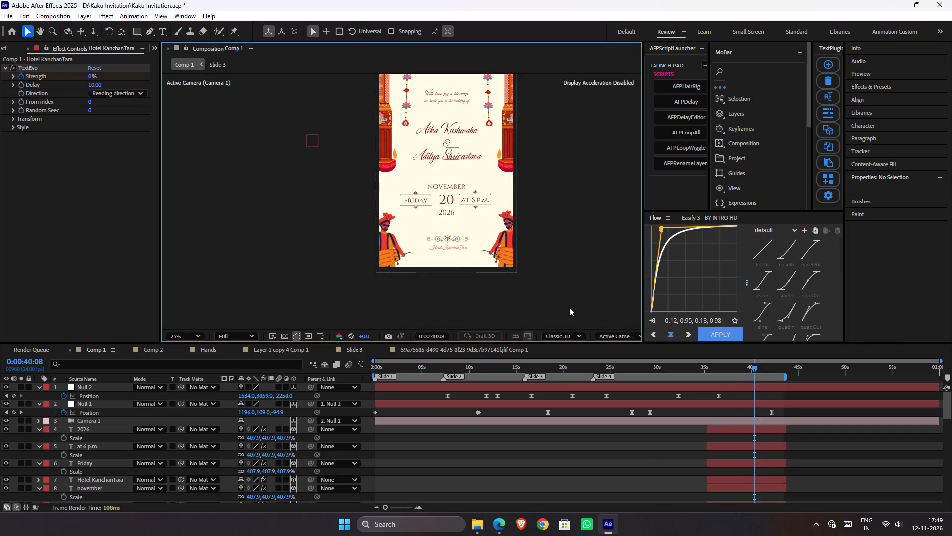
scroll(451, 254, "up", 1)
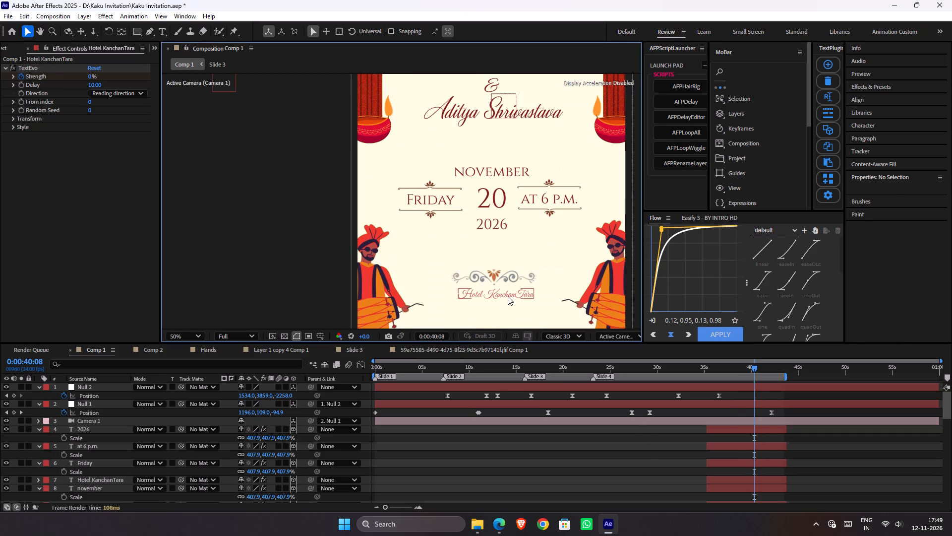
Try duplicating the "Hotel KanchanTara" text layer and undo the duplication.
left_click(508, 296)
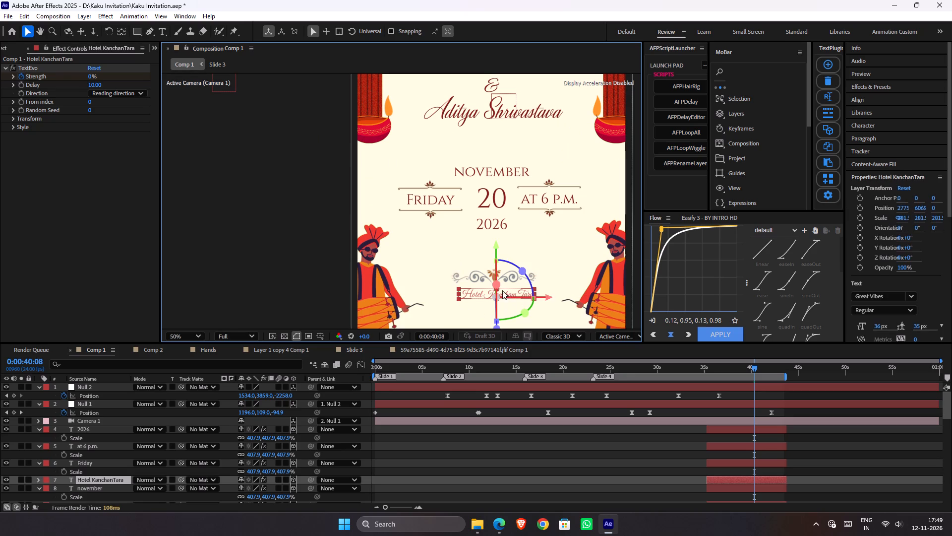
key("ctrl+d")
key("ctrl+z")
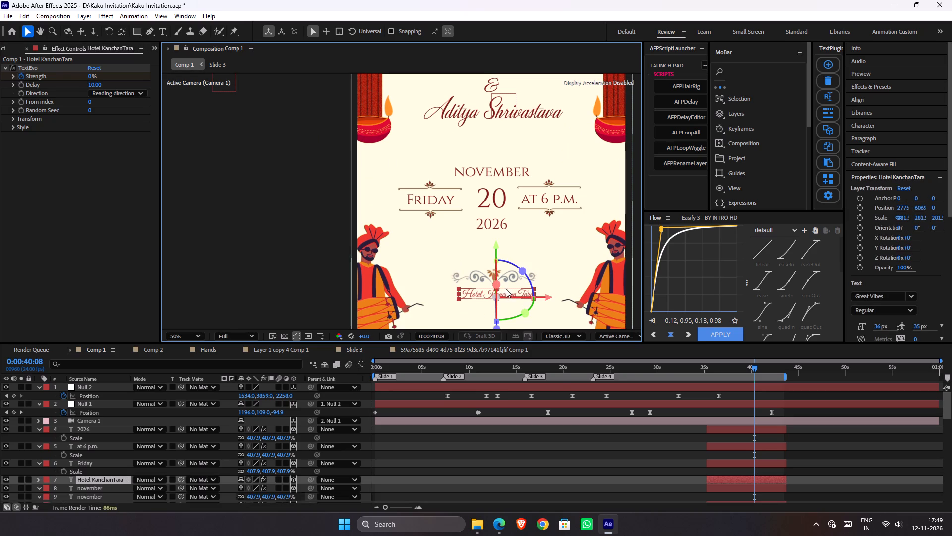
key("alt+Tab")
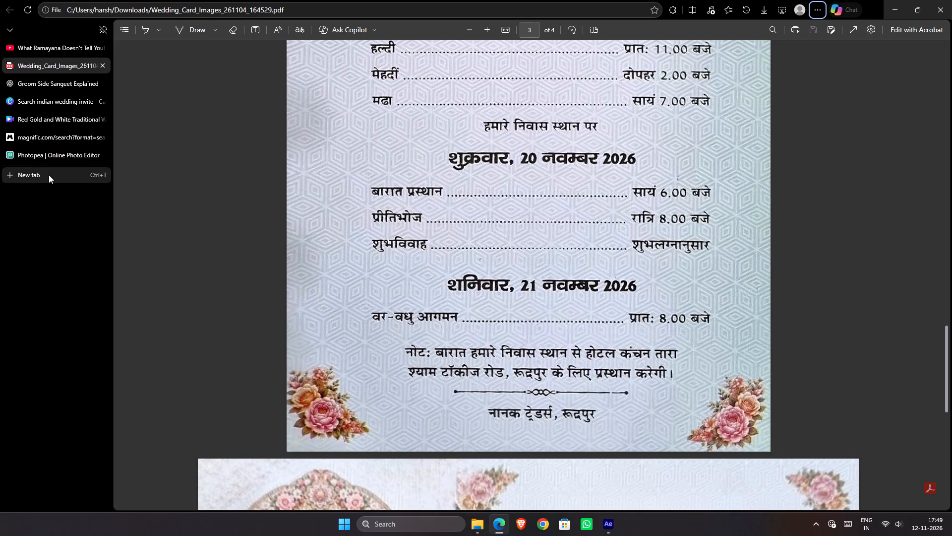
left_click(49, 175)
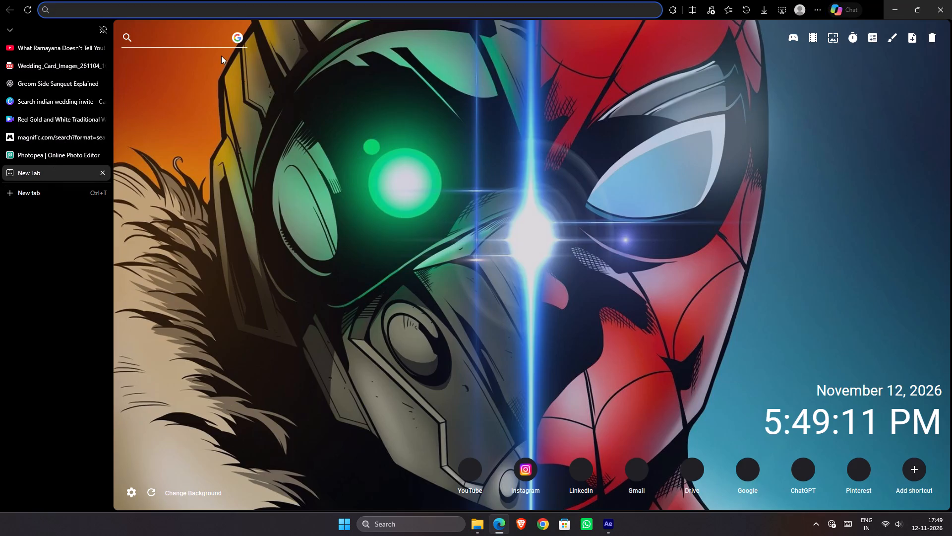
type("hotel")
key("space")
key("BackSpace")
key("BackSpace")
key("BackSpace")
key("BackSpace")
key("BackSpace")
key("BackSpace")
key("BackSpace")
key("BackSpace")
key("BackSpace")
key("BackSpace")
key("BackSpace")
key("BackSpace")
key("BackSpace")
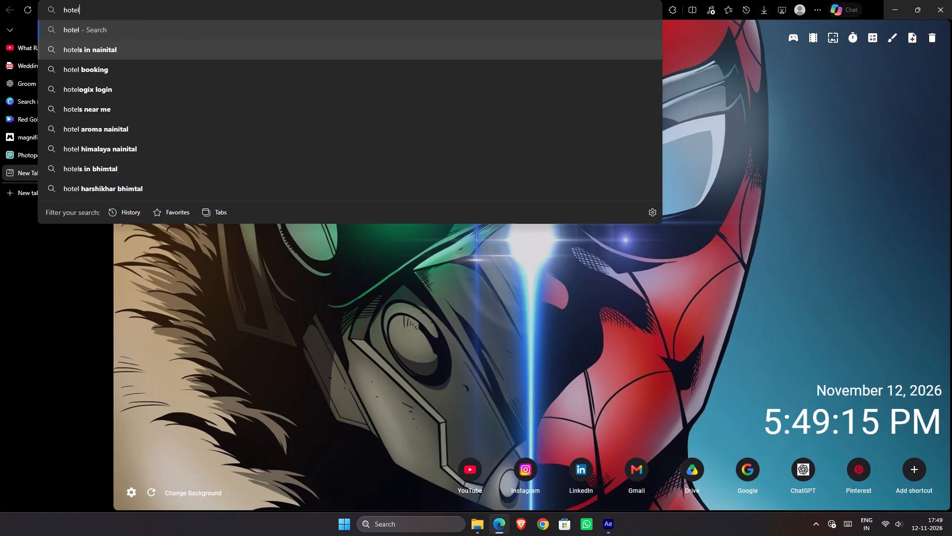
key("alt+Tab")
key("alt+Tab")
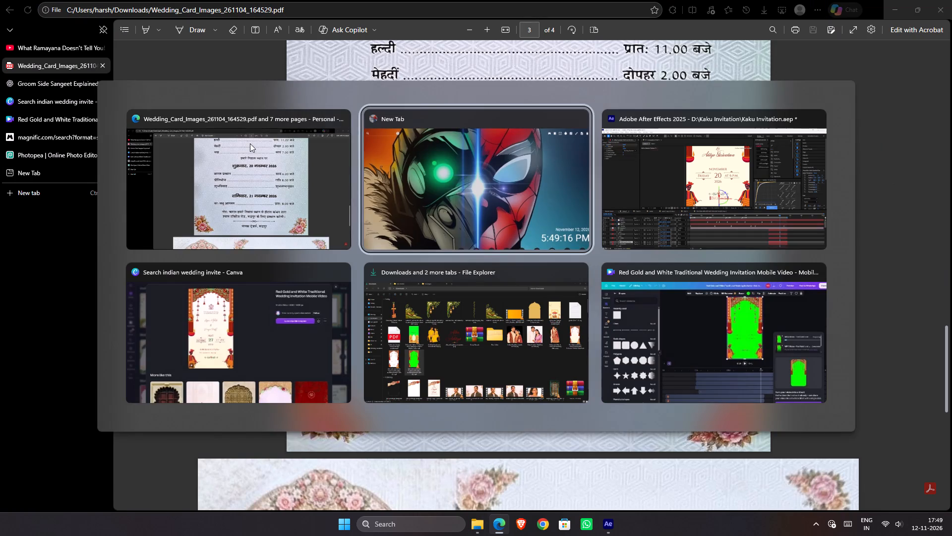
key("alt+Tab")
Add ", Rudrapur" to the end of the "Hotel KanchanTara" venue text and deselect it.
double_click(517, 299)
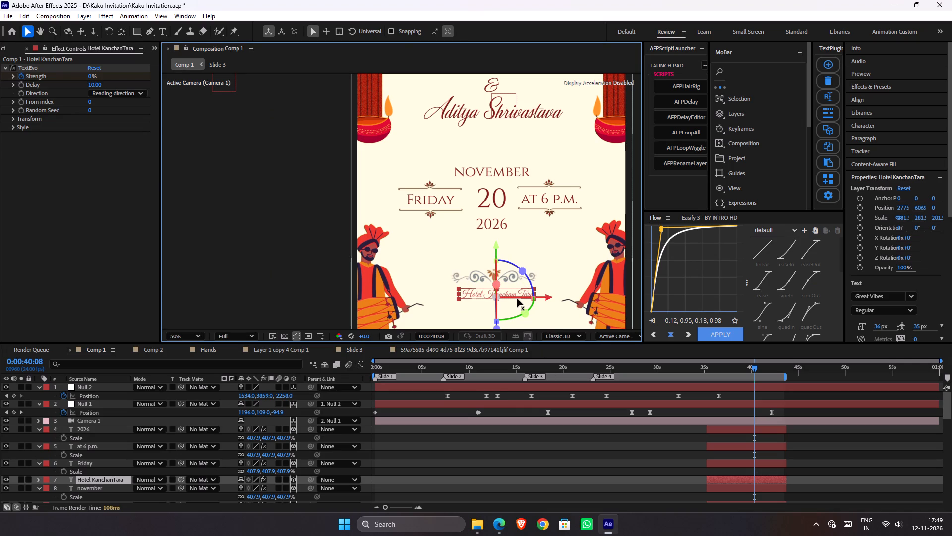
double_click(528, 293)
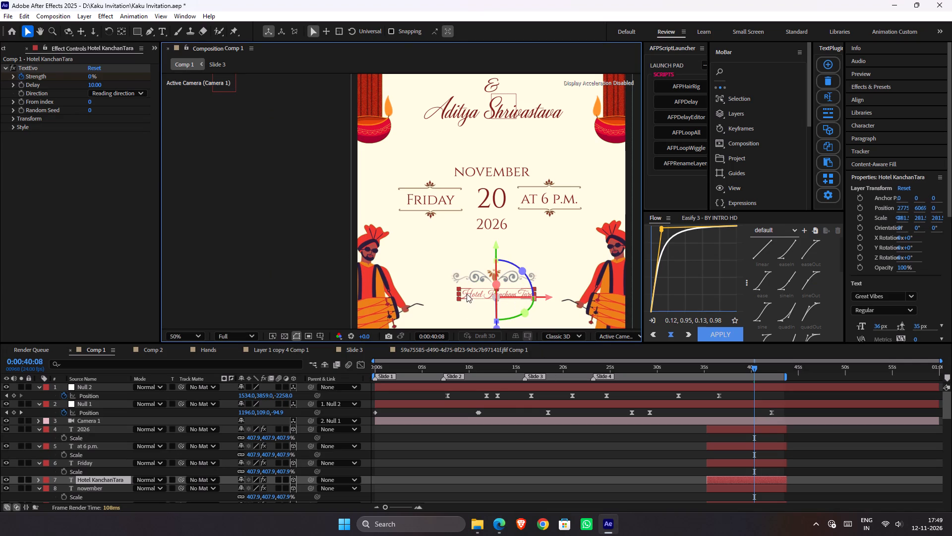
double_click(467, 293)
key("Right")
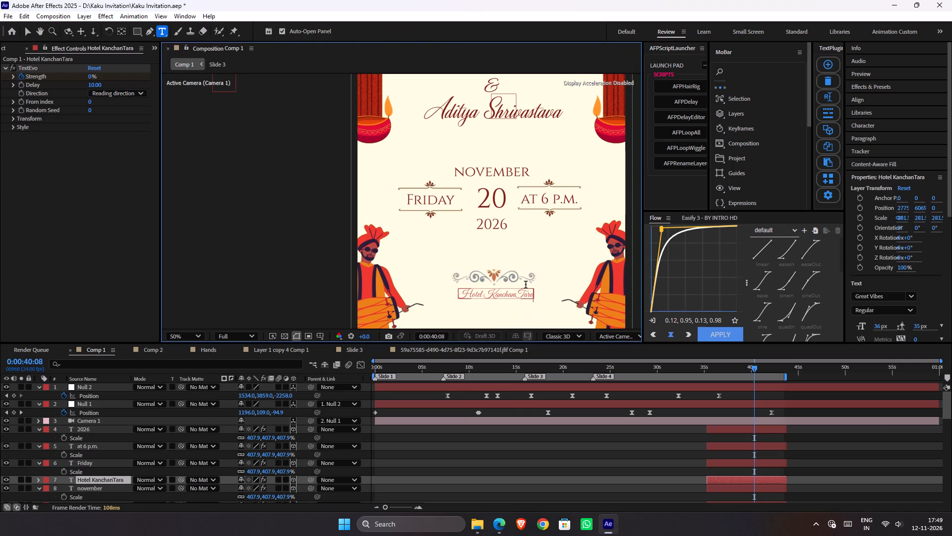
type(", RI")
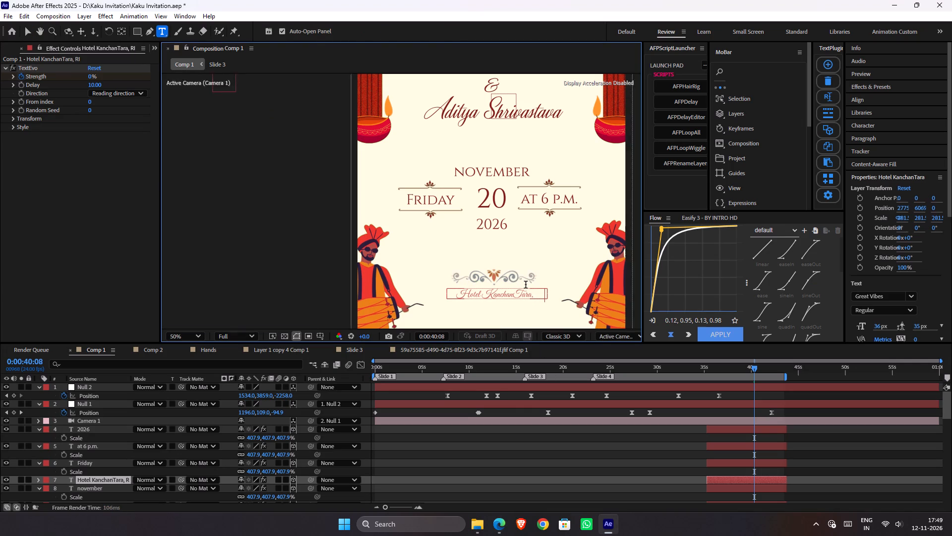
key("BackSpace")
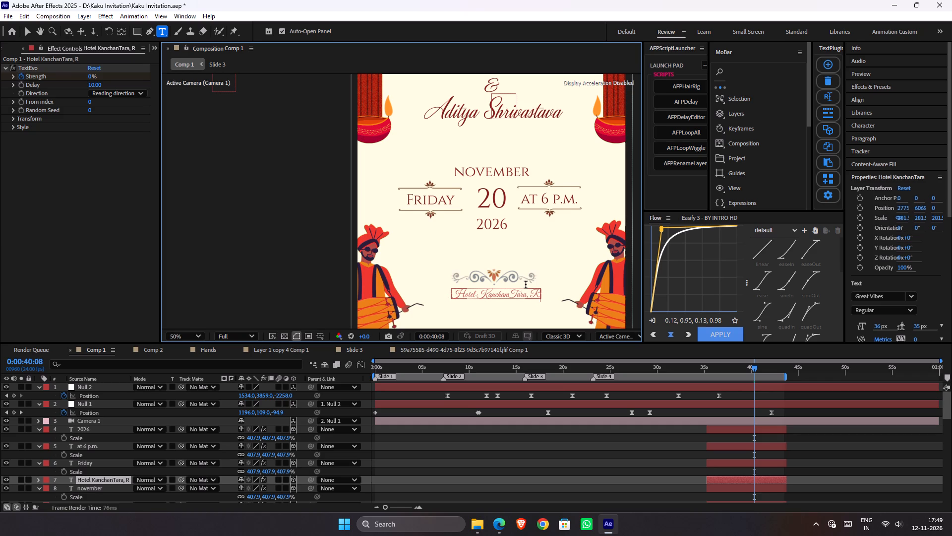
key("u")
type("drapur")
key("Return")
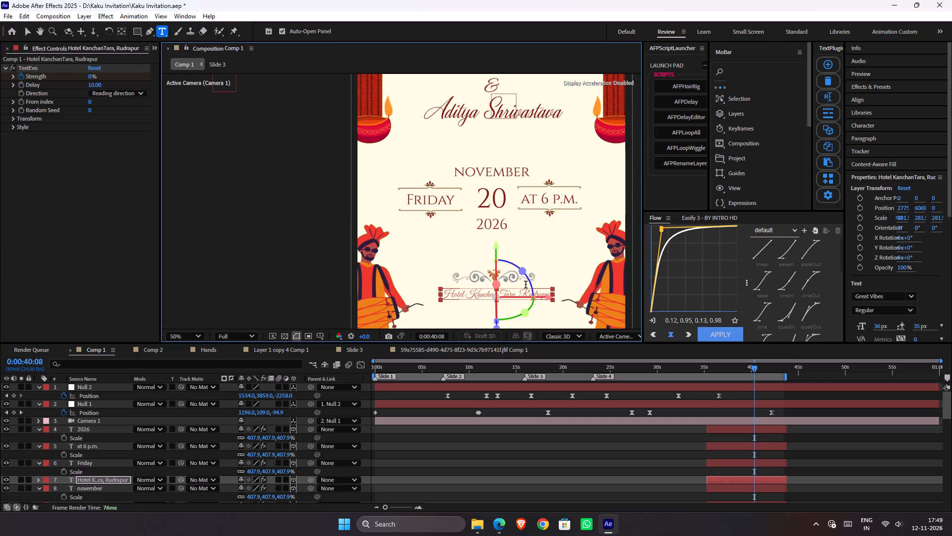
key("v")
left_click(655, 438)
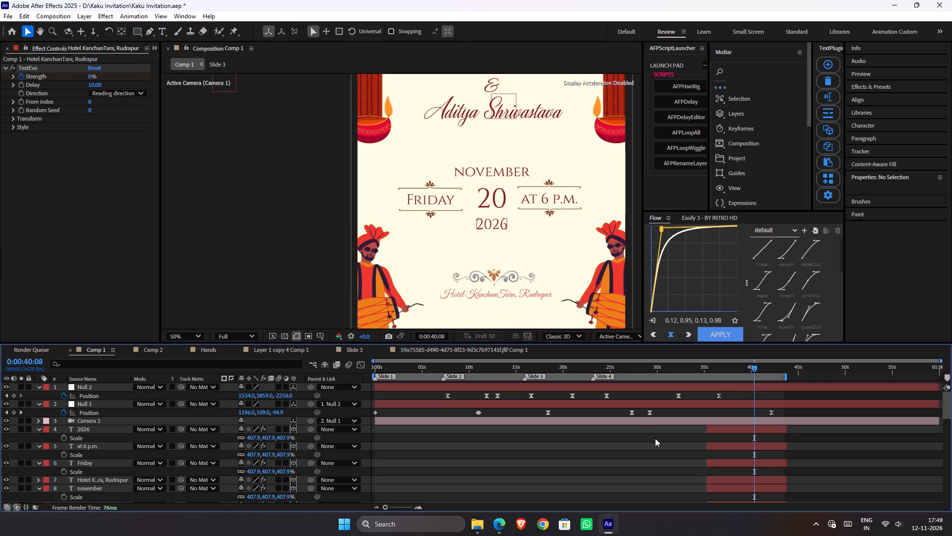
Replace the capital T in the venue line with a lowercase t so it reads "Hotel Kanchantara, Rudrapur".
double_click(508, 294)
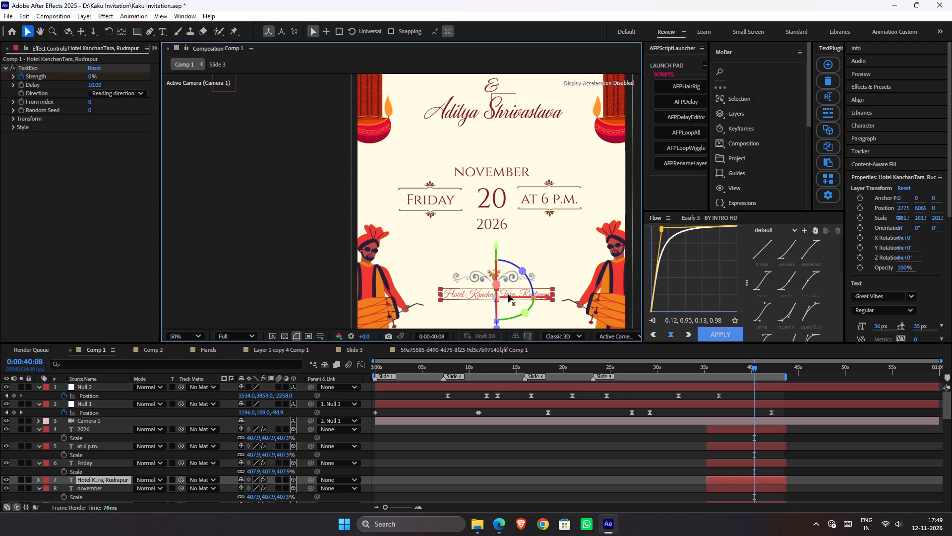
double_click(509, 293)
double_click(508, 289)
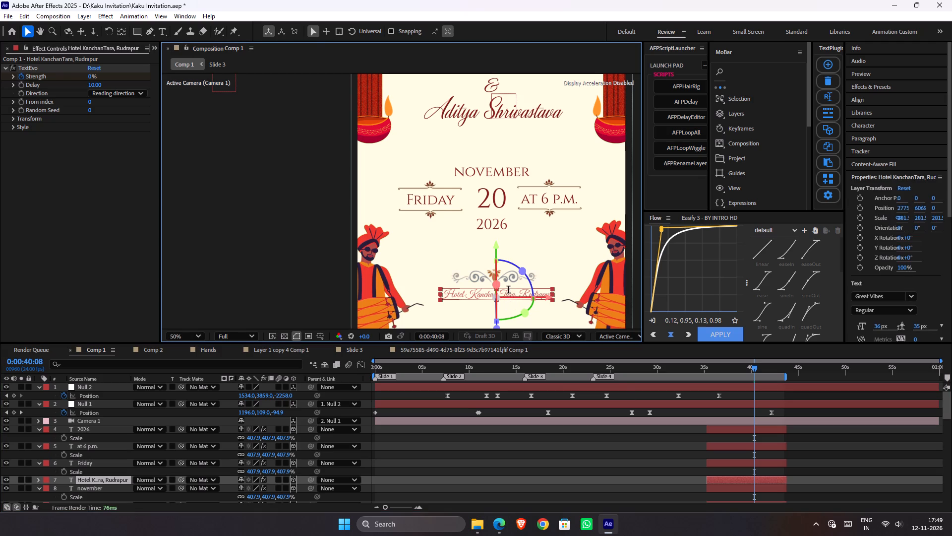
left_click(505, 294)
left_click(508, 294)
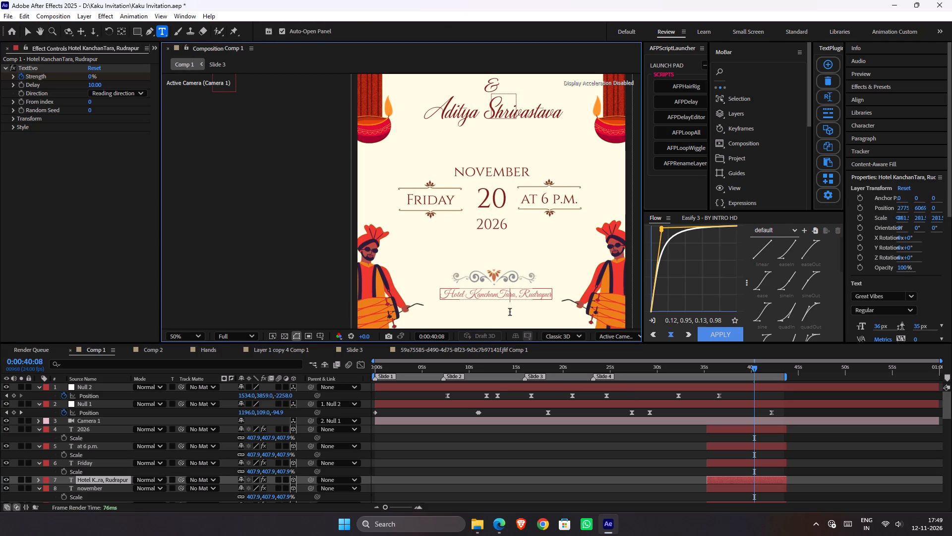
key("Left")
key("Left")
key("Delete")
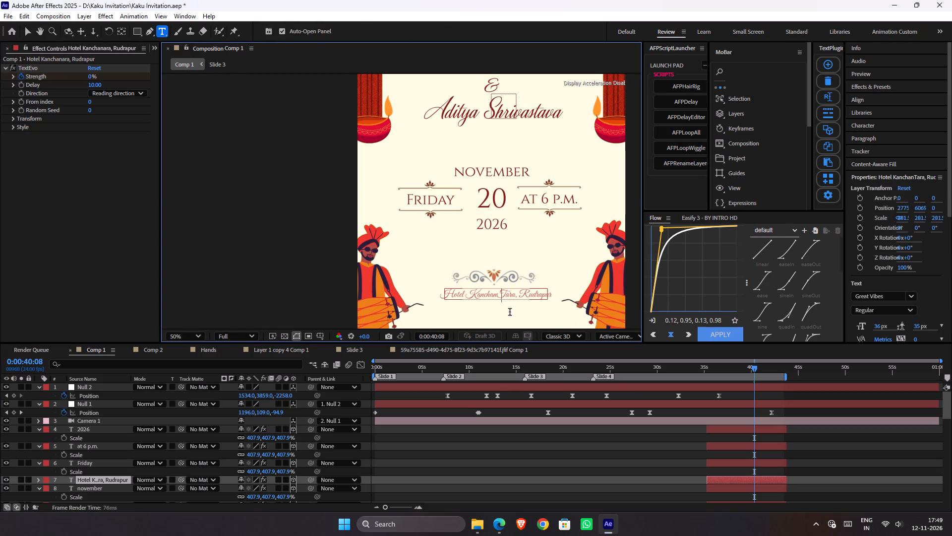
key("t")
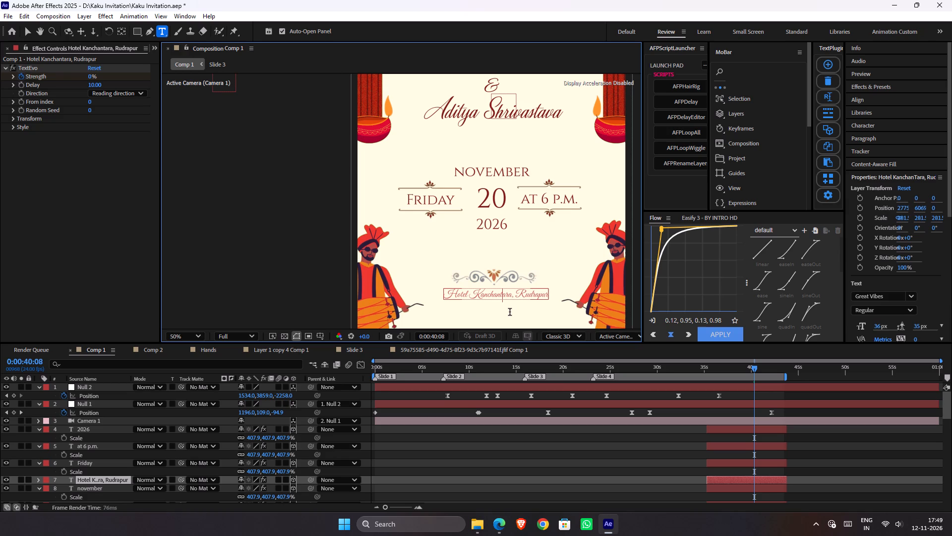
key("Return")
left_click(592, 453)
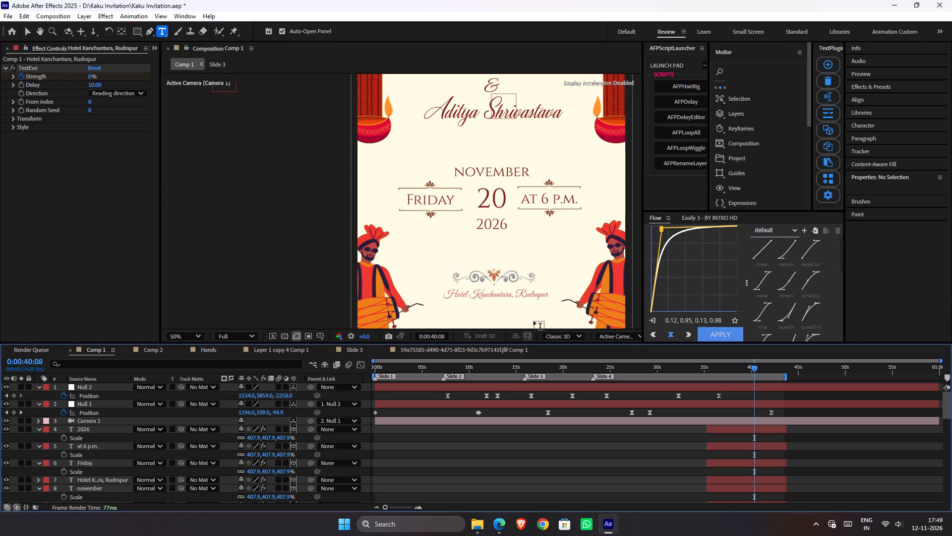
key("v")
Examine the whole arch-framed slide to judge how the venue line sits below the ornament.
scroll(528, 290, "down", 1)
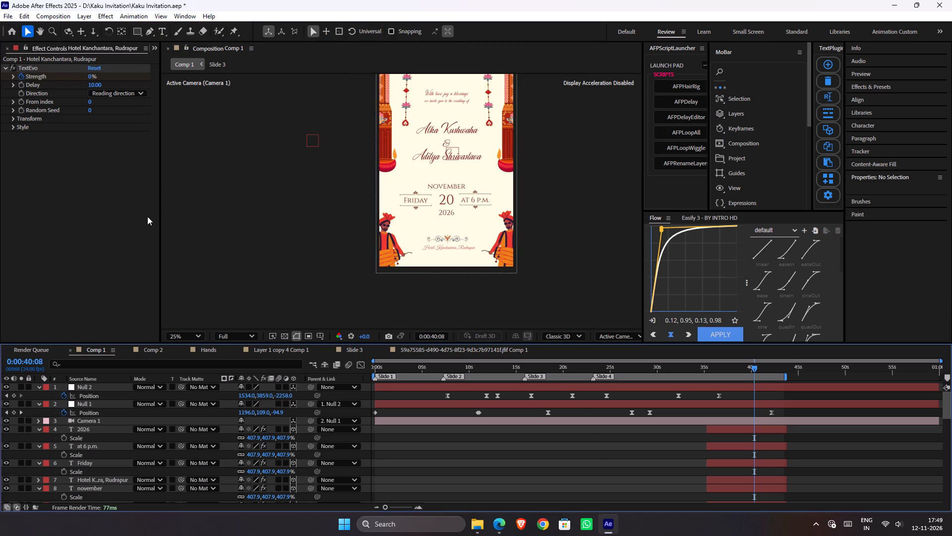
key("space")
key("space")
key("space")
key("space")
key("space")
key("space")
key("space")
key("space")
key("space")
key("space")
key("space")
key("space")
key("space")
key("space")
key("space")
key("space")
left_click_drag(446, 240, 469, 262)
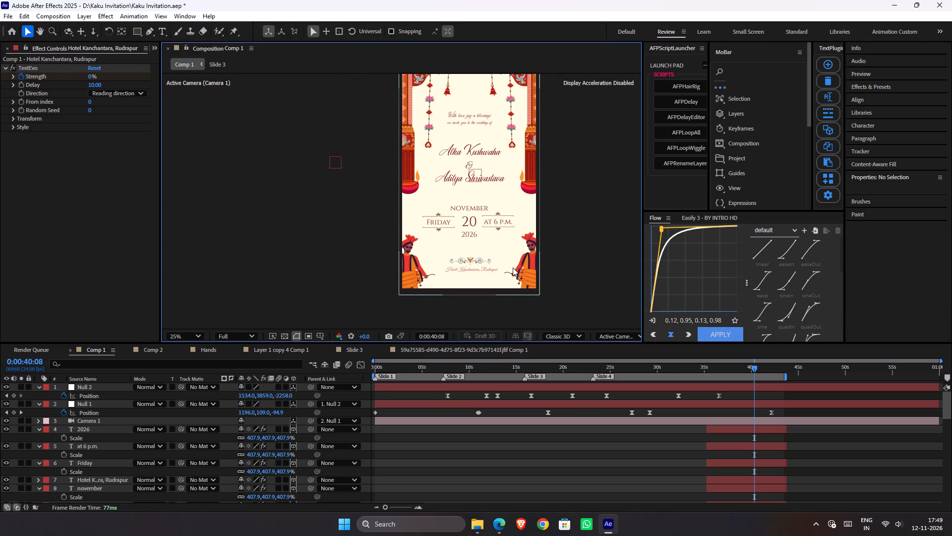
Change the font of the "Hotel Kanchantara, Rudrapur" venue line to Cinzel and deselect it.
left_click(483, 271)
left_click(889, 297)
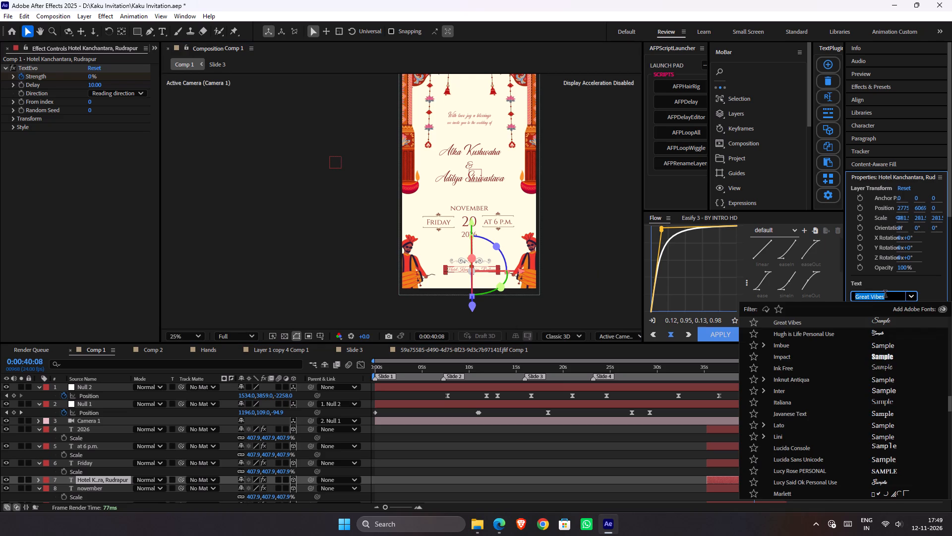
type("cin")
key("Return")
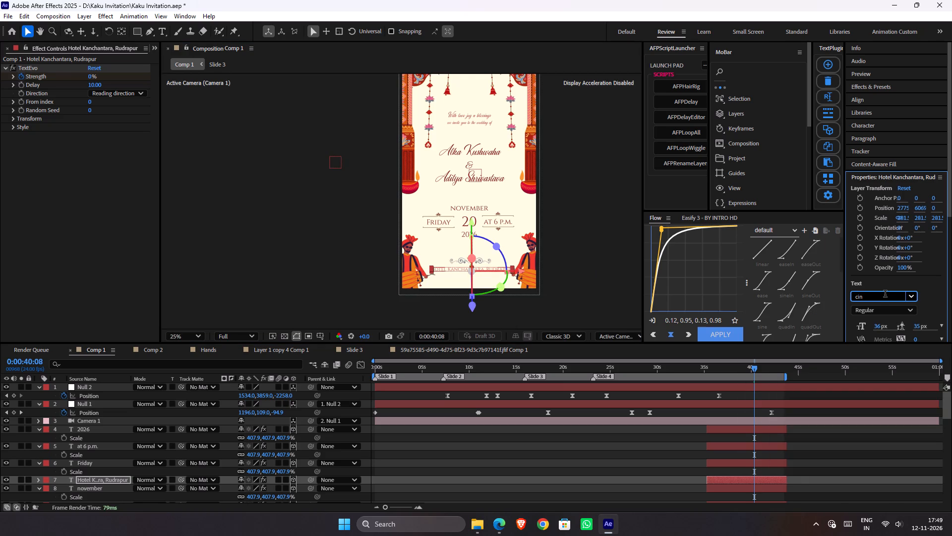
left_click(574, 248)
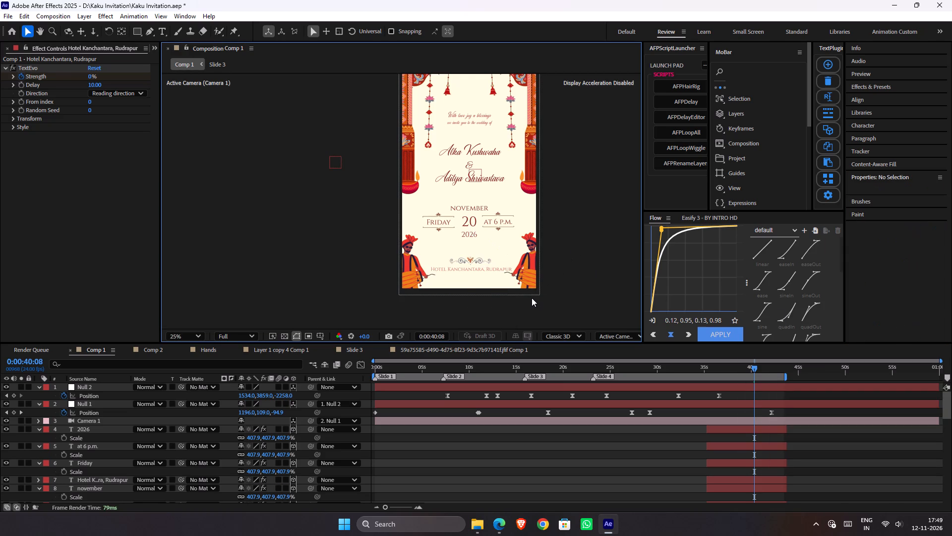
Scale the venue text layer down to 228.5% so it fits between the two drummers, and deselect it.
scroll(492, 268, "up", 1)
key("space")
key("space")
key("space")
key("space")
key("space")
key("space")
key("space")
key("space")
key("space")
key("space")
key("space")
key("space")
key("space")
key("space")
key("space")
left_click_drag(530, 266, 407, 122)
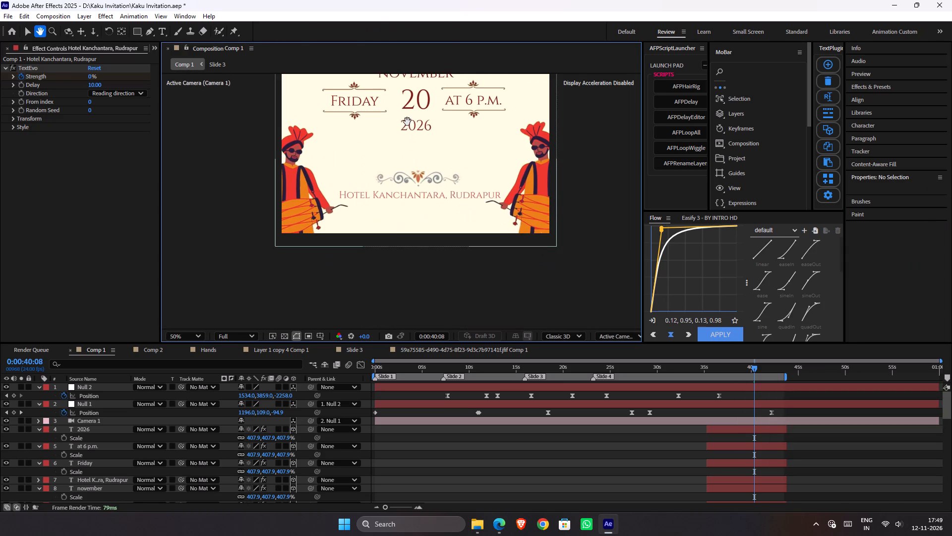
left_click_drag(407, 122, 409, 126)
left_click(436, 200)
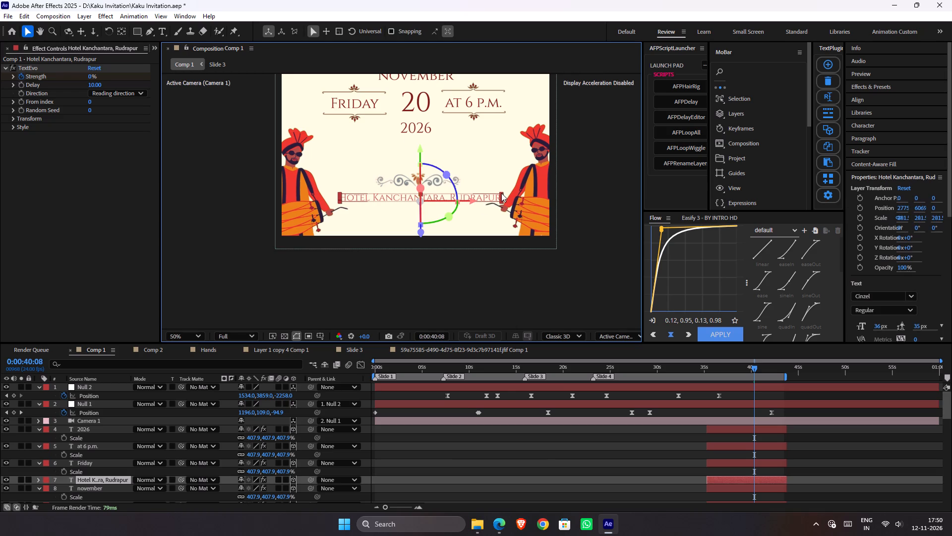
left_click_drag(501, 193, 495, 193)
key("ctrl+z")
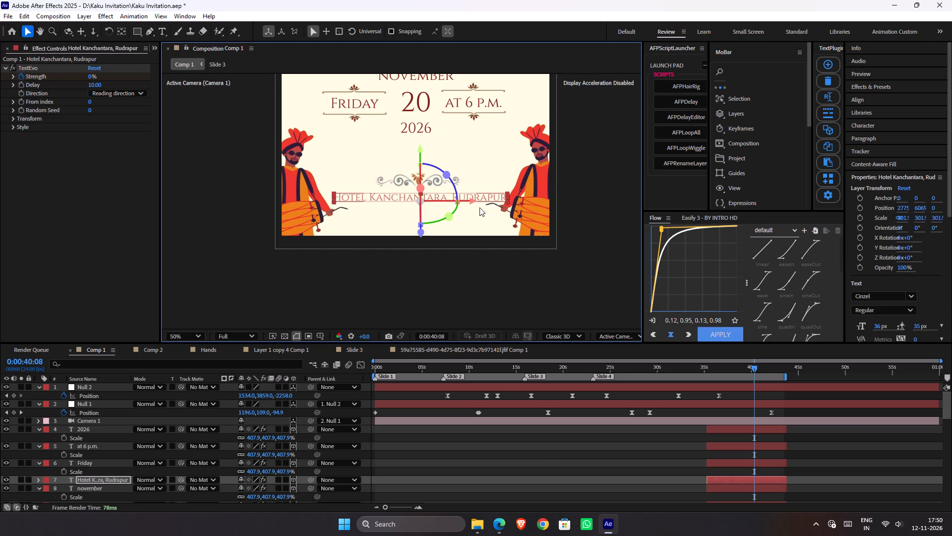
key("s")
left_click_drag(279, 489, 261, 487)
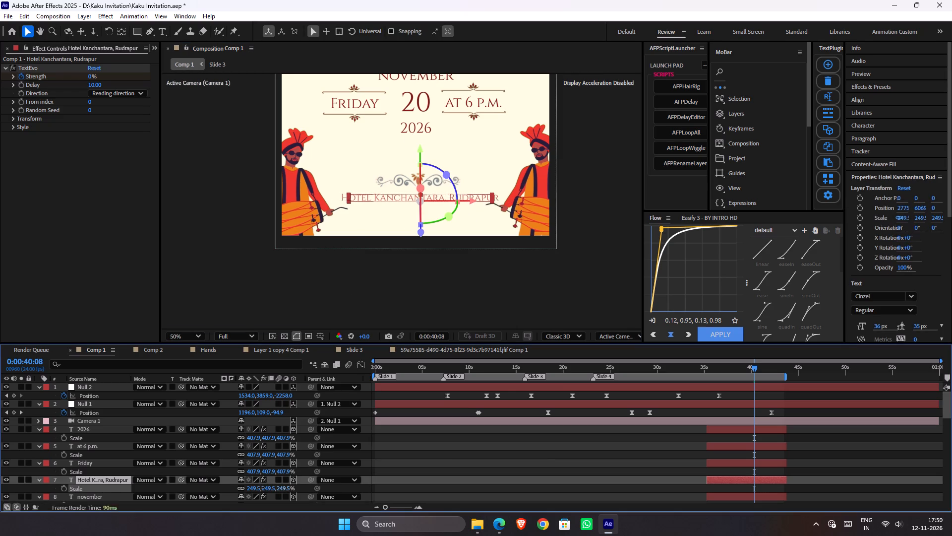
left_click_drag(261, 487, 251, 487)
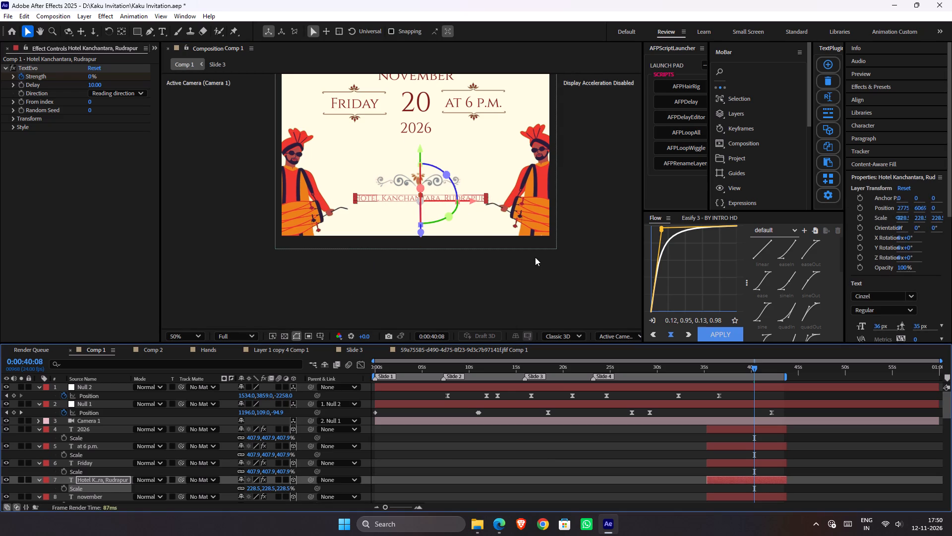
left_click(535, 257)
Examine the whole slide to judge the size of the venue line against the other text.
scroll(513, 154, "down", 1)
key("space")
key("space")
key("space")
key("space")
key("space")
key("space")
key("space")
left_click_drag(432, 199, 470, 269)
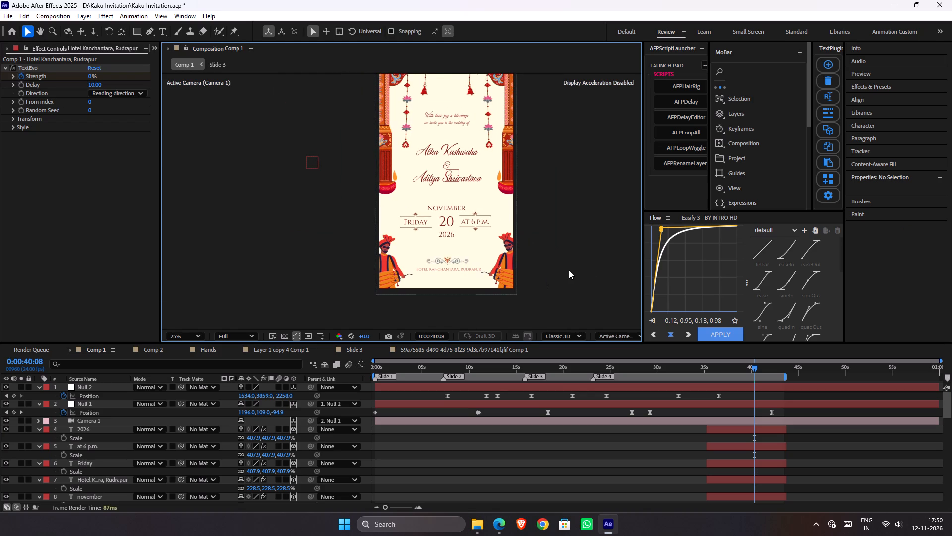
Duplicate the "Hotel Kanchantara, Rudrapur" text layer and move the copy straight down to sit just beneath the original line.
scroll(424, 271, "up", 1)
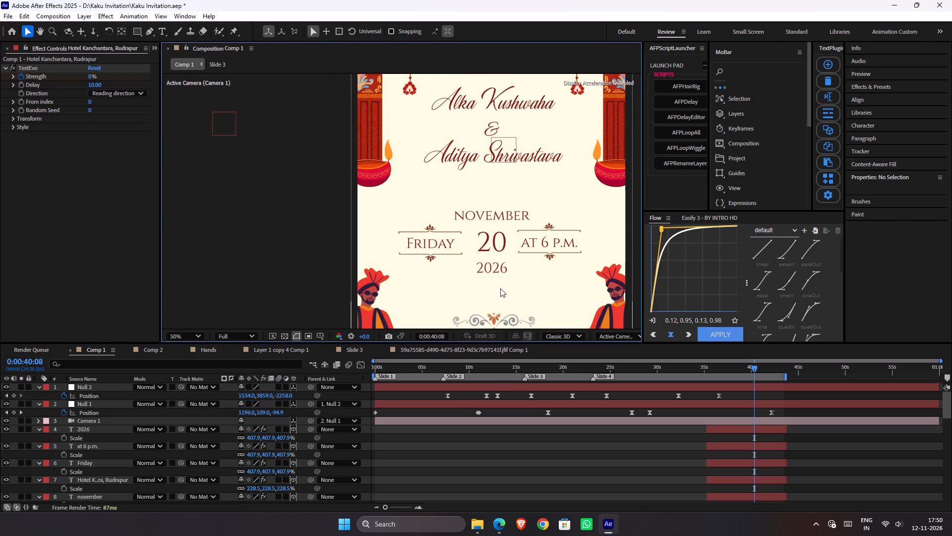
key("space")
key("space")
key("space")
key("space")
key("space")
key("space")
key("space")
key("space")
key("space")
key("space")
left_click_drag(521, 288, 441, 143)
left_click(435, 191)
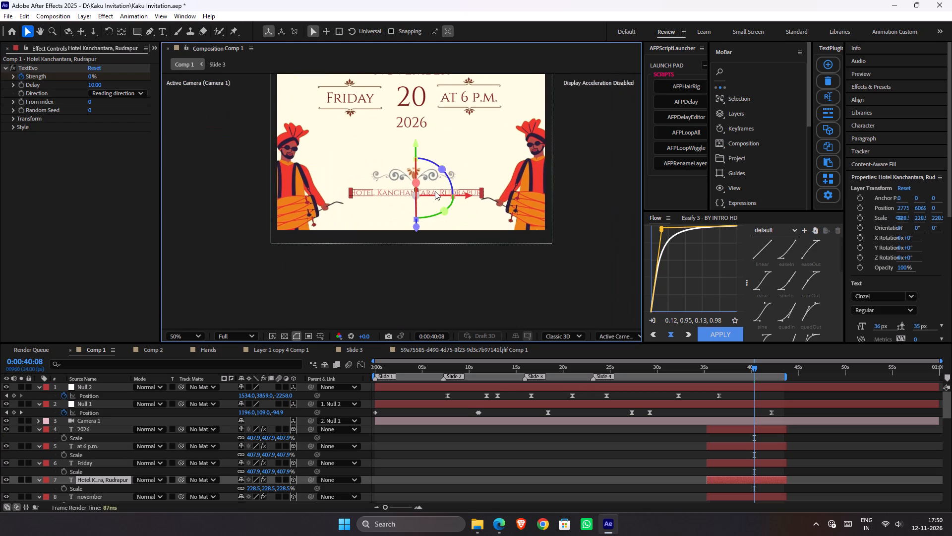
key("ctrl+d")
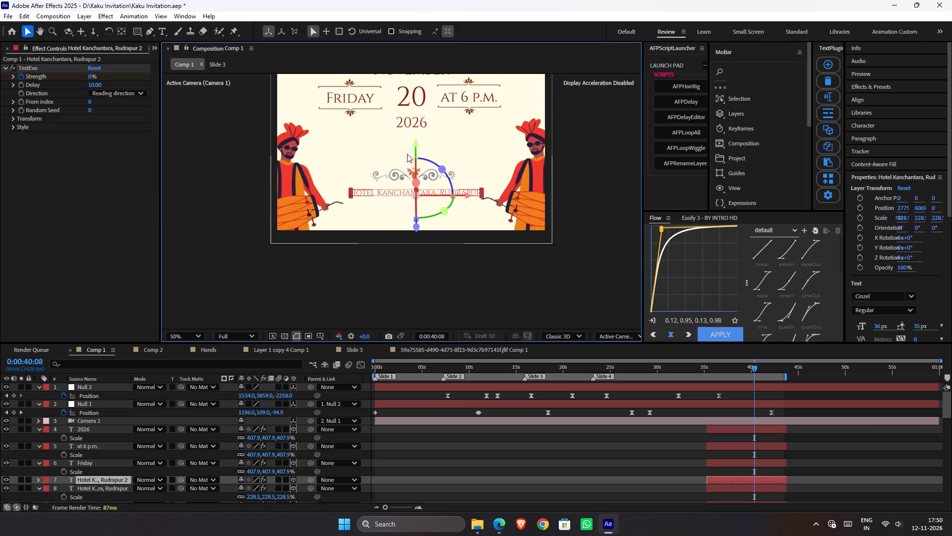
left_click_drag(414, 143, 414, 155)
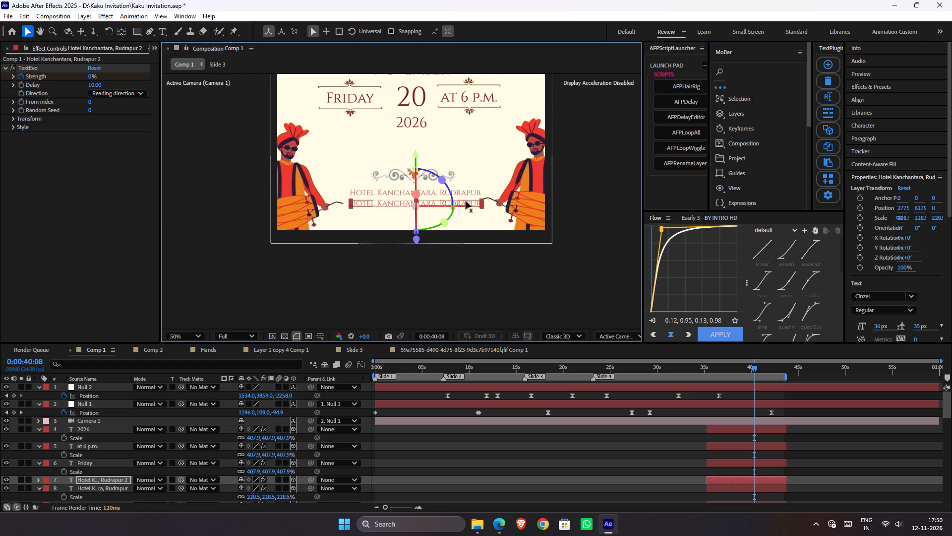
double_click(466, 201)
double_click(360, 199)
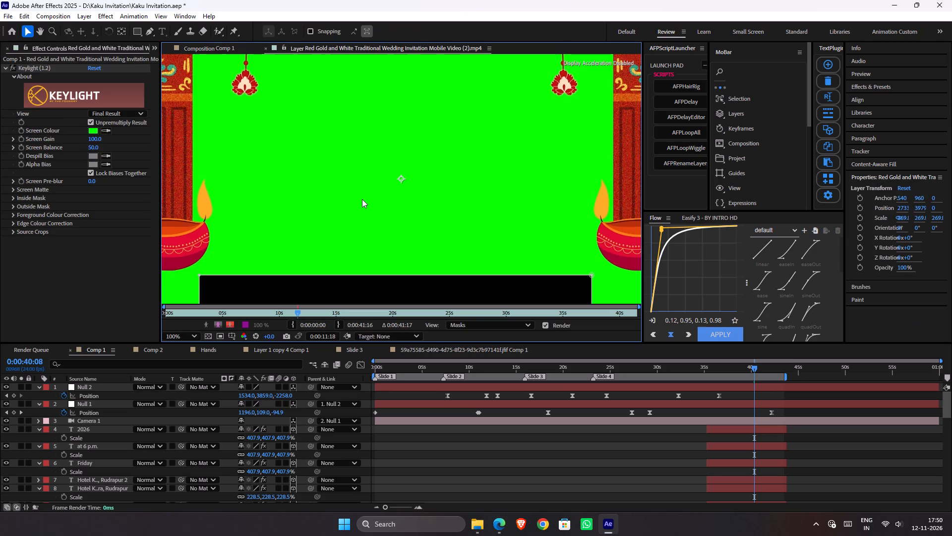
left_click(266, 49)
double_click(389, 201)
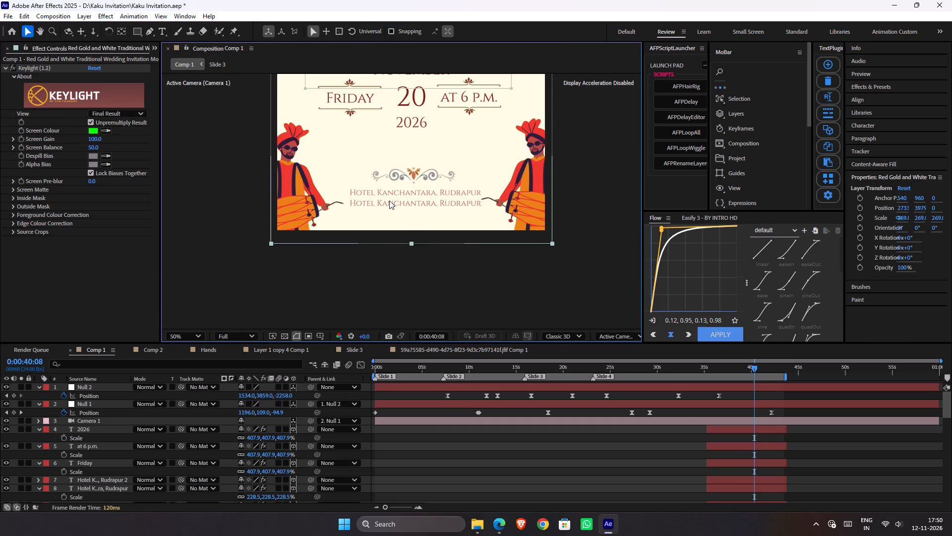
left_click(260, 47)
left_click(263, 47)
Replace the text of the duplicated lower venue line with a baarat line starting "Baarat: from home".
left_click(112, 477)
double_click(112, 477)
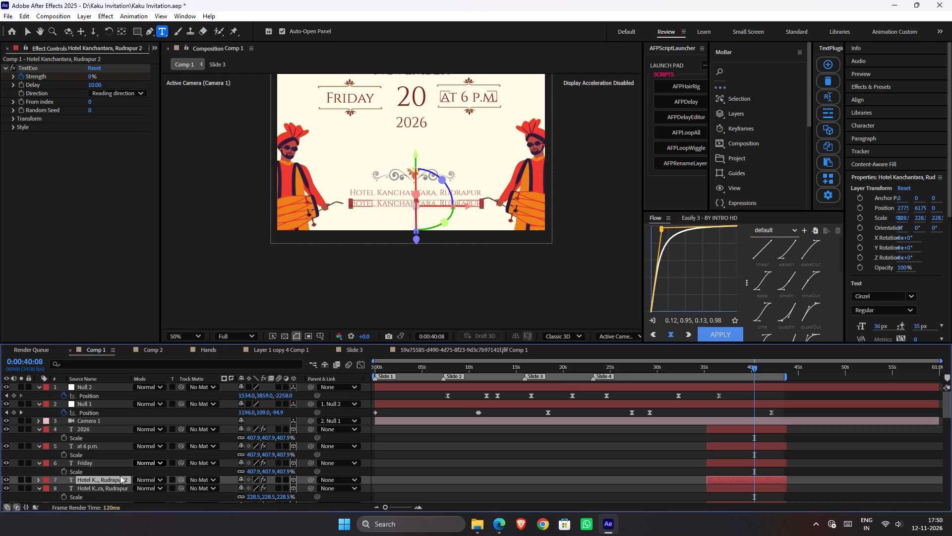
double_click(120, 480)
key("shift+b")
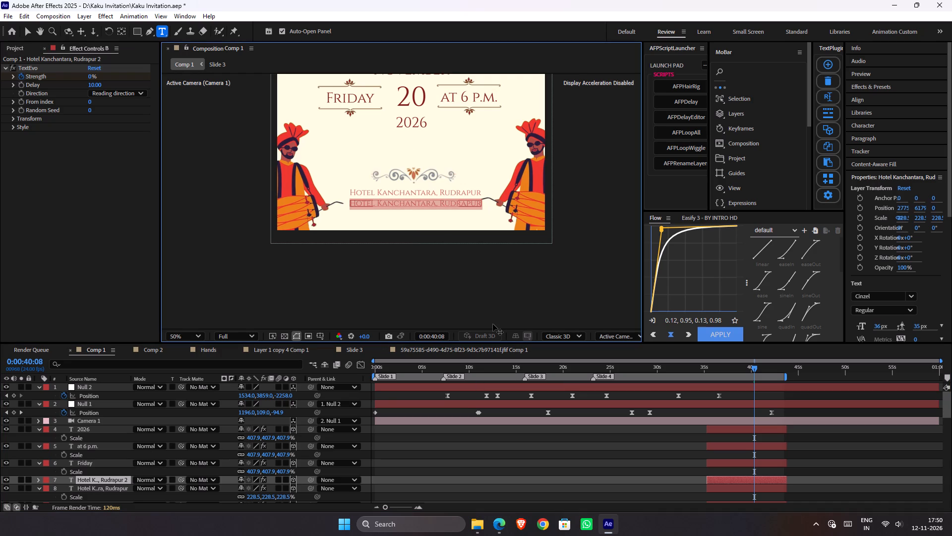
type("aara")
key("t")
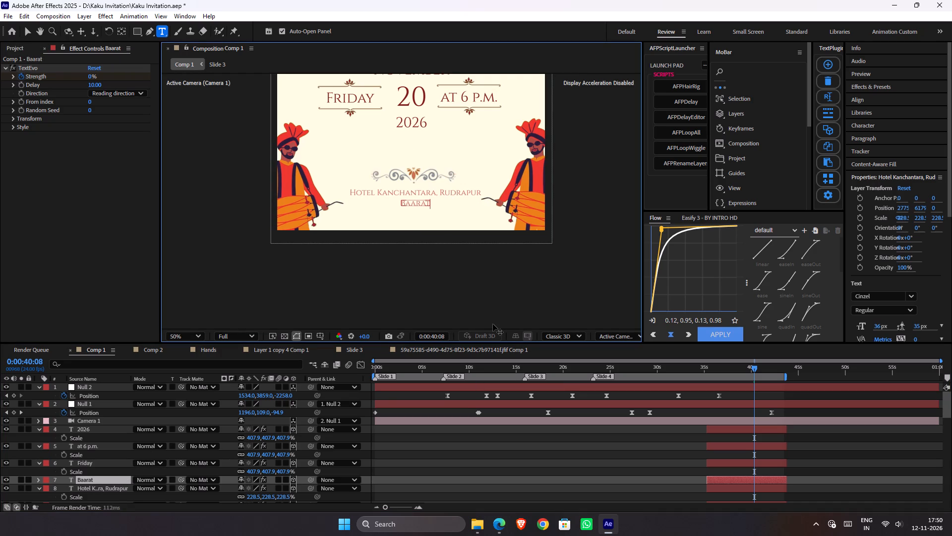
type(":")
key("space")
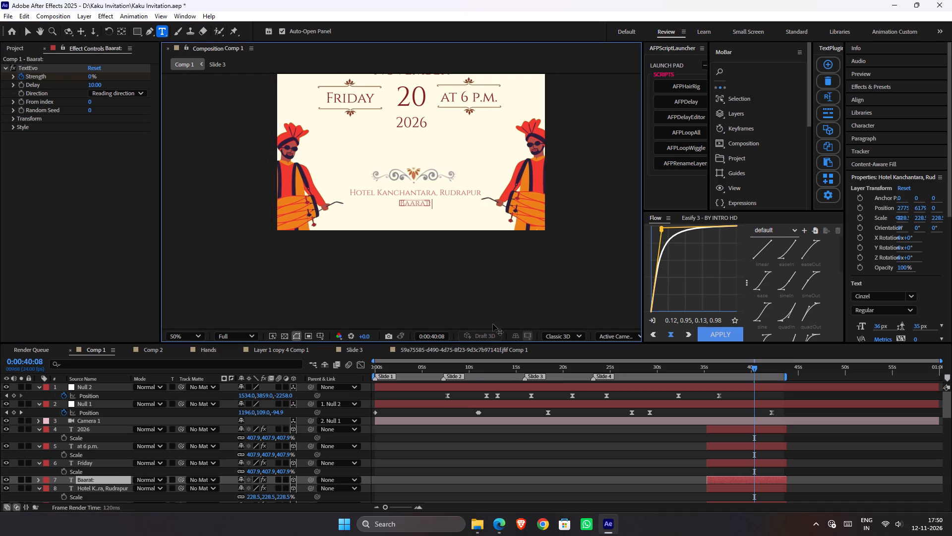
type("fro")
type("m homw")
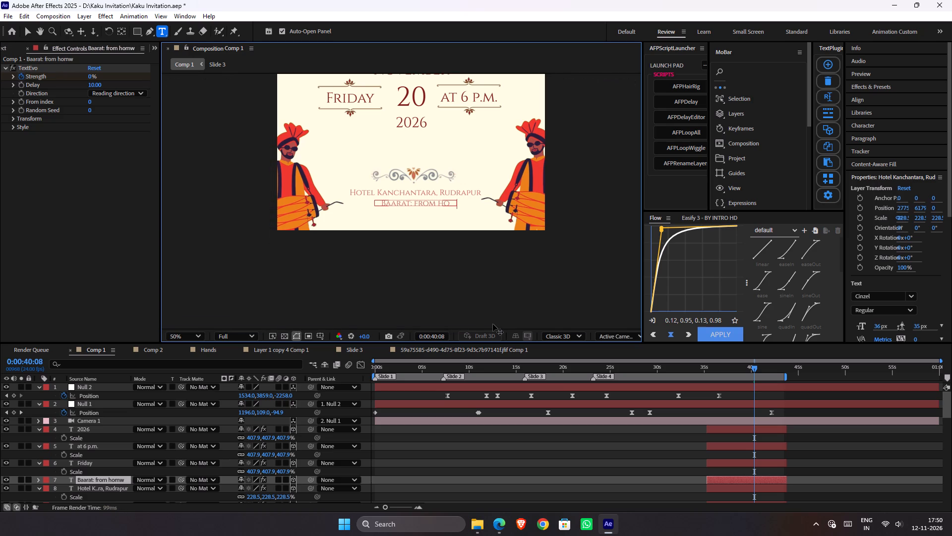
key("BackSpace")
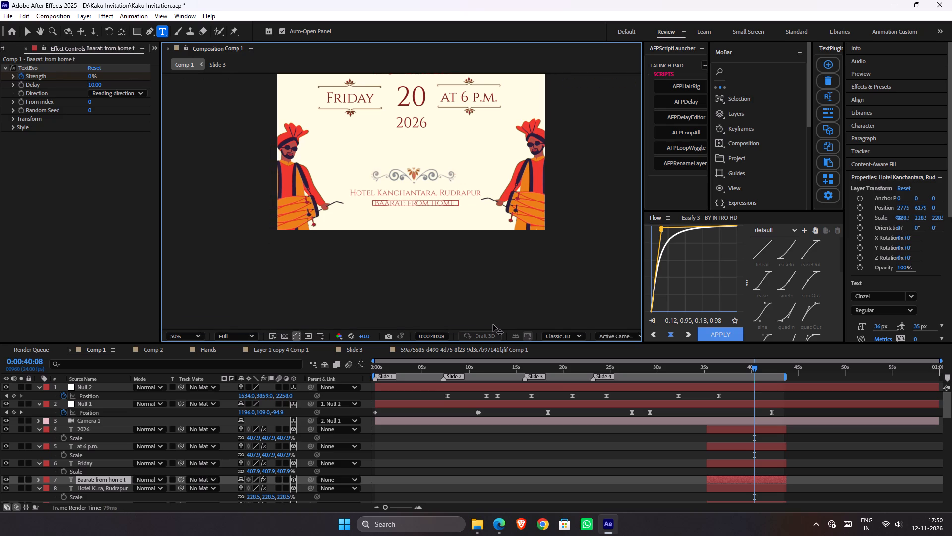
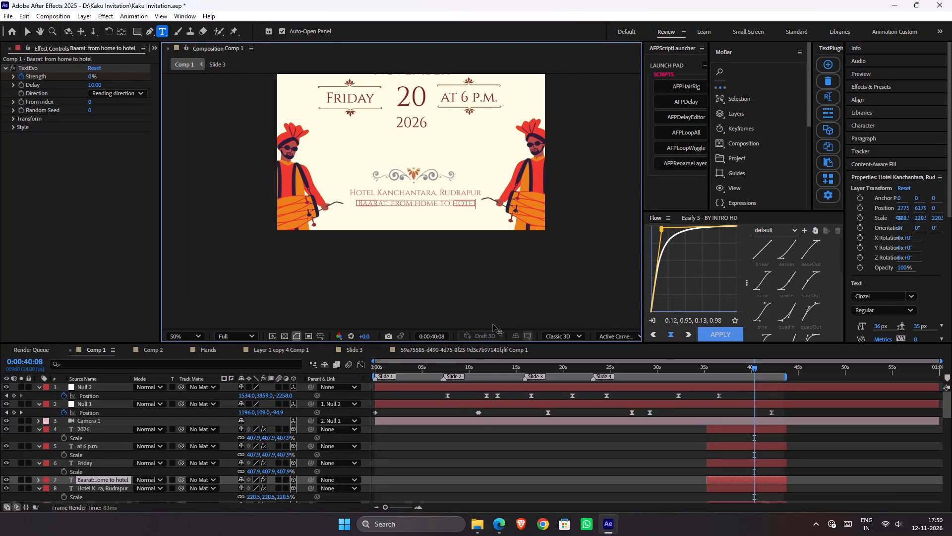
Complete the lower venue line so it reads "Baarat: from home to hotel @ 6 p.m." and finish the text editing.
key("space")
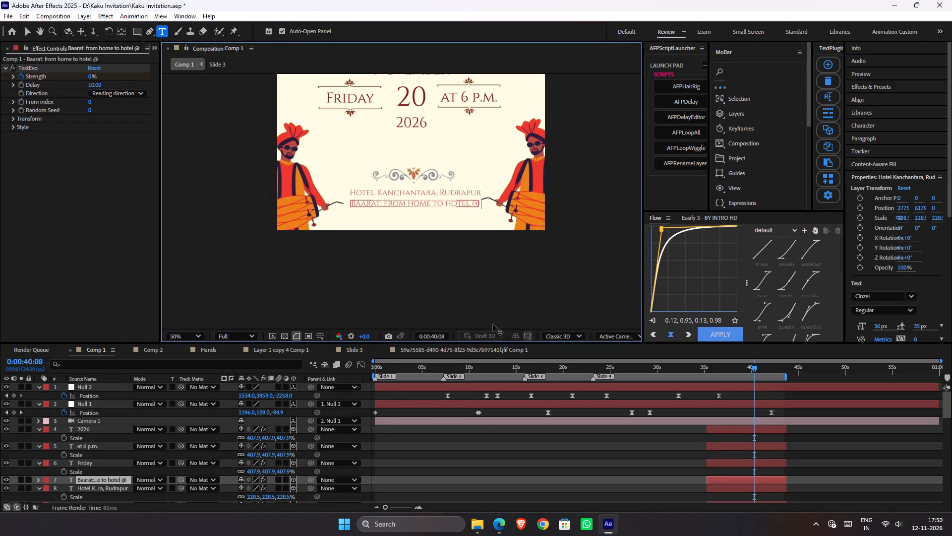
key("6")
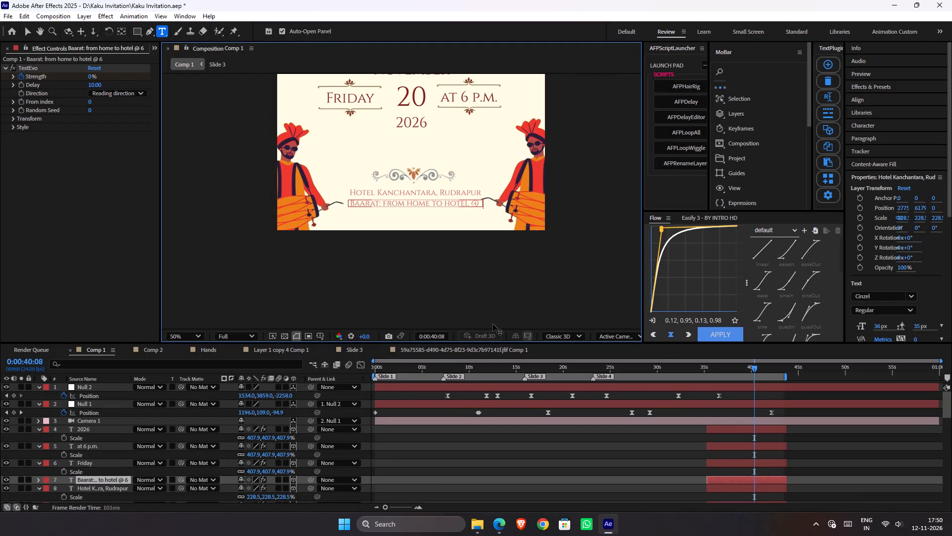
key("space")
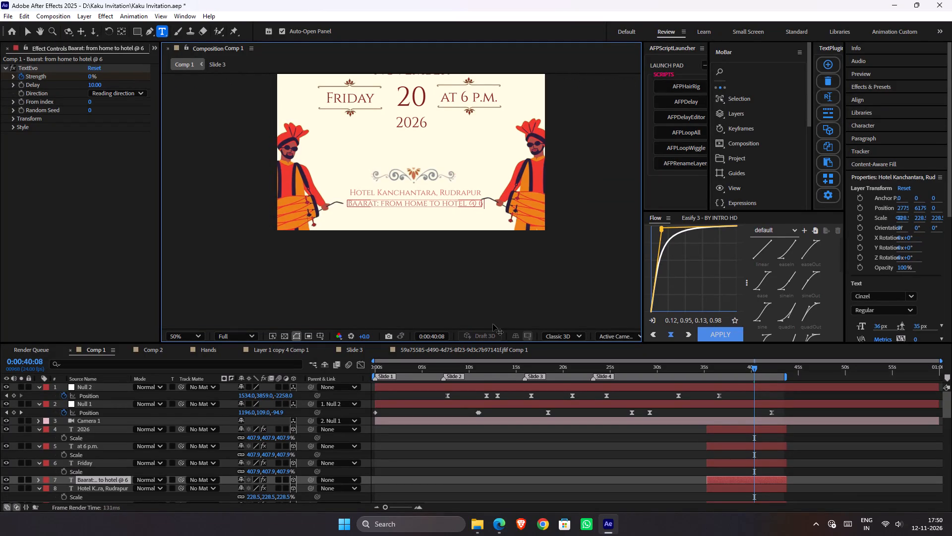
type("p.m.")
key("Return")
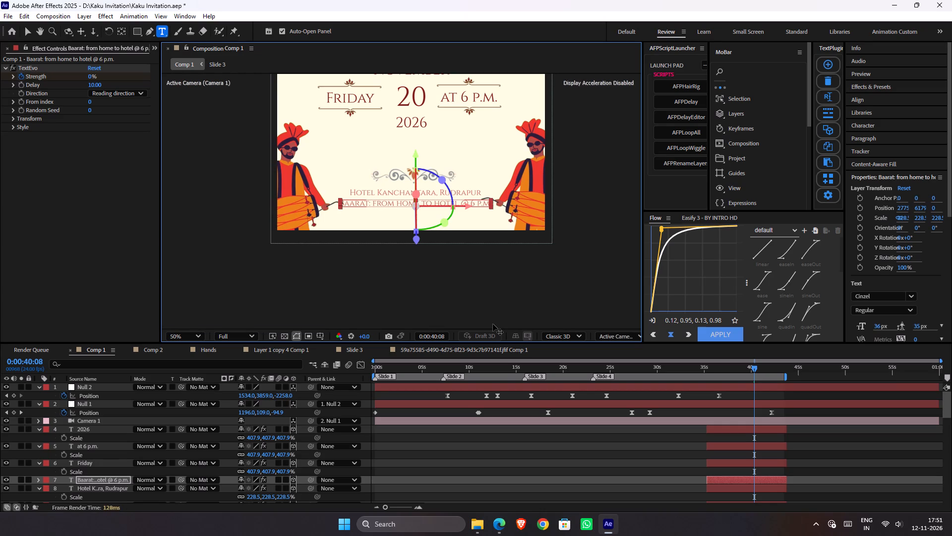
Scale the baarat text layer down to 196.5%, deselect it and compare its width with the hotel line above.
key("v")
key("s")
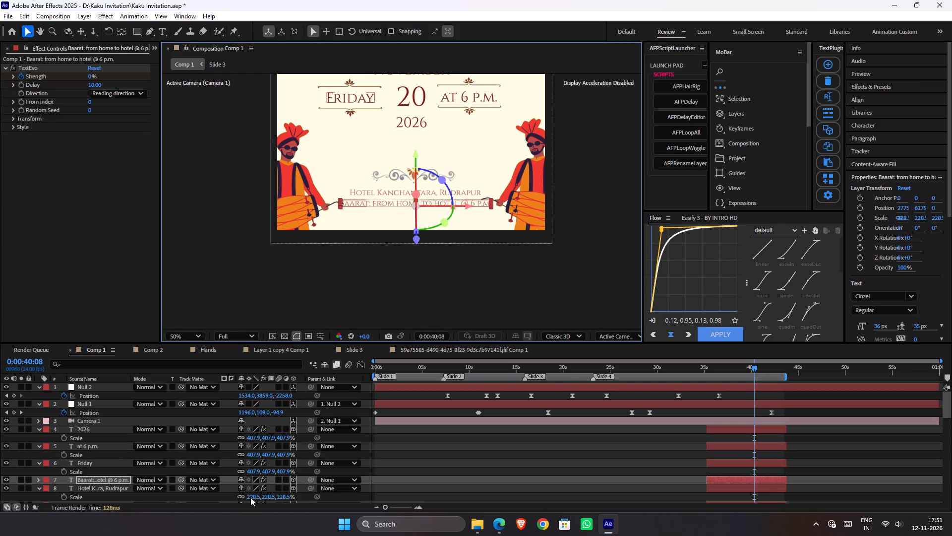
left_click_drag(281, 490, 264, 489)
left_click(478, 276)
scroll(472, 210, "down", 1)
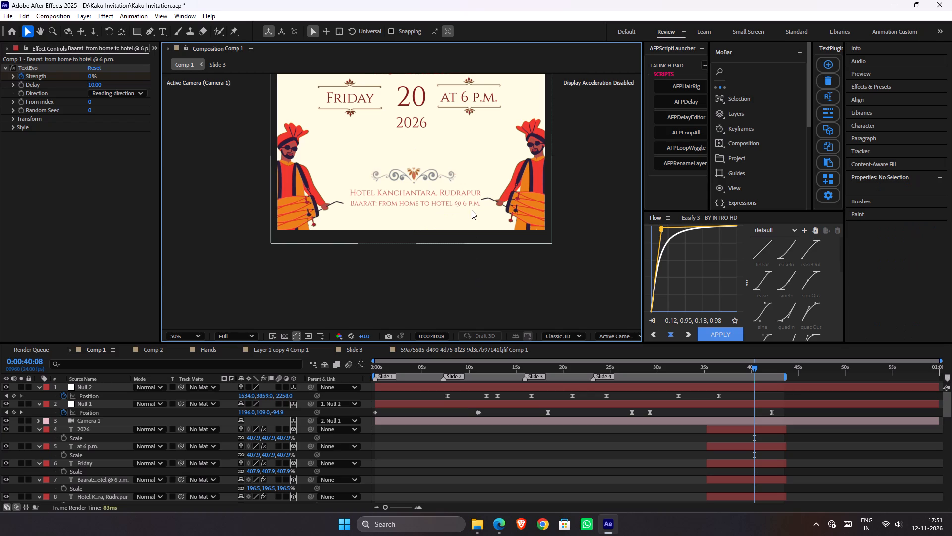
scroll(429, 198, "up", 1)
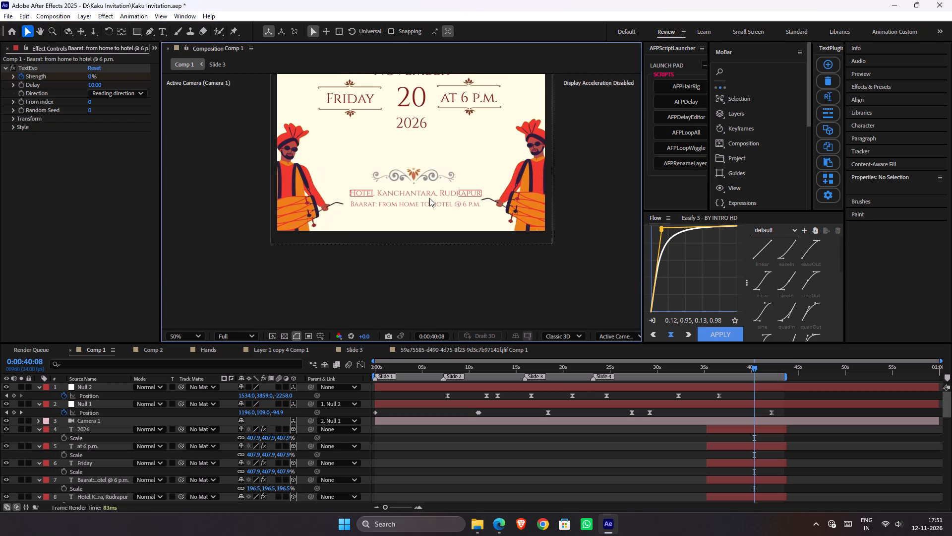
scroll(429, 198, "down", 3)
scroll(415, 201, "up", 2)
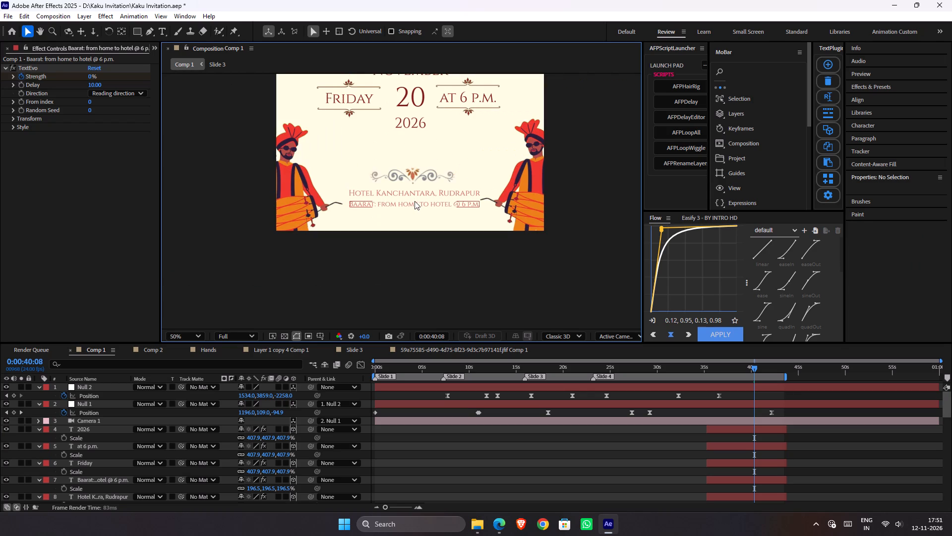
Scale the baarat text layer down to about 154.5% so it is clearly narrower than the hotel line.
key("space")
key("space")
key("space")
key("space")
key("space")
key("space")
key("space")
key("space")
key("space")
key("space")
key("space")
key("space")
key("space")
left_click_drag(430, 166, 412, 208)
left_click(423, 249)
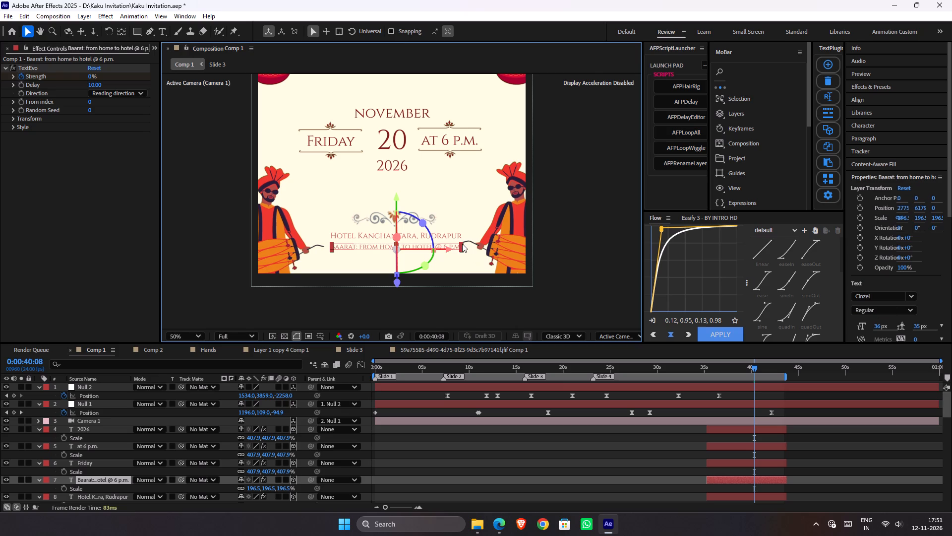
left_click_drag(462, 244, 454, 244)
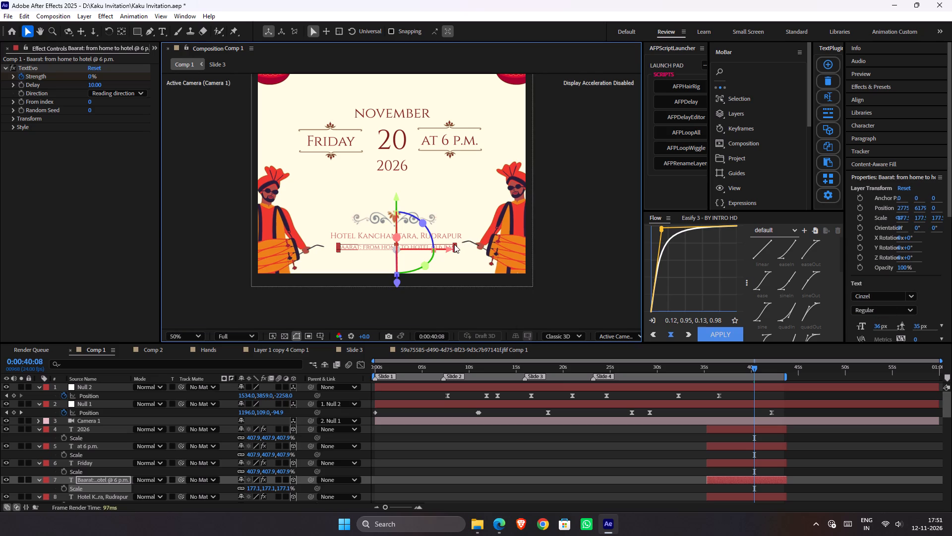
left_click_drag(454, 244, 447, 246)
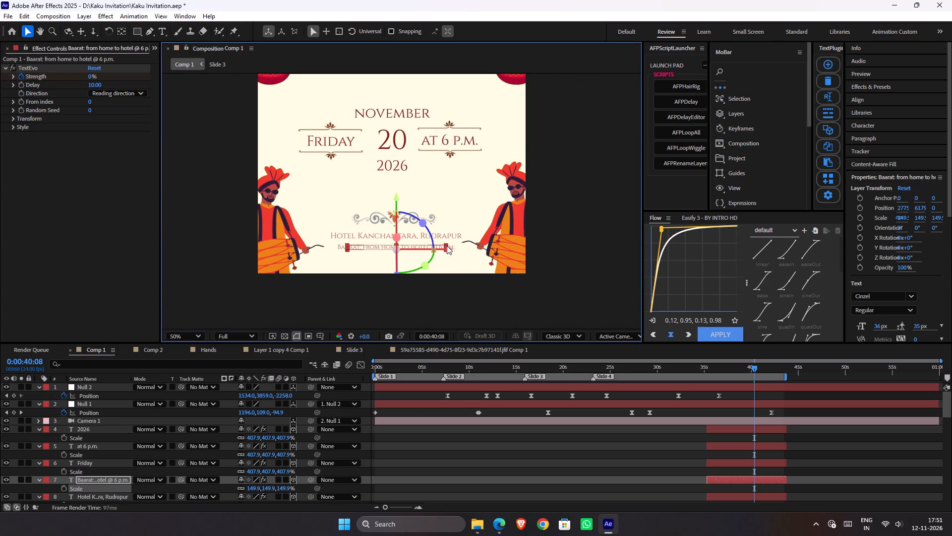
left_click_drag(447, 246, 448, 245)
Nudge the baarat line straight up to about Y 6164.5, closer to the hotel line, and deselect it.
left_click(395, 199)
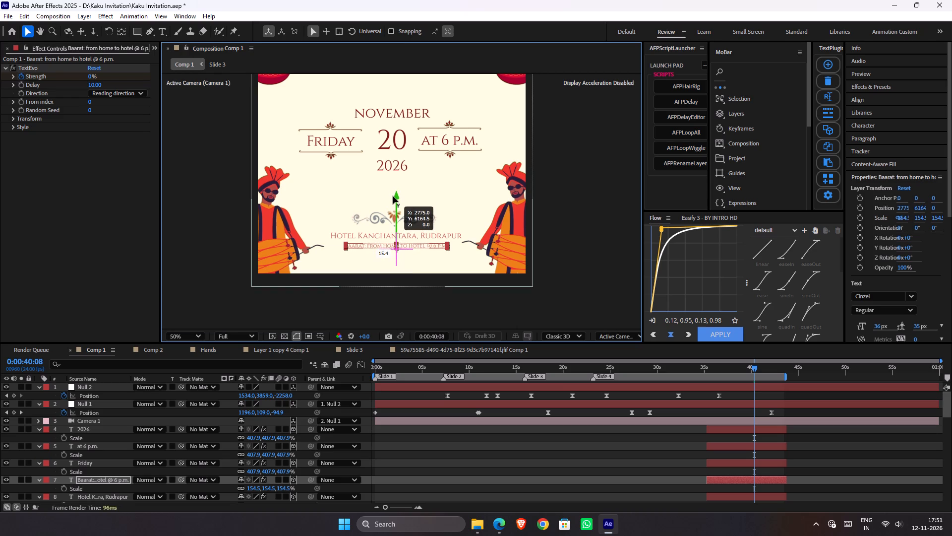
left_click(564, 236)
Examine the whole arch slide to judge the size and placement of the baarat line against the other text.
scroll(533, 229, "down", 1)
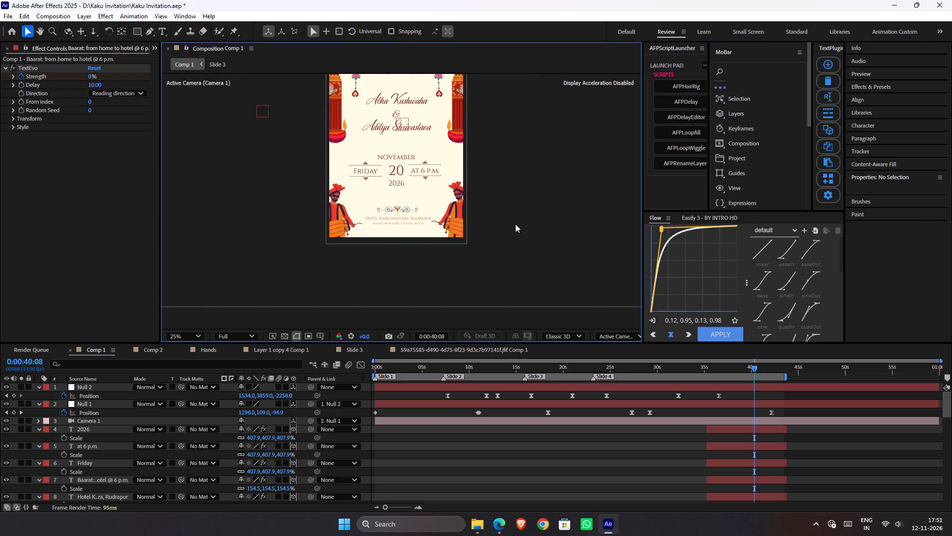
key("space")
key("space")
key("space")
key("space")
key("space")
key("space")
key("space")
key("space")
key("space")
key("space")
key("space")
key("space")
key("space")
key("space")
key("space")
key("space")
key("space")
key("space")
key("space")
key("space")
left_click_drag(402, 200, 410, 273)
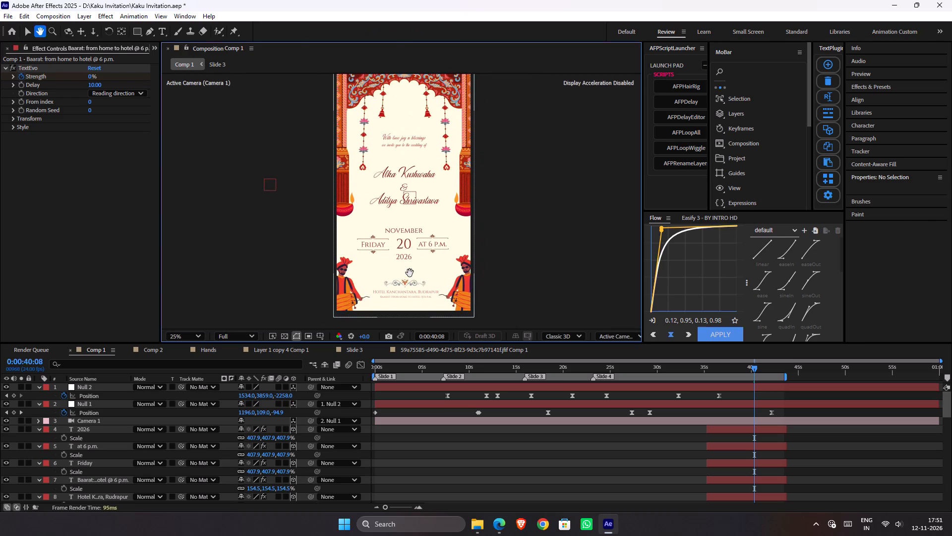
scroll(427, 265, "down", 2)
scroll(427, 262, "up", 2)
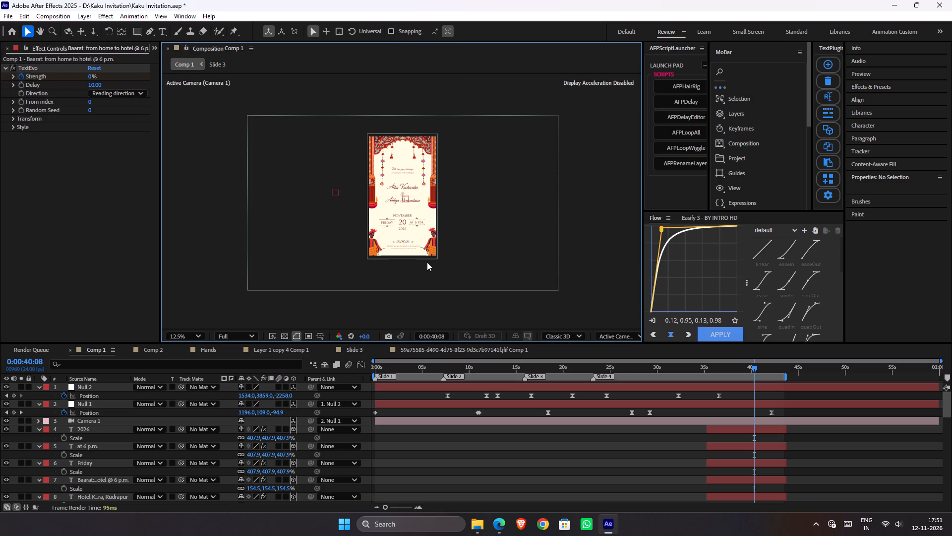
scroll(427, 262, "up", 1)
key("space")
key("space")
key("space")
key("space")
key("space")
key("space")
key("space")
key("space")
key("space")
key("space")
key("space")
key("space")
key("space")
key("space")
key("space")
key("space")
key("space")
key("space")
key("space")
key("space")
left_click_drag(423, 242, 410, 245)
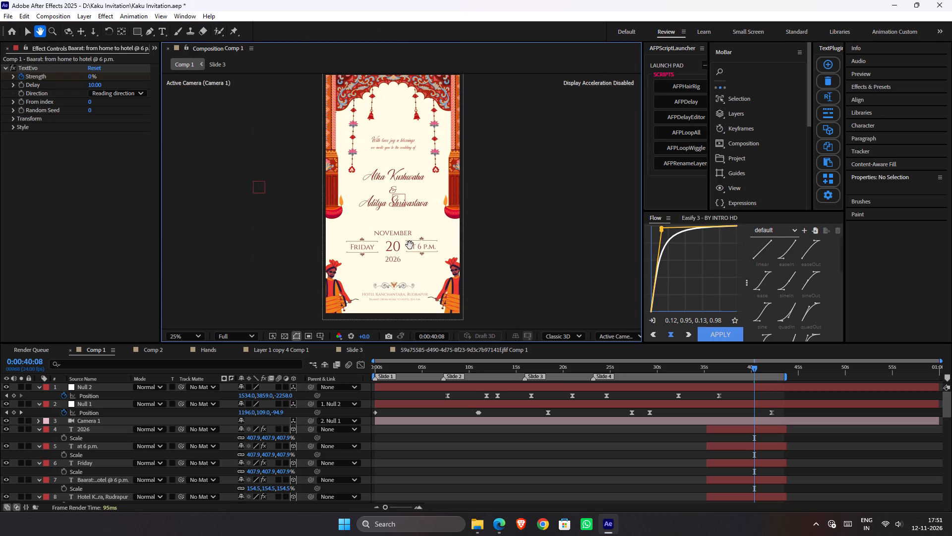
left_click_drag(410, 245, 411, 247)
Save the project.
key("ctrl+s")
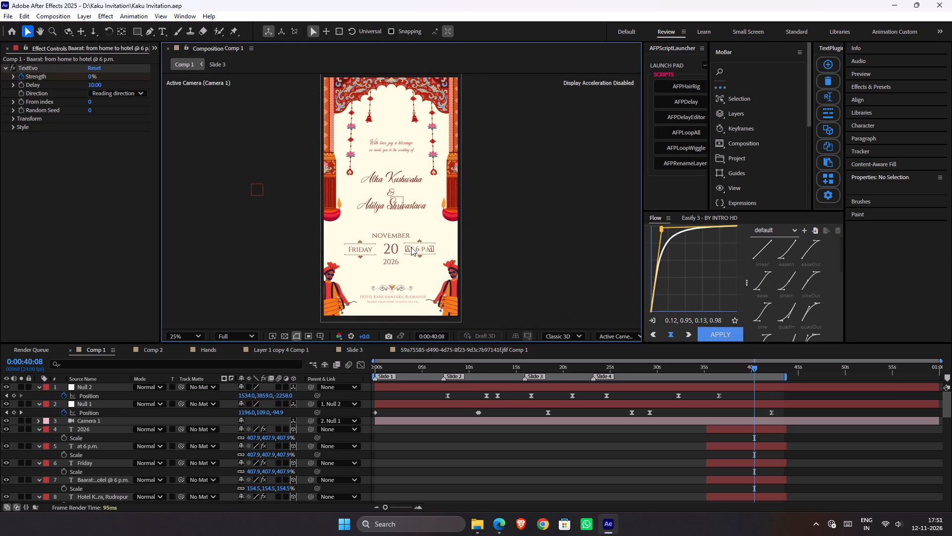
scroll(411, 247, "down", 1)
scroll(411, 247, "up", 1)
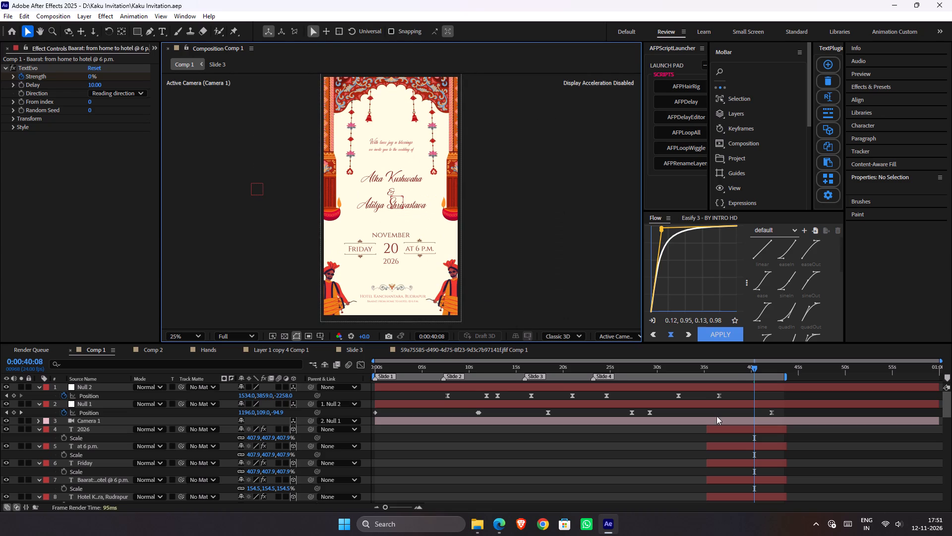
Set the preview resolution to Quarter, play the transition into the arch slide from 0:00:31:13, and save the project.
left_click_drag(732, 367, 671, 368)
left_click(250, 333)
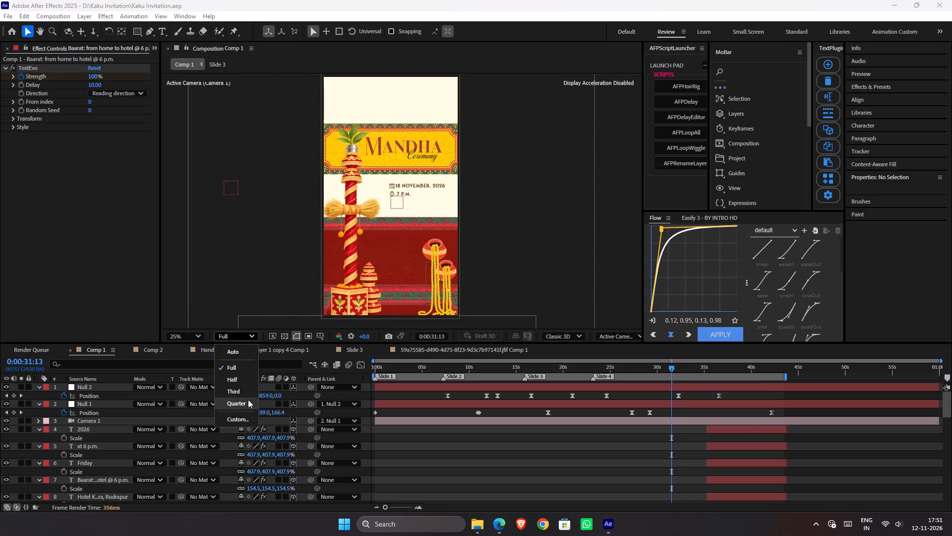
left_click(248, 400)
key("space")
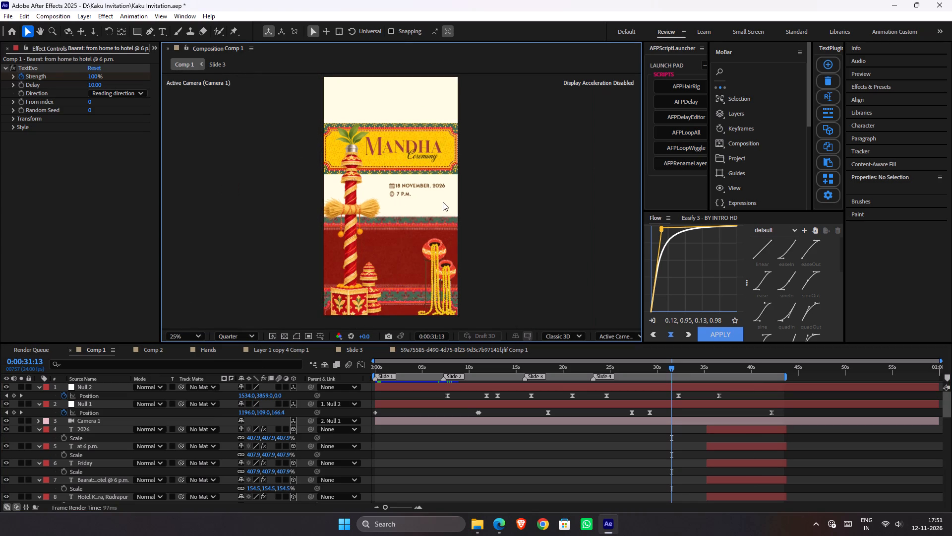
key("ctrl+s")
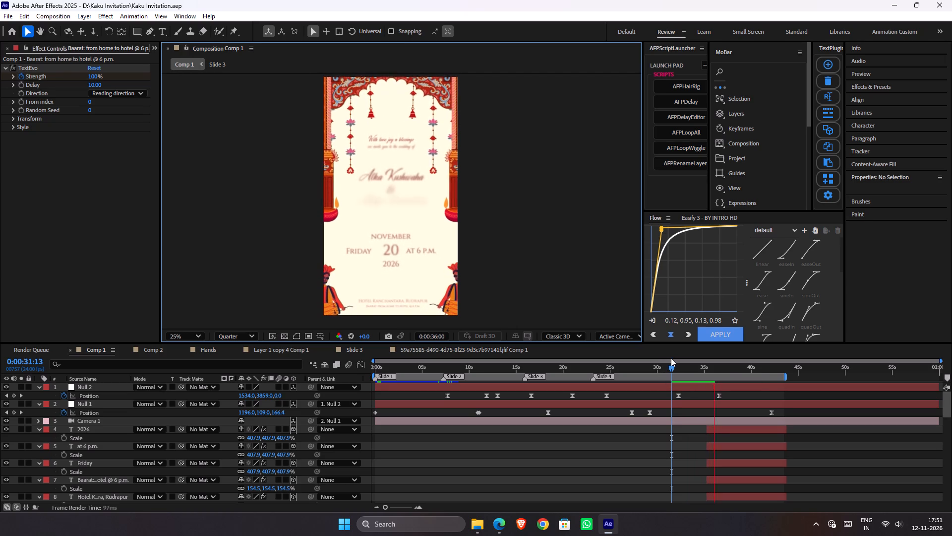
key("space")
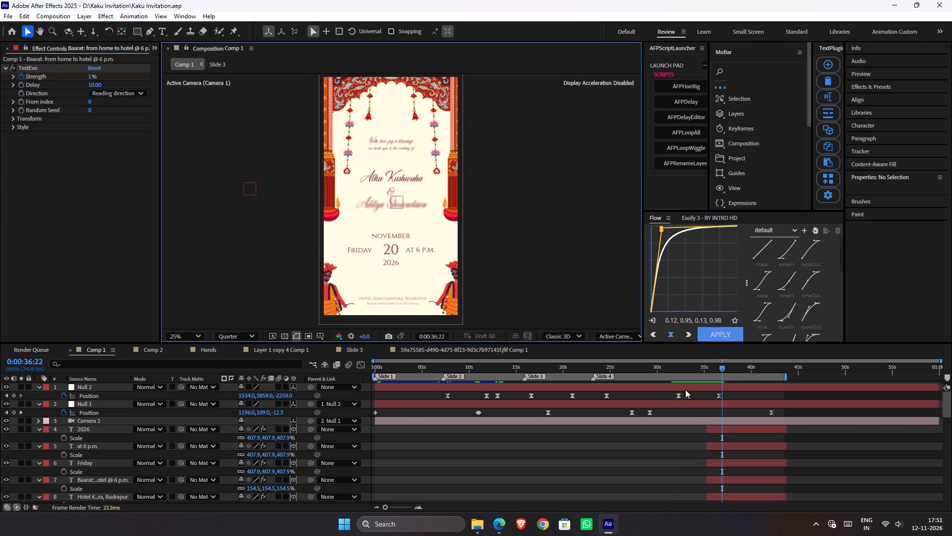
Reorder the "2026" text layer to sit directly above the "november" layer, below the hotel venue layer.
scroll(128, 451, "down", 1)
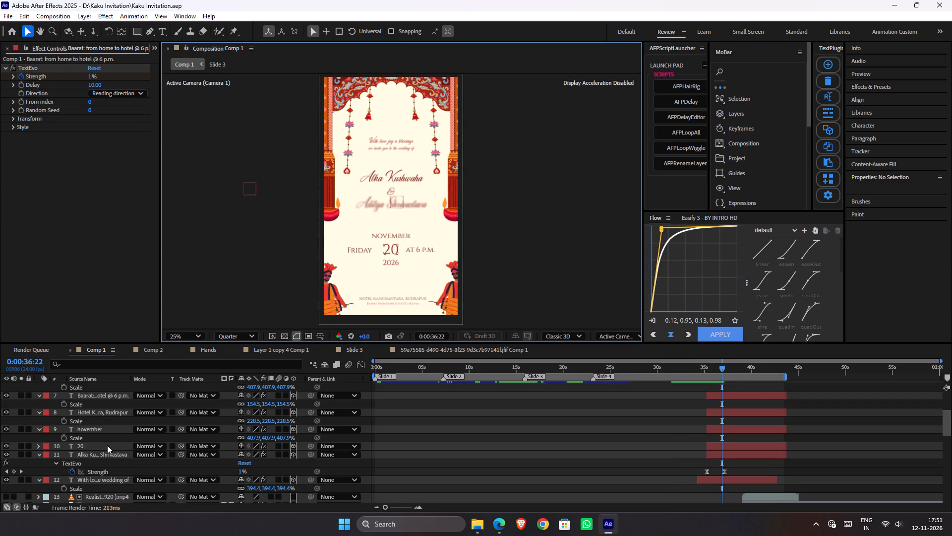
left_click(107, 445)
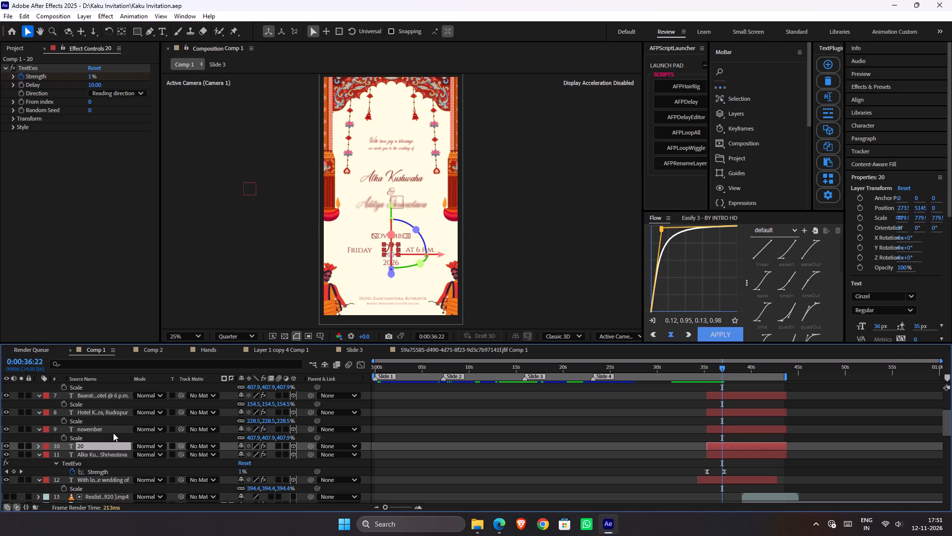
left_click(109, 395)
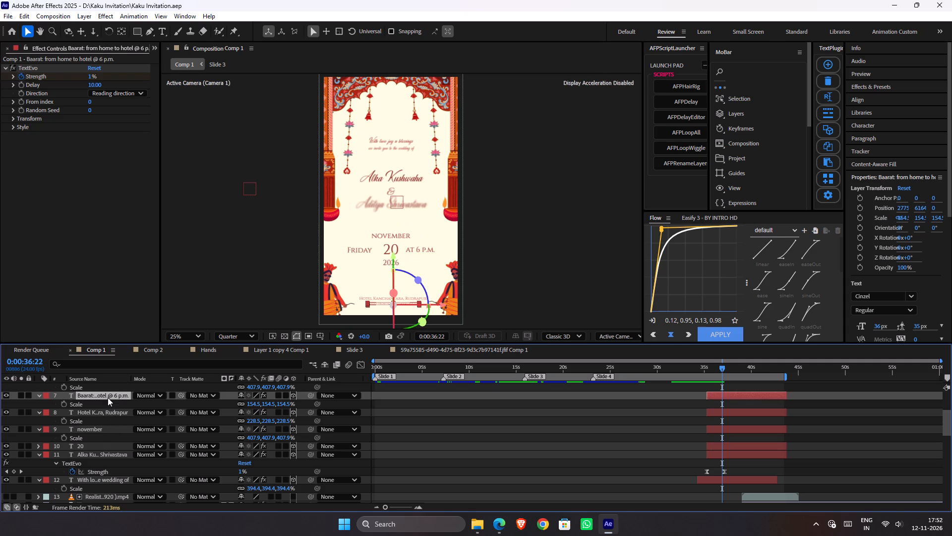
scroll(108, 412, "up", 1)
scroll(108, 436, "down", 1)
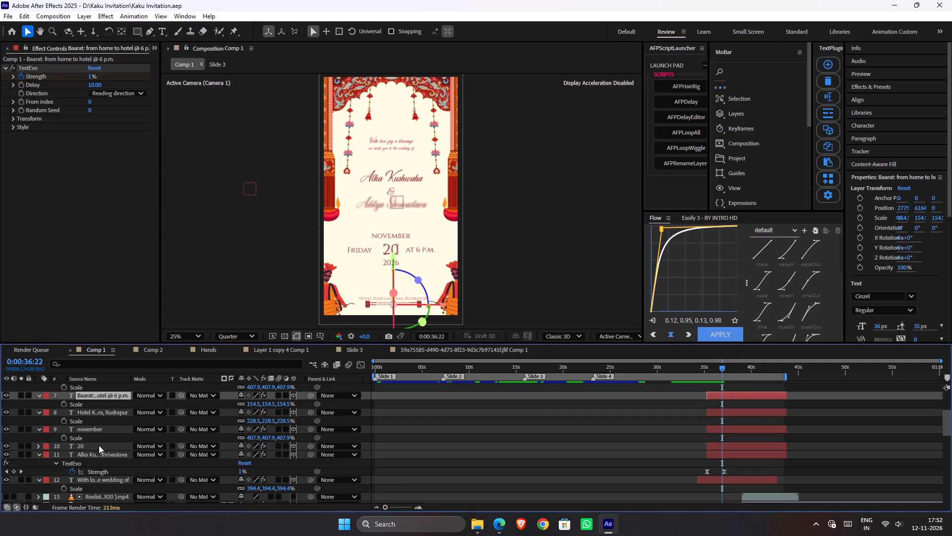
left_click(99, 445)
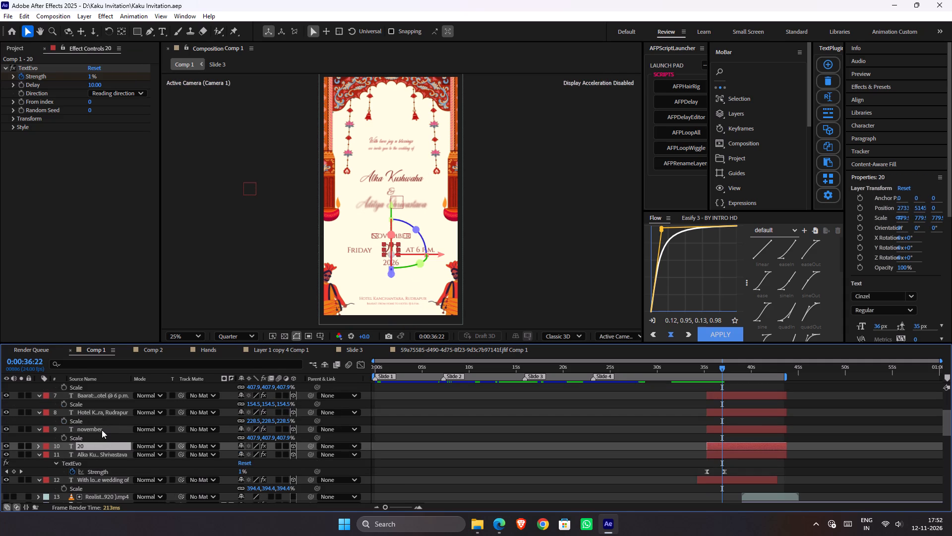
left_click(102, 430, "shift")
scroll(102, 430, "up", 1)
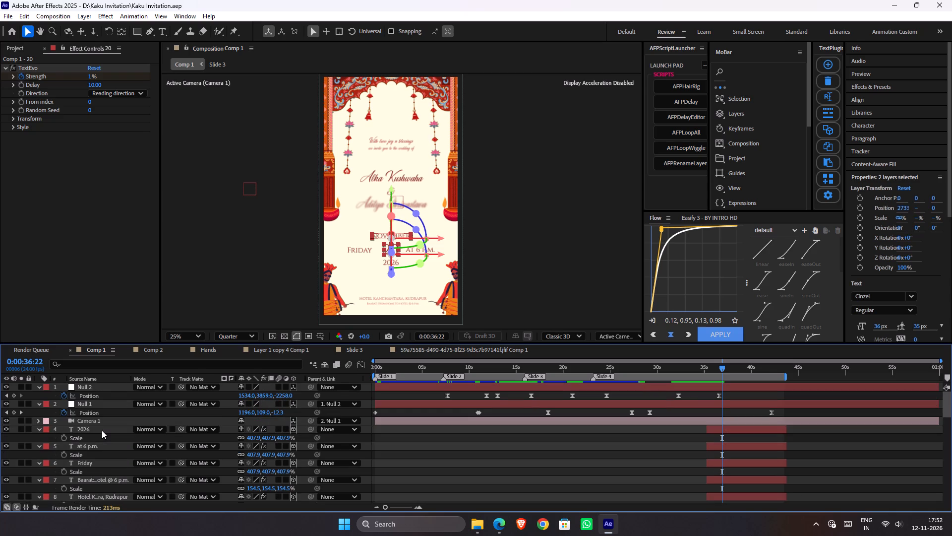
left_click(101, 429)
left_click_drag(104, 428, 102, 493)
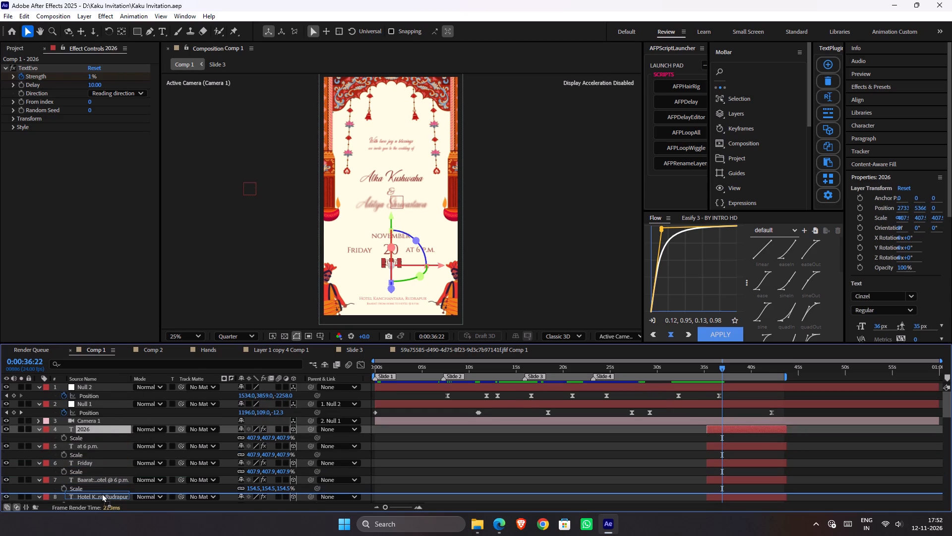
left_click_drag(102, 493, 102, 475)
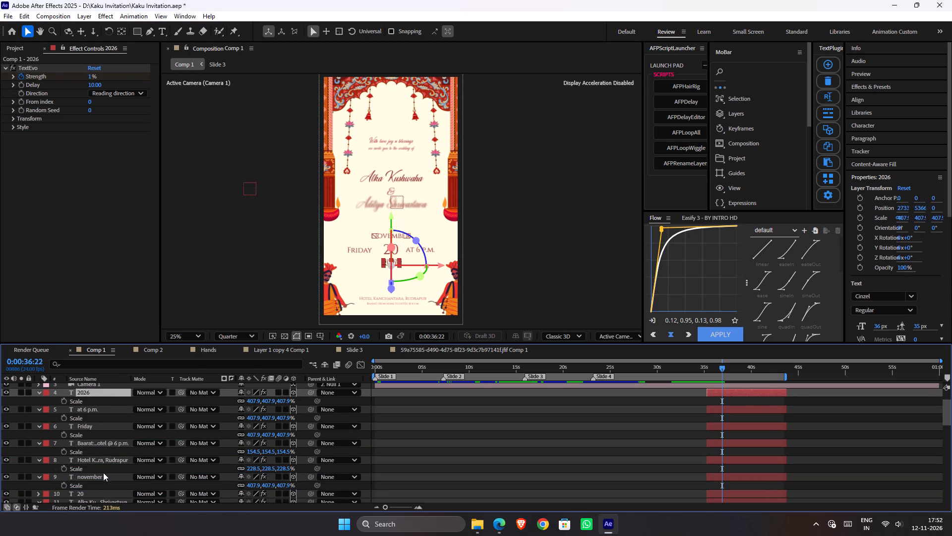
Shift the "2026", "november" and "20" layers together slightly later in time so they start after the other date text.
left_click(94, 494, "shift")
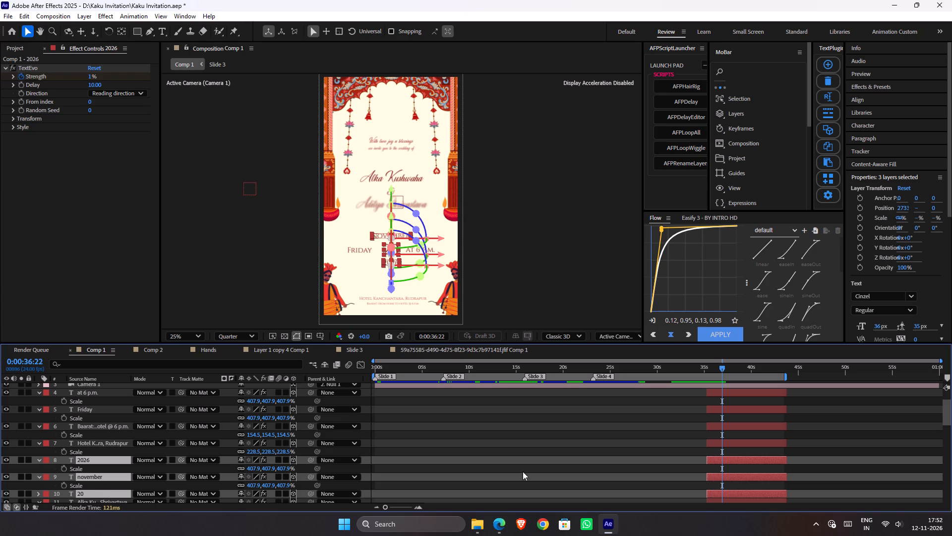
left_click_drag(722, 459, 725, 463)
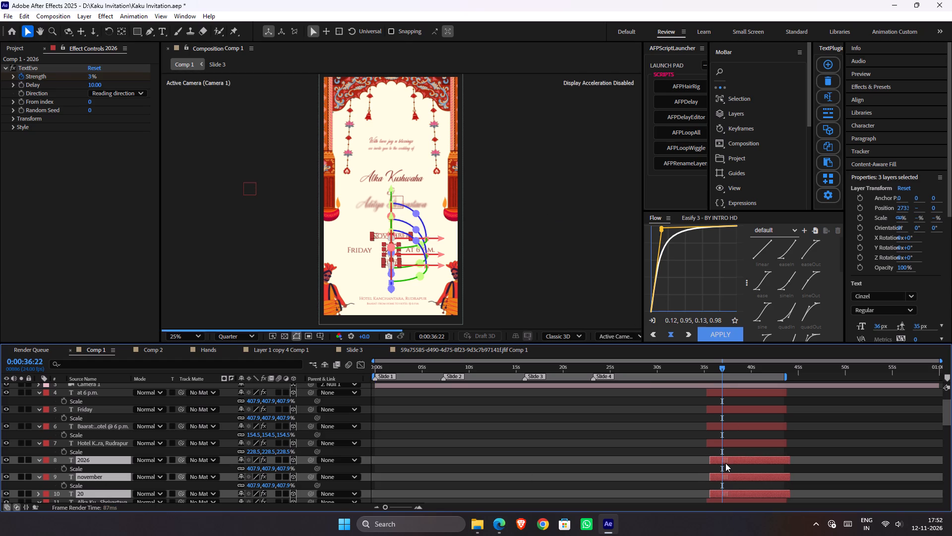
left_click_drag(725, 463, 725, 464)
Shift the "2026", "november" and "20" layers together later to start at about 0:00:36, checking the text entrance in playback before and after.
left_click(707, 363)
left_click(701, 369)
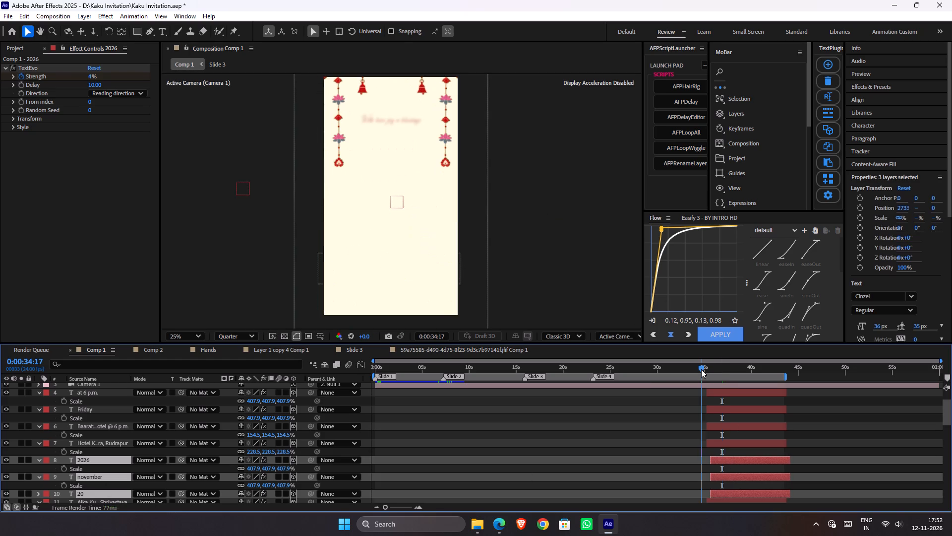
key("space")
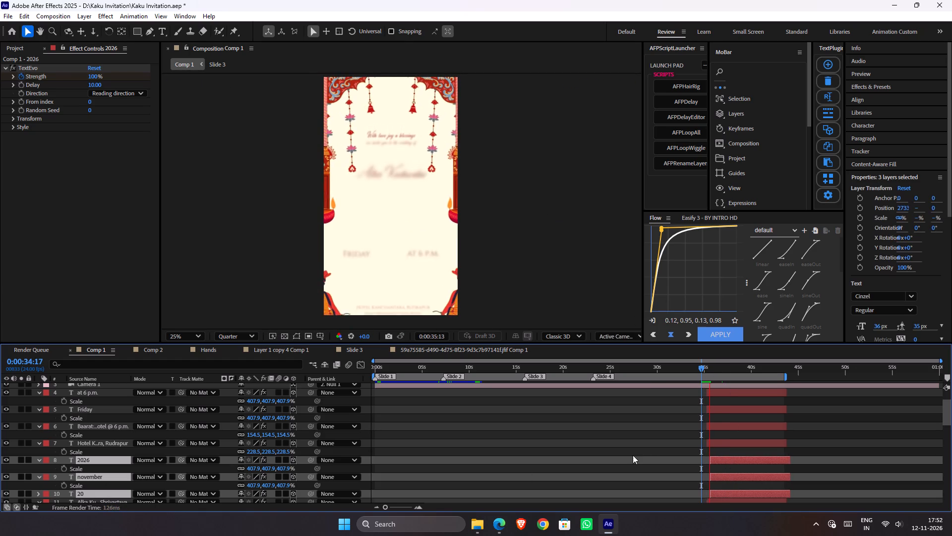
key("space")
left_click_drag(725, 462, 730, 463)
left_click(707, 370)
key("space")
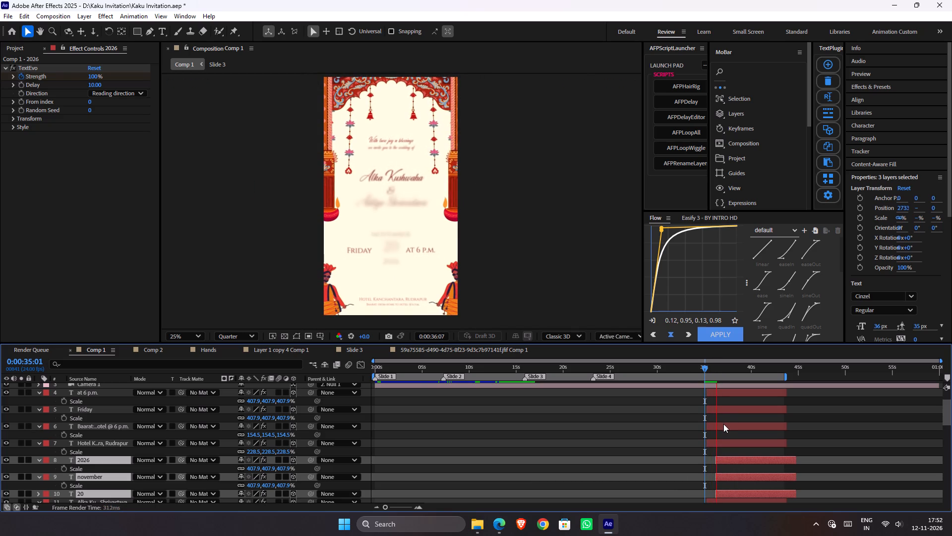
key("space")
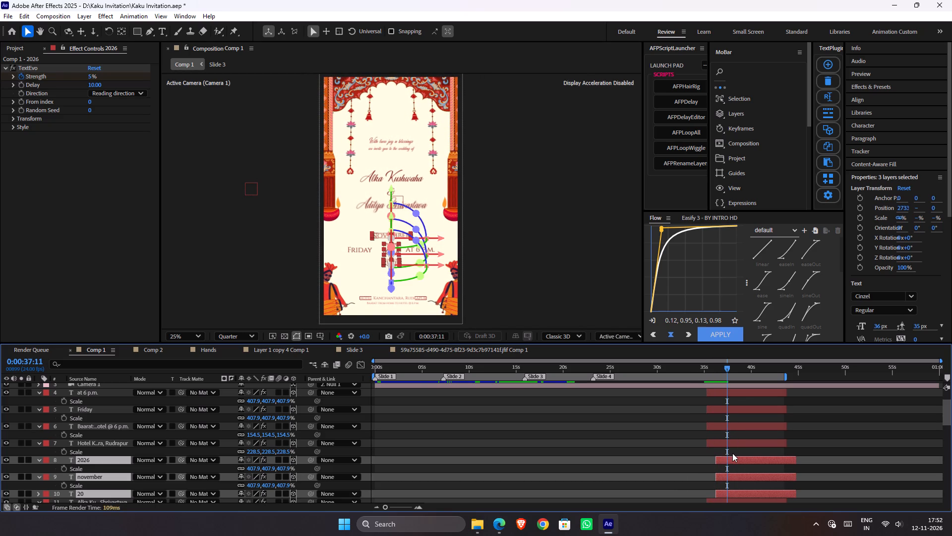
Move the baarat and hotel venue text layers up the stack to sit directly below Camera 1, above "at 6 p.m.".
left_click(105, 443)
left_click(109, 425, "shift")
left_click_drag(109, 425, 116, 394)
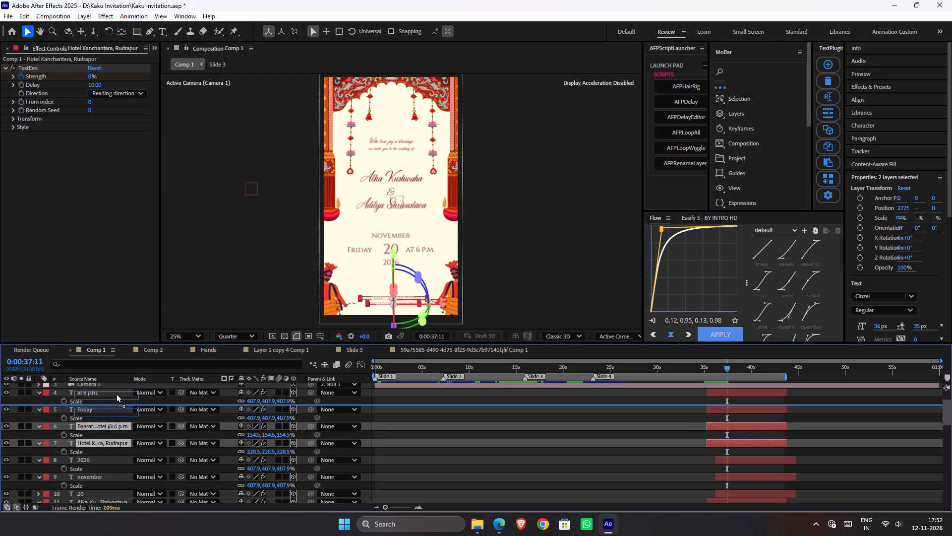
left_click_drag(116, 394, 119, 392)
left_click_drag(110, 411, 111, 416)
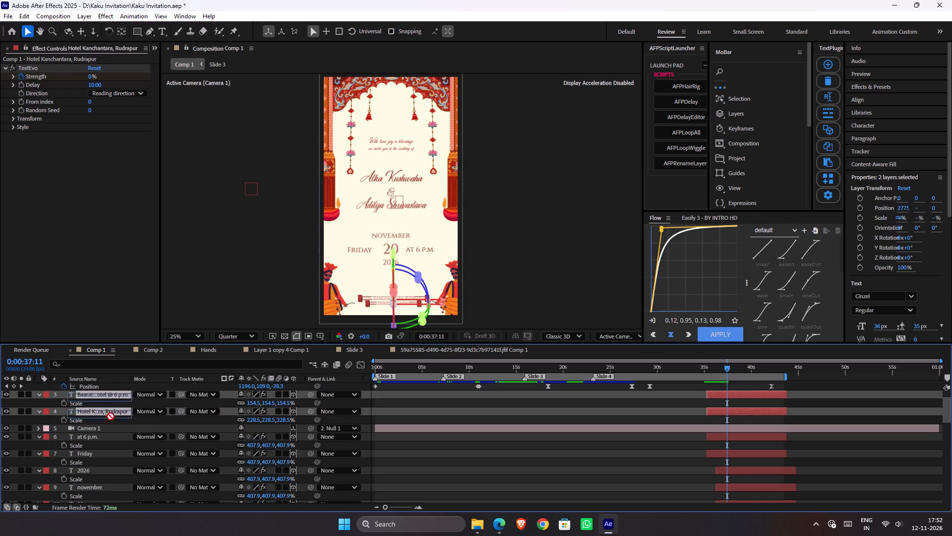
left_click_drag(111, 416, 108, 429)
Shift the baarat and hotel venue layers together later to start at about 0:00:40, save the project, and play the result.
left_click_drag(726, 421, 758, 417)
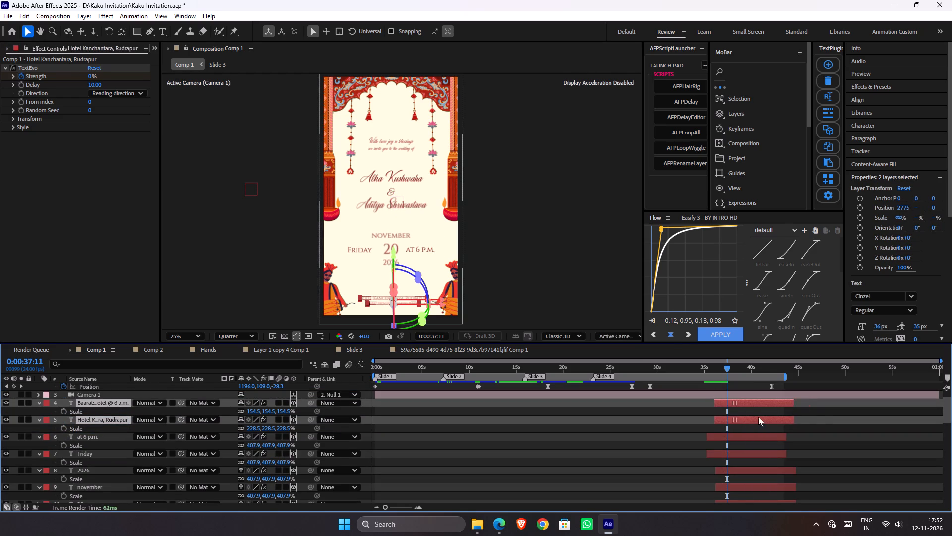
left_click_drag(758, 417, 773, 416)
key("ctrl+s")
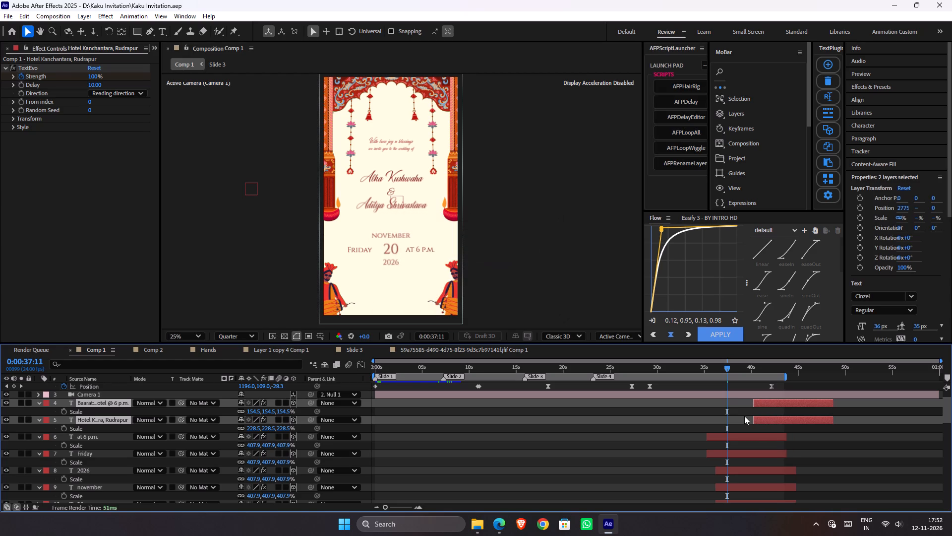
key("space")
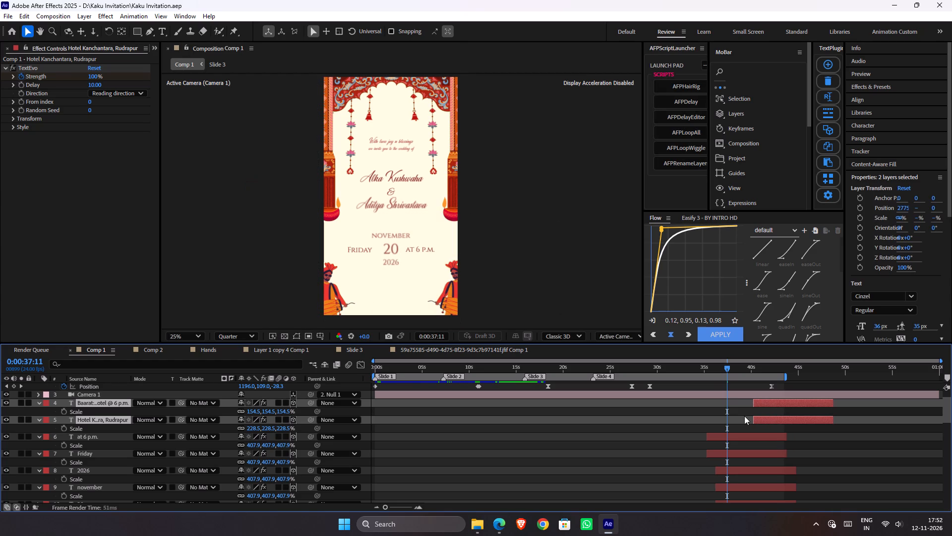
key("space")
Shift the "at 6 p.m." and "Friday" layers together later to start at about 0:00:39, play the result, and save the project.
left_click(749, 438)
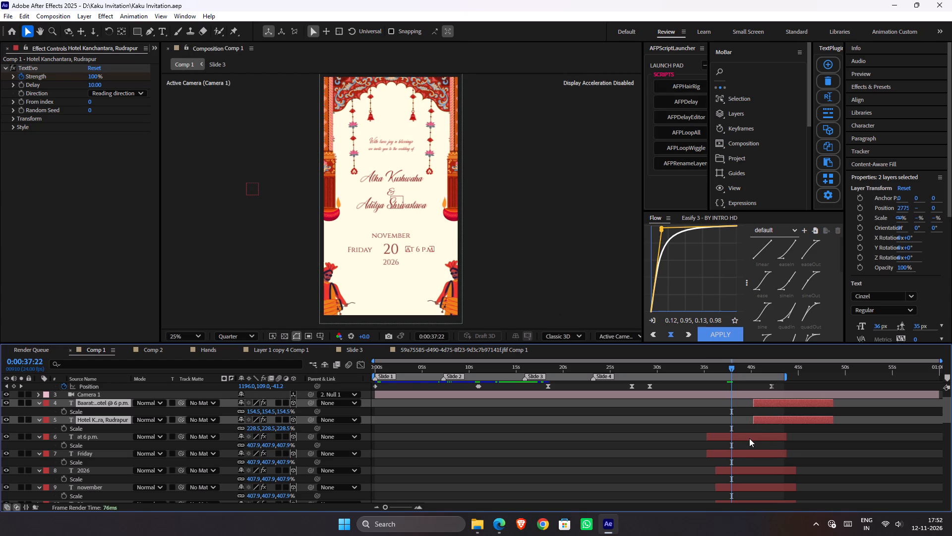
left_click(740, 452, "shift")
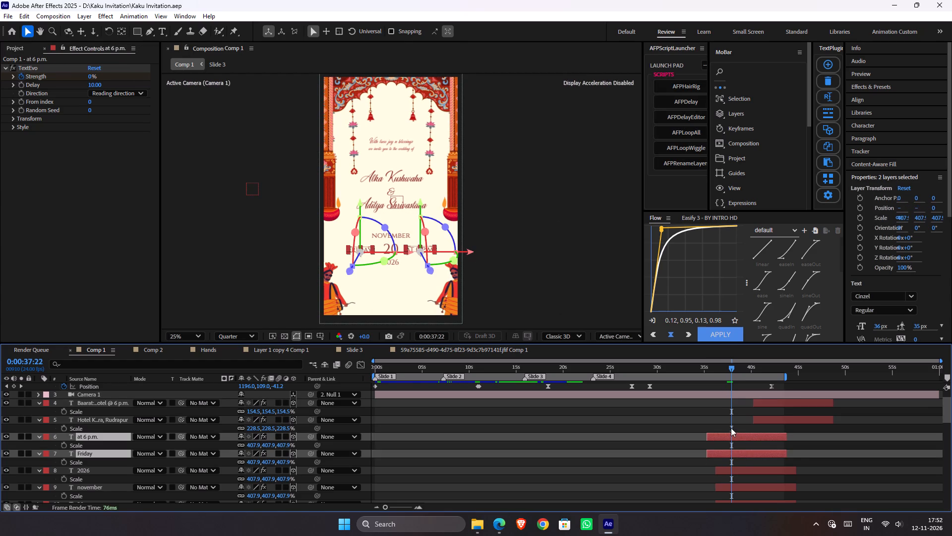
left_click_drag(731, 435, 767, 436)
key("space")
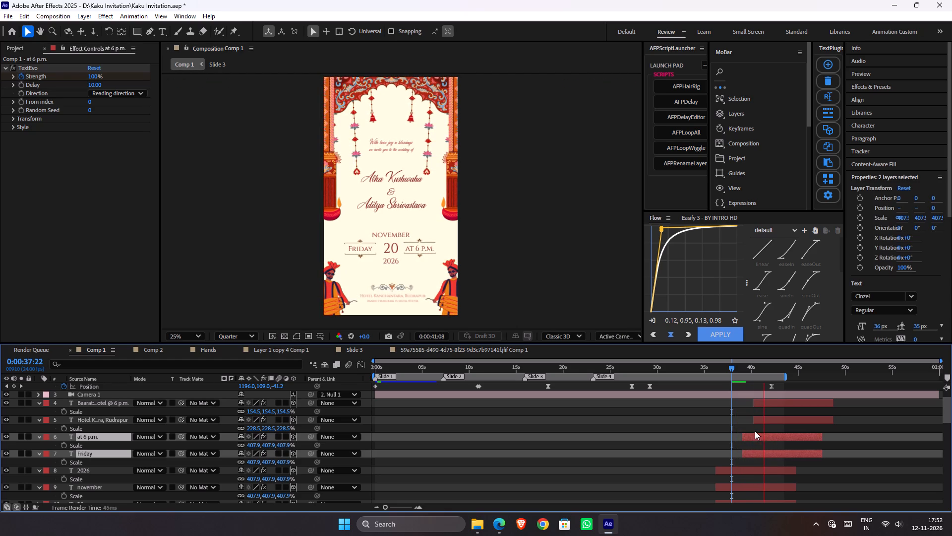
key("space")
key("ctrl+s")
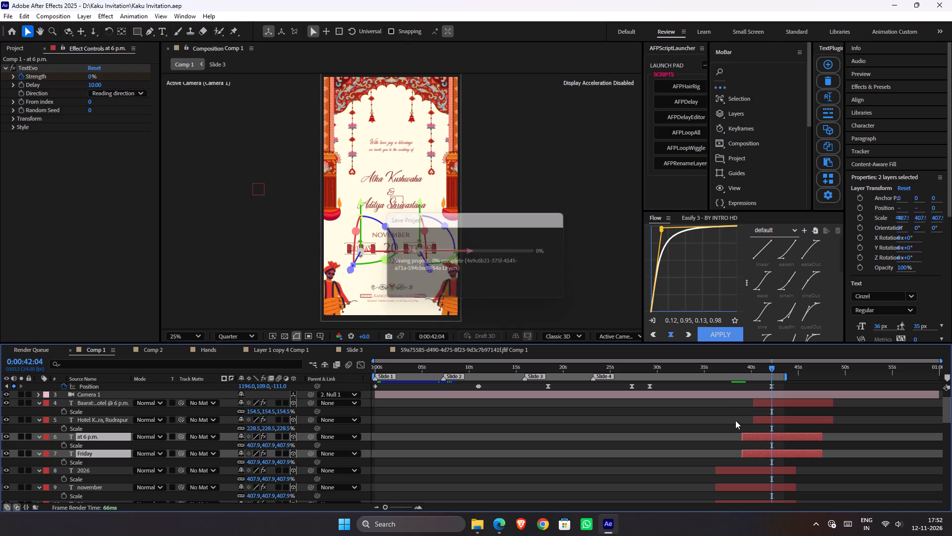
Preview from 0:00:34:18, shift the "2026", "november" and "20" layers together later to start at about 0:00:37:15, and play the result.
left_click_drag(736, 363, 702, 373)
key("space")
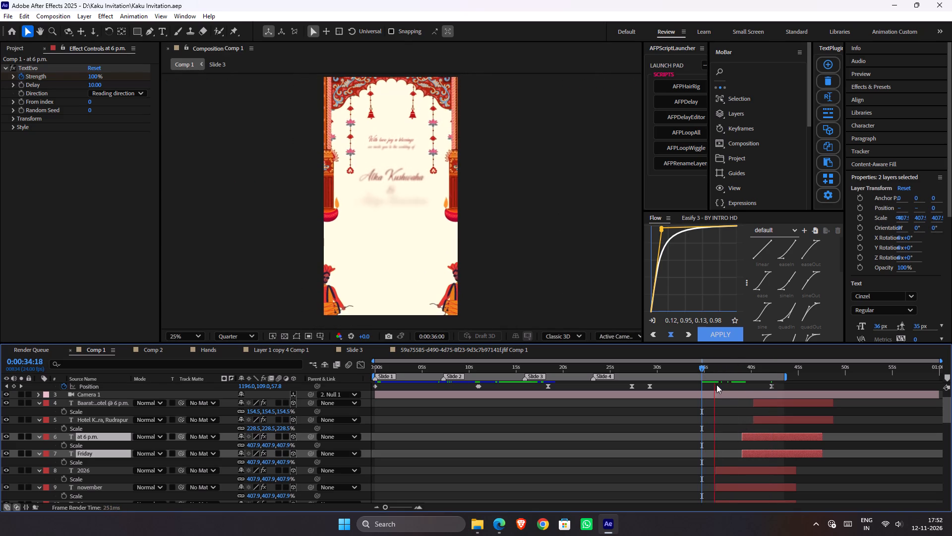
key("space")
scroll(732, 426, "up", 2)
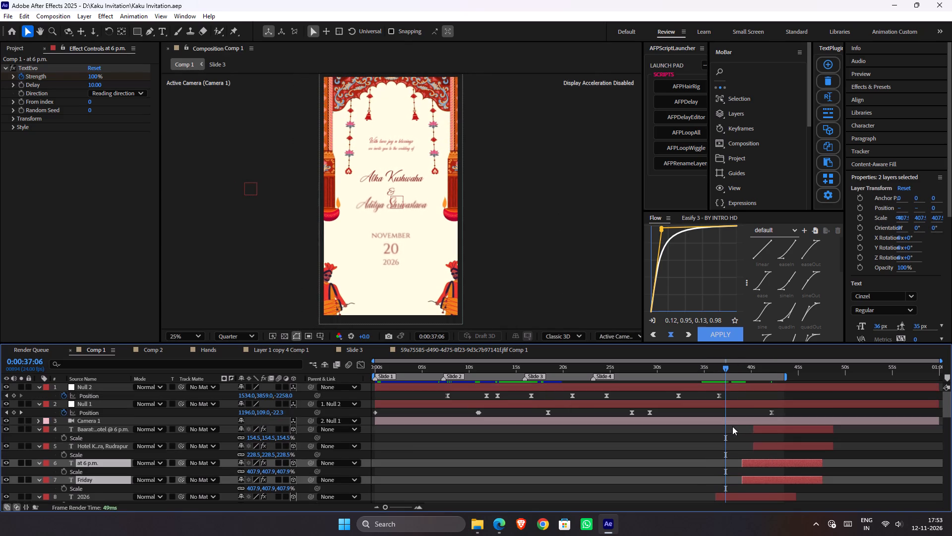
scroll(735, 428, "up", 1)
scroll(735, 428, "down", 1)
left_click(733, 414)
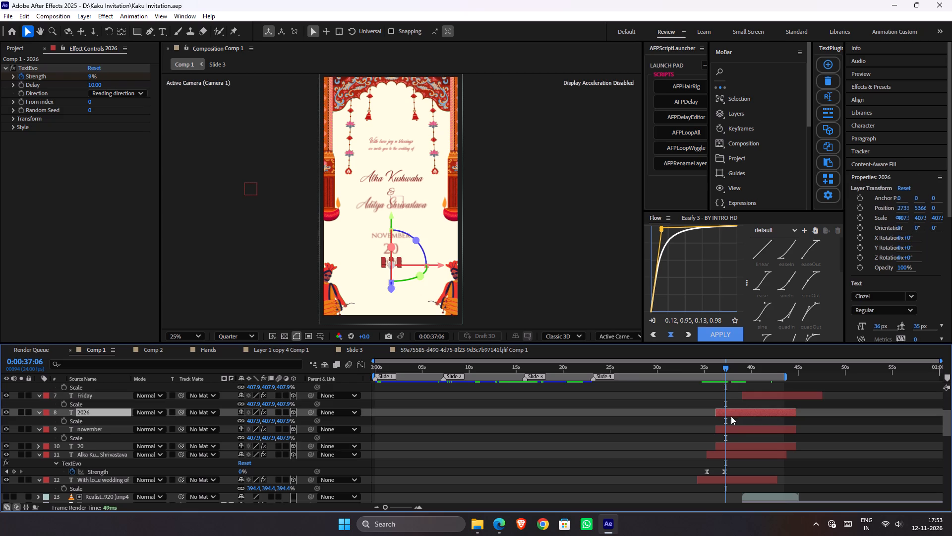
left_click(725, 448, "shift")
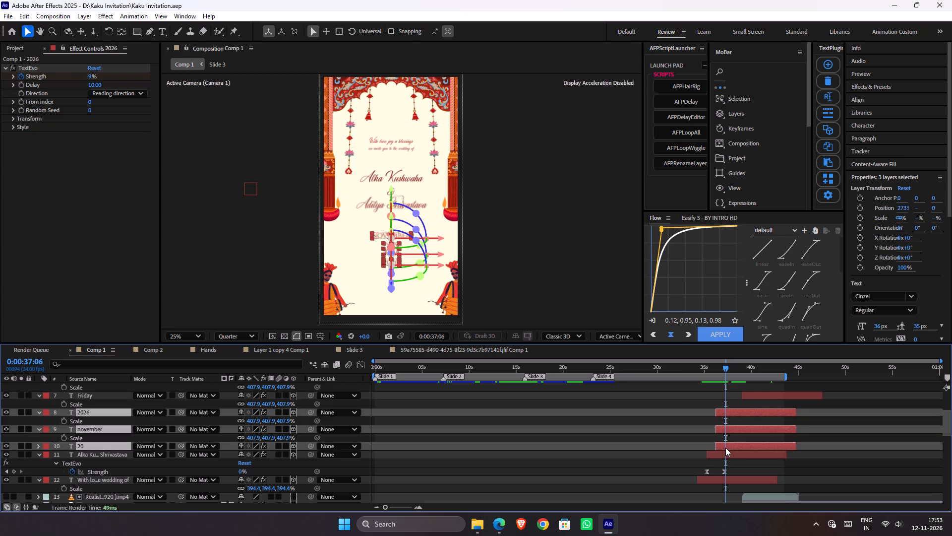
left_click_drag(725, 448, 738, 448)
key("space")
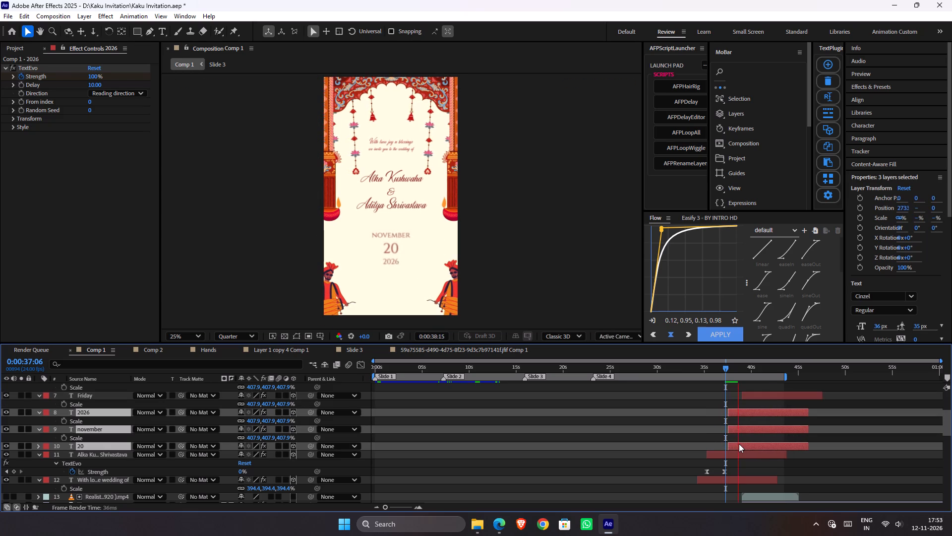
key("space")
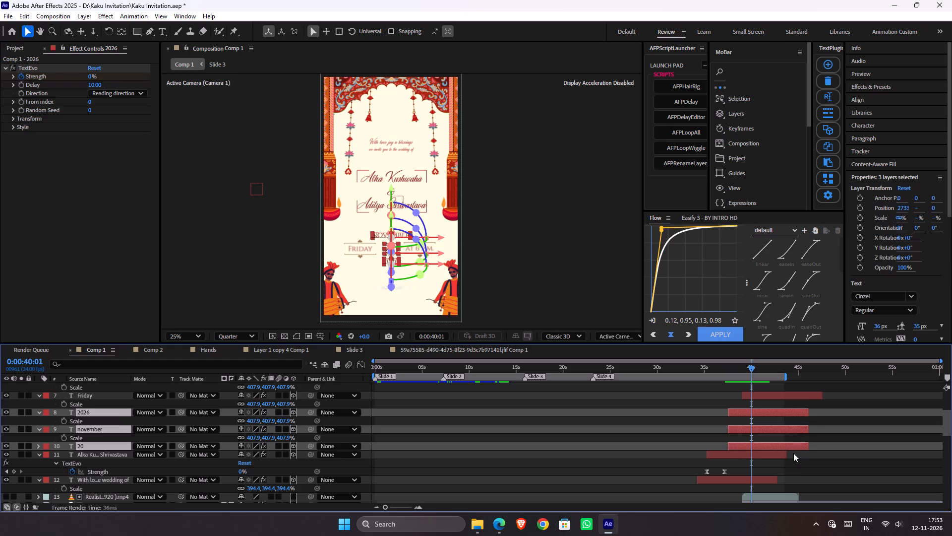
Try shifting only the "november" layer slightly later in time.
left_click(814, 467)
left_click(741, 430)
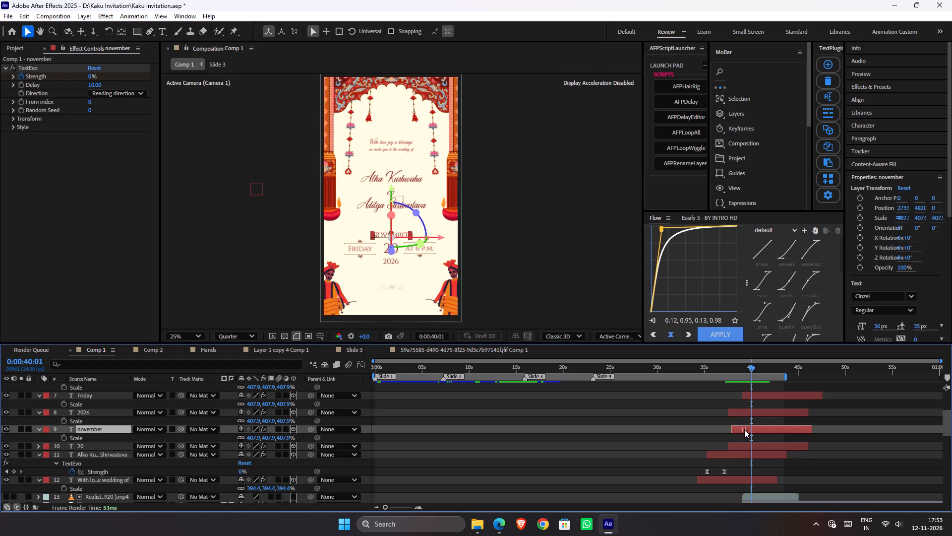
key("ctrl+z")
Shift the "2026" layer slightly later than "november" and "20", to start at about 0:00:38, and play from 0:00:37:00.
left_click_drag(740, 412, 745, 414)
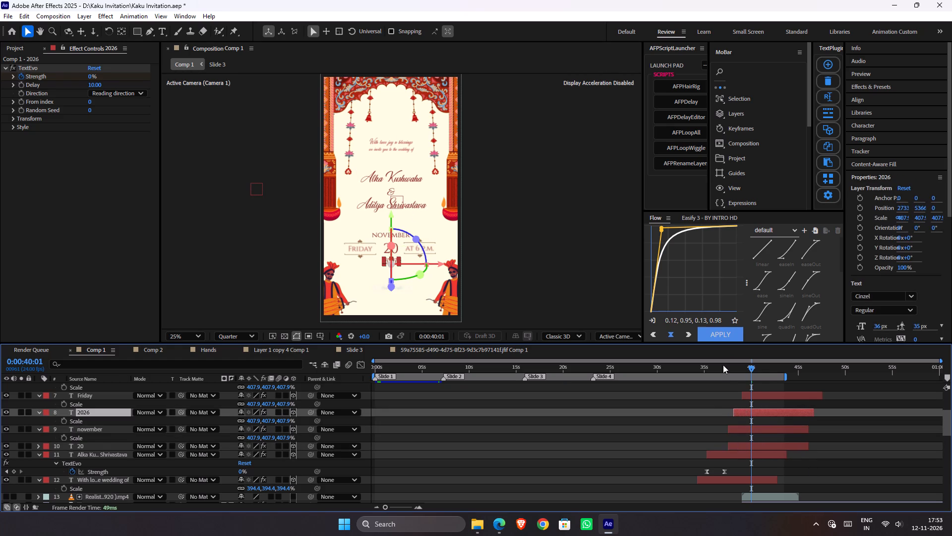
left_click(723, 365)
key("space")
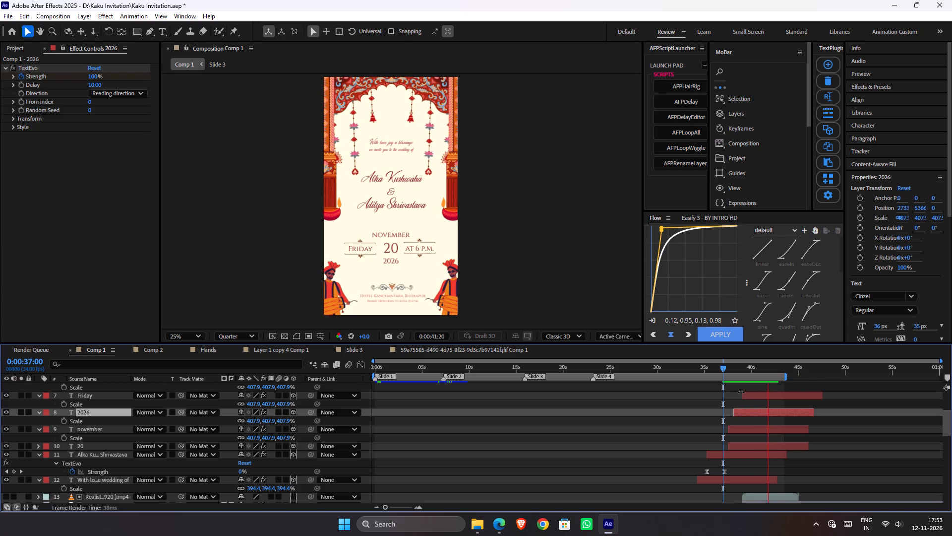
key("space")
key("space")
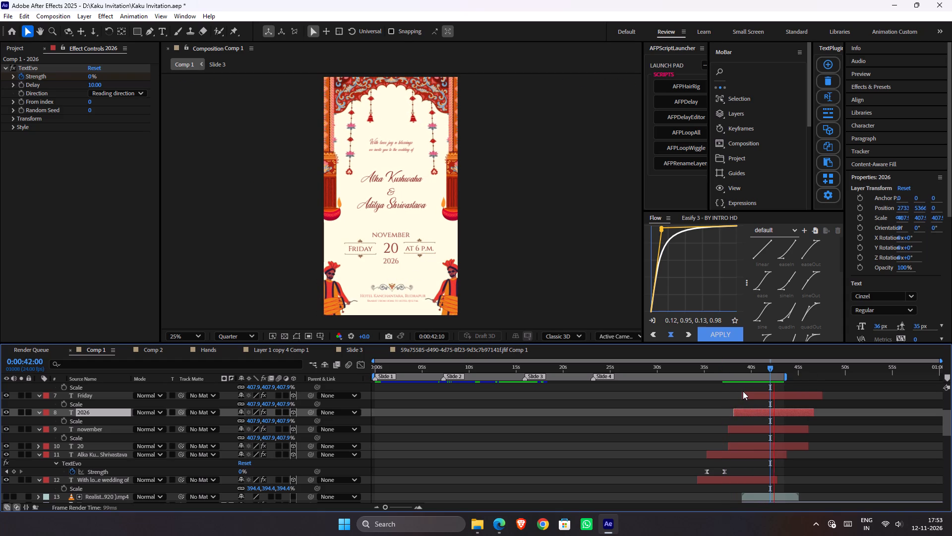
key("space")
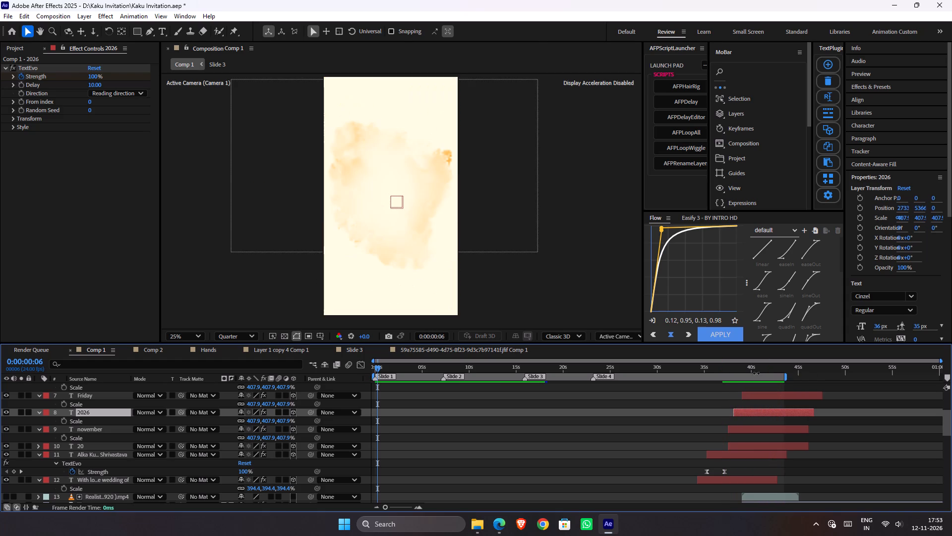
Extend the end of the "With love joy n blessings" text layer to about 0:00:44 and play from 0:00:35:03.
left_click_drag(775, 478, 788, 478)
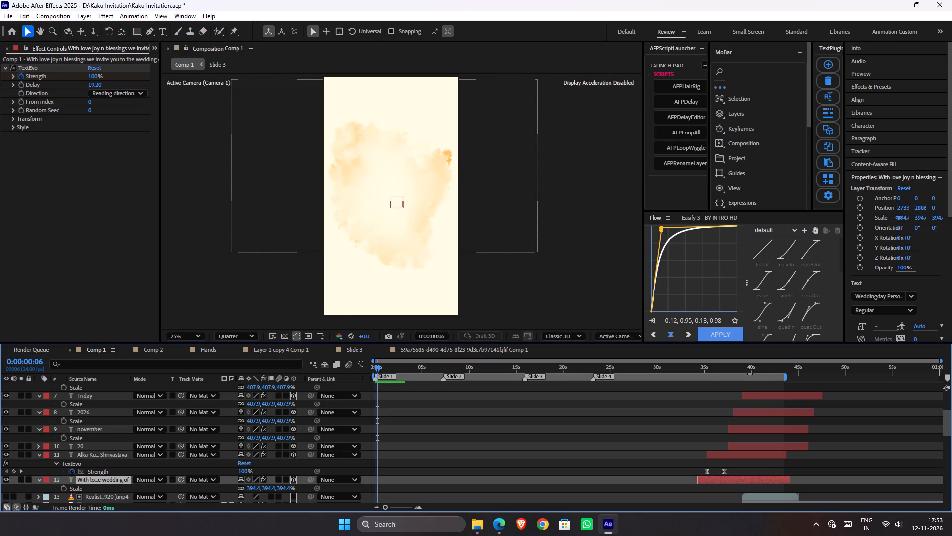
left_click_drag(747, 368, 705, 363)
key("space")
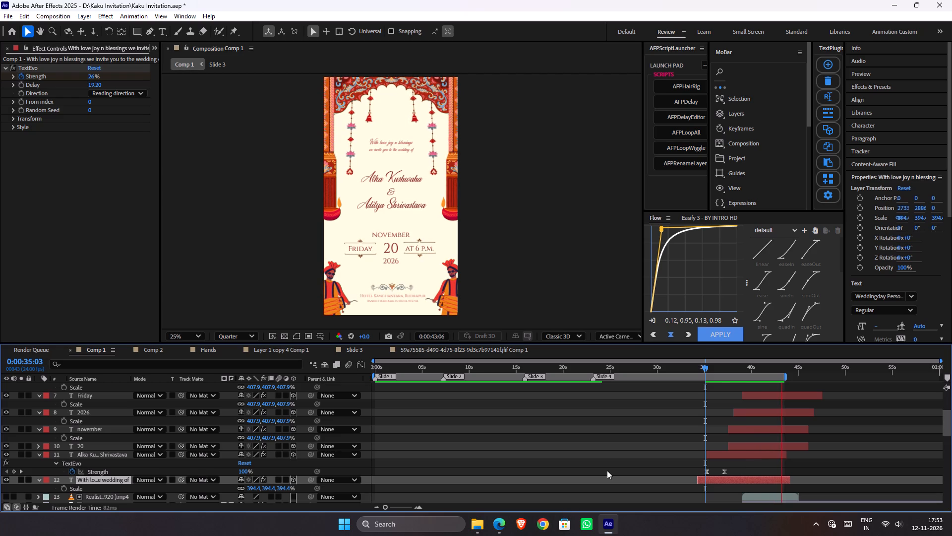
scroll(607, 470, "down", 7, "alt")
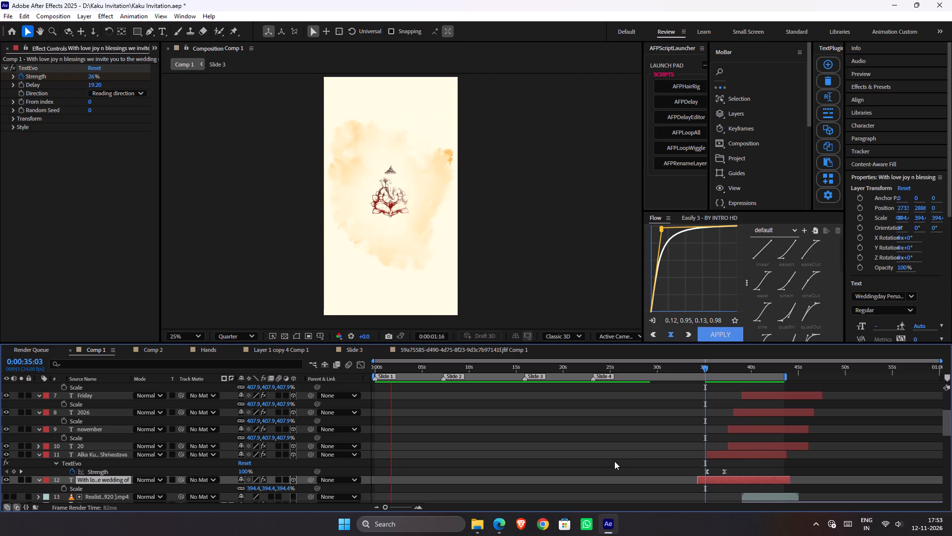
key("space")
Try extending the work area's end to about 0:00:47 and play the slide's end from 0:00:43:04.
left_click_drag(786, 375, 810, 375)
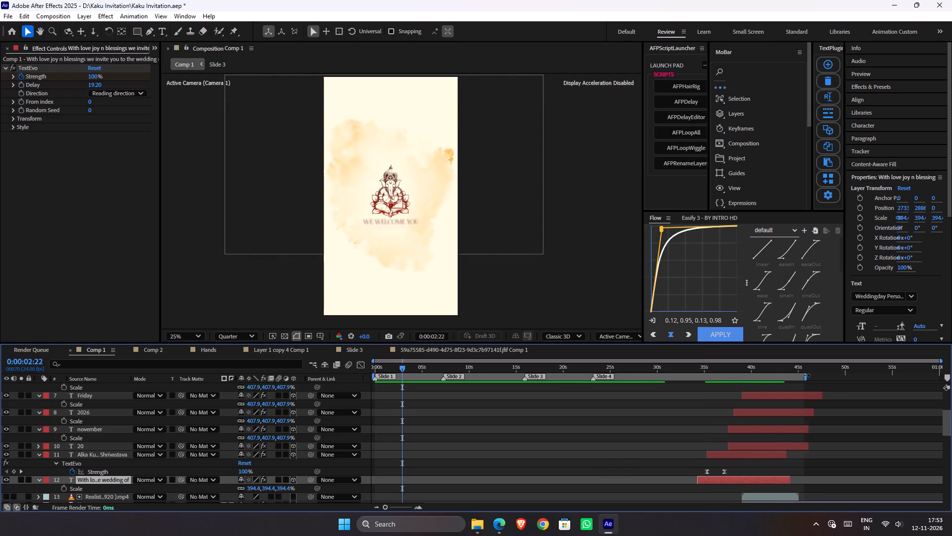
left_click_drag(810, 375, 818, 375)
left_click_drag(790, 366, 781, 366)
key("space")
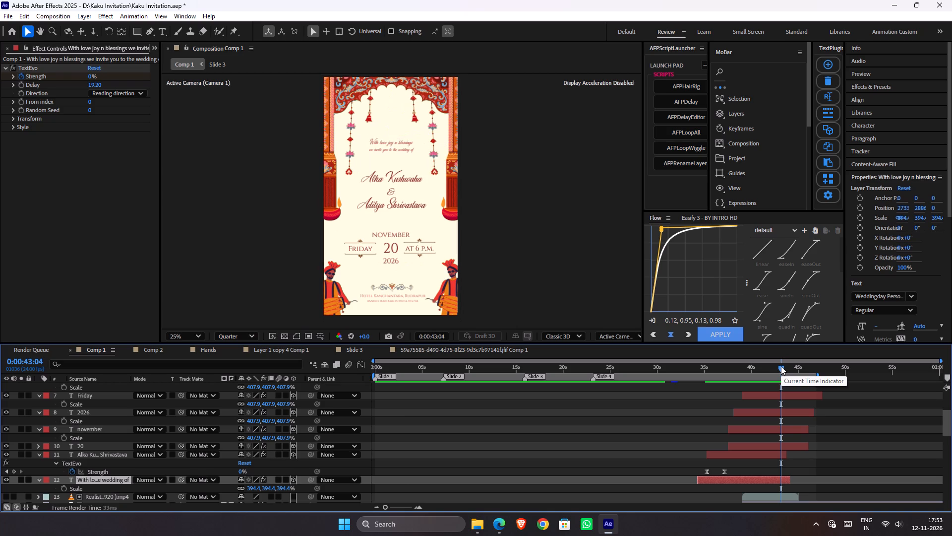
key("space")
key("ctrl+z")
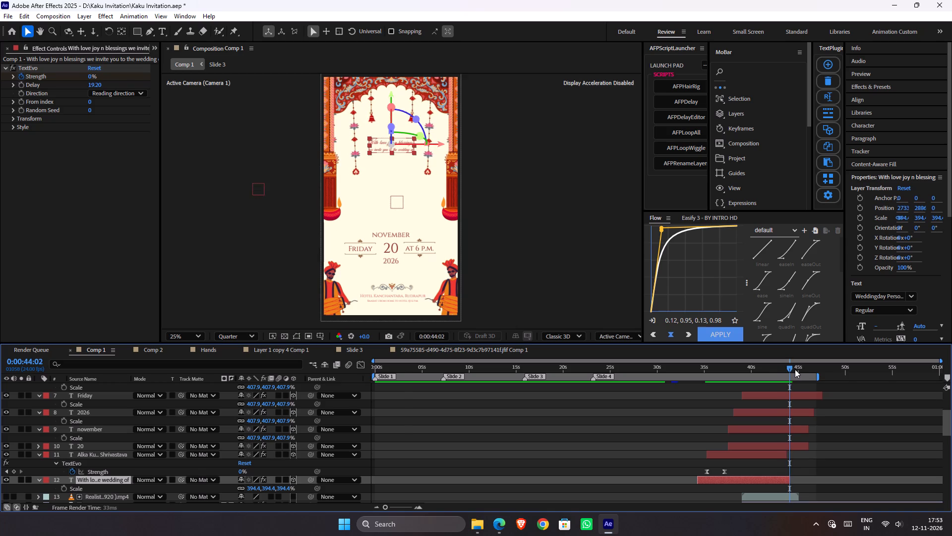
Save the project.
key("ctrl+s")
Scrub through the transition into the arch slide and play its remaining text entrances from 0:00:39:02.
scroll(550, 390, "down", 2, "alt")
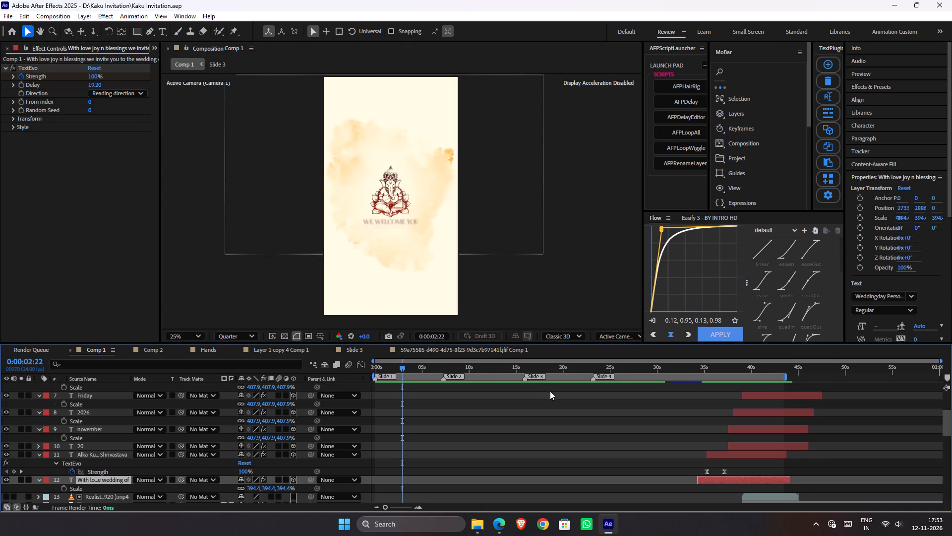
scroll(550, 391, "down", 2, "alt")
scroll(552, 394, "up", 1, "alt")
scroll(645, 395, "down", 1, "alt")
scroll(645, 397, "up", 1, "alt")
scroll(645, 397, "down", 3, "alt")
left_click_drag(714, 368, 676, 371)
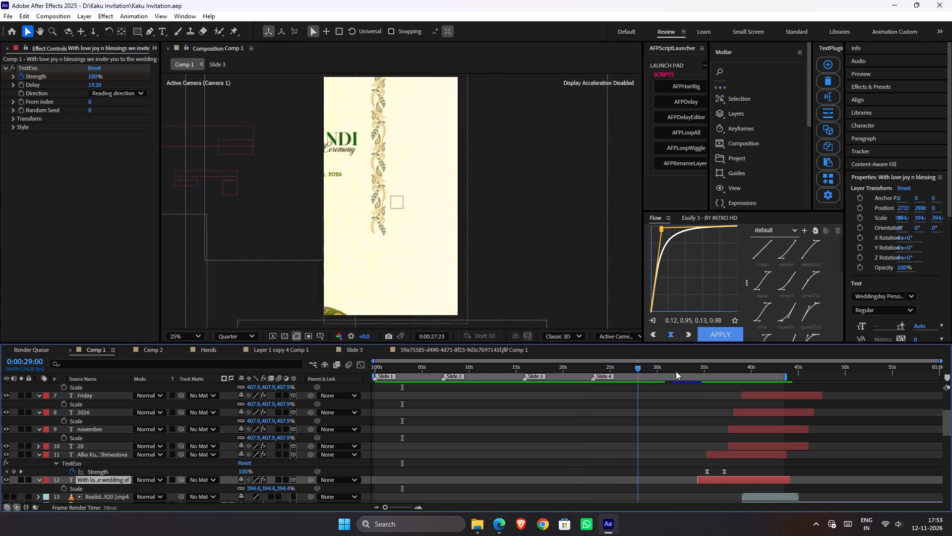
left_click_drag(676, 371, 742, 373)
key("space")
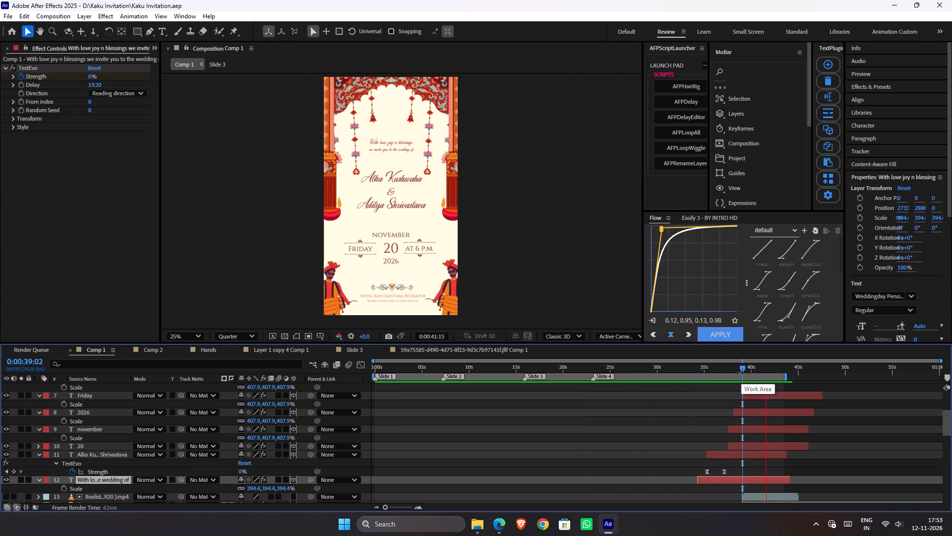
Play the arch slide's remaining text entrances from 0:00:38:17.
key("space")
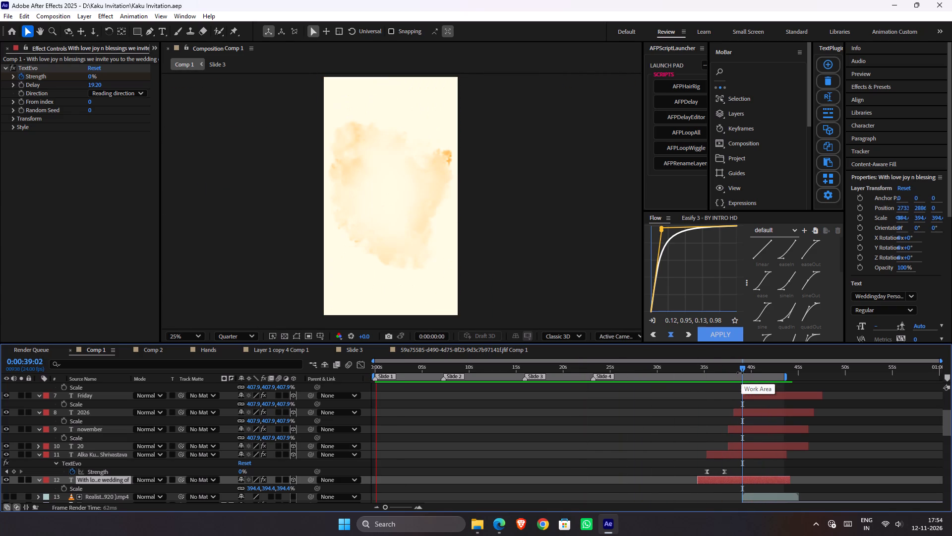
left_click_drag(741, 354, 739, 359)
left_click(739, 366)
key("space")
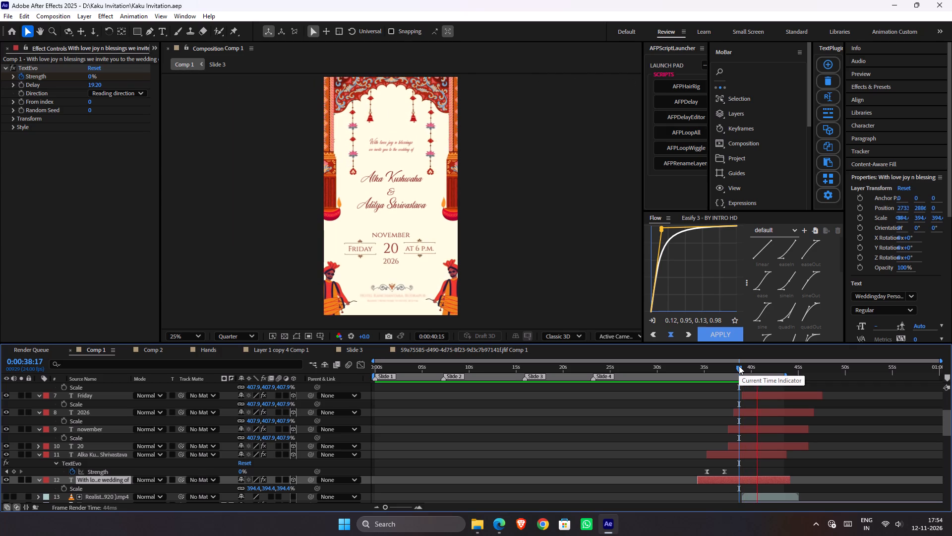
key("space")
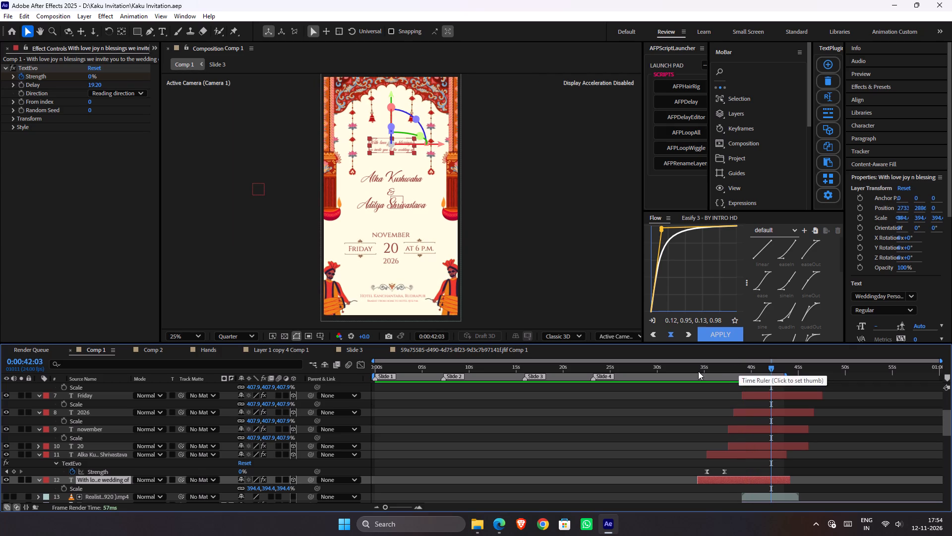
Lower the "With love joy n blessings" text to about Y 2979, checking its placement against the title/action safe guides.
left_click_drag(391, 97, 398, 114)
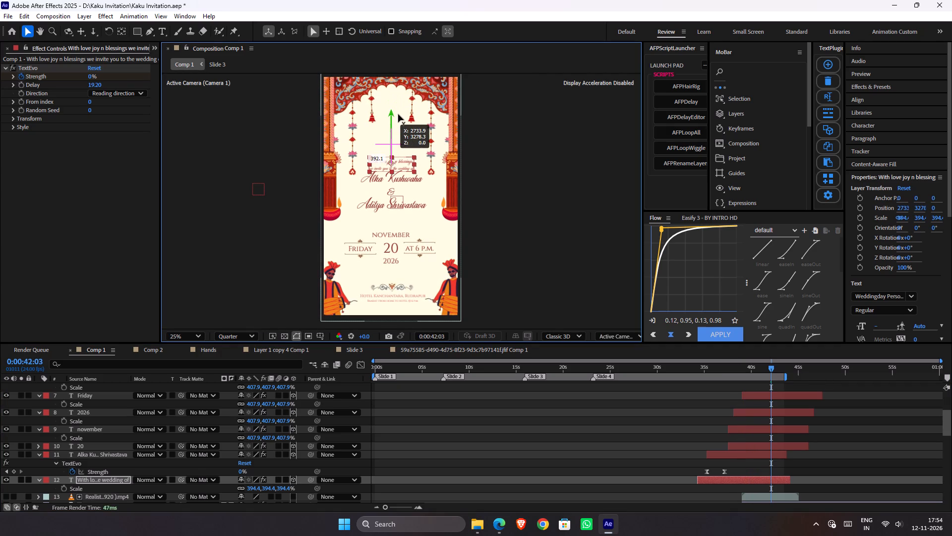
left_click_drag(398, 114, 402, 100)
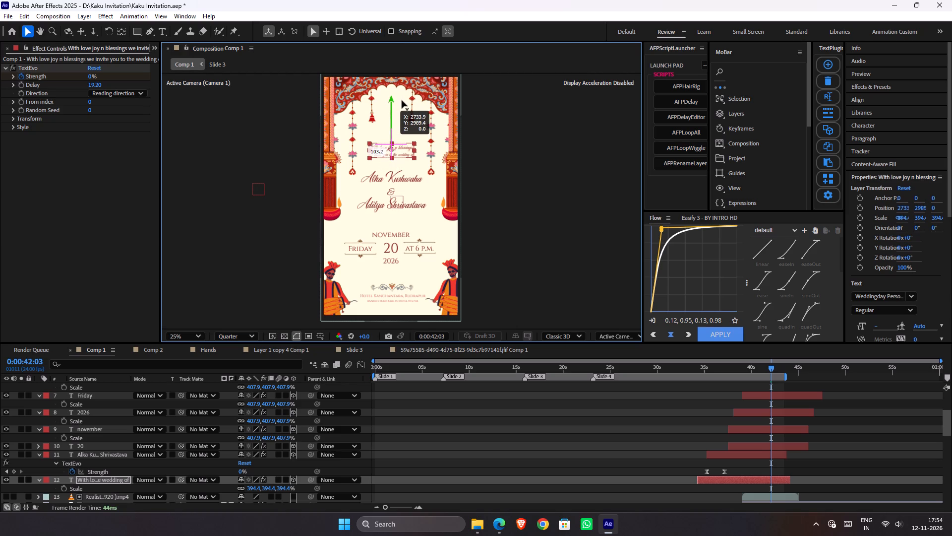
left_click_drag(402, 100, 402, 100)
key("apostrophe")
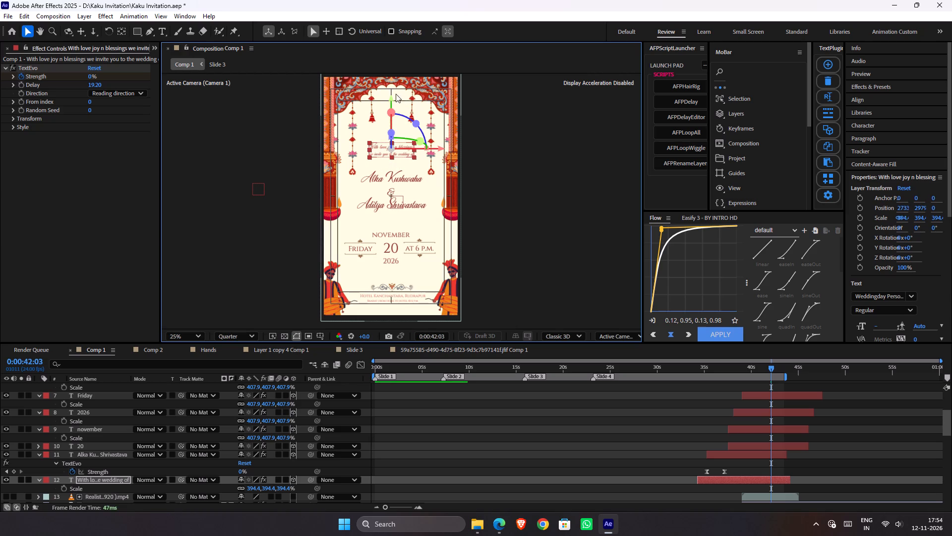
key("apostrophe")
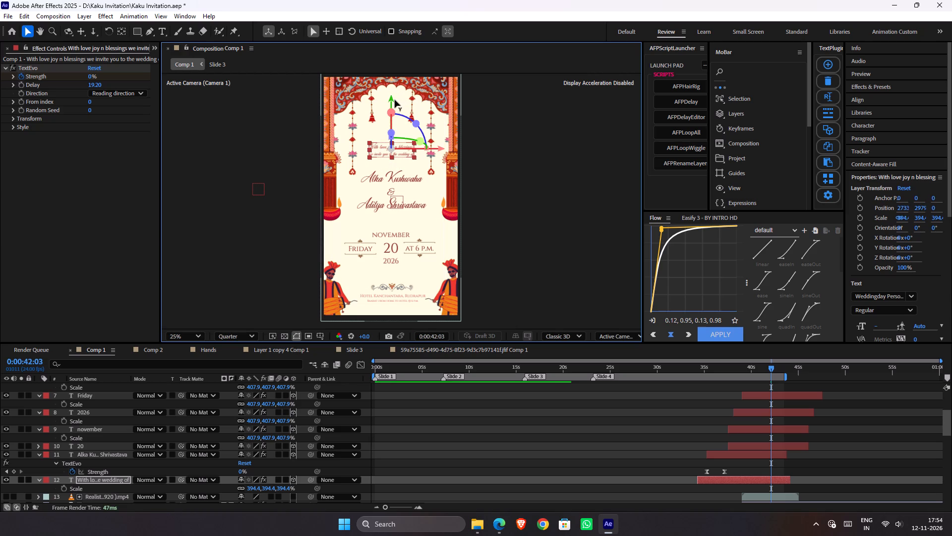
left_click(390, 100)
left_click(490, 177)
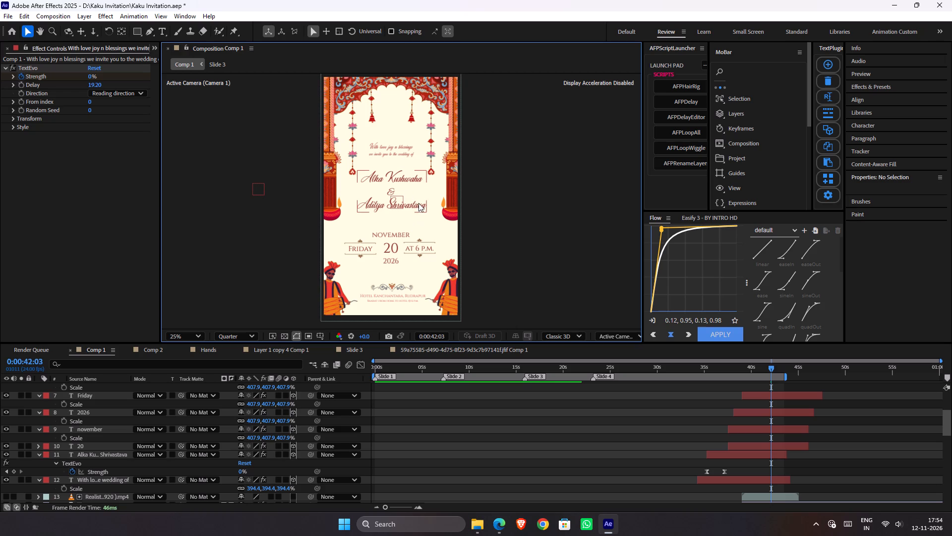
Nudge the "With love joy n blessings" text slightly to the right, to about X 2741.
left_click(412, 152)
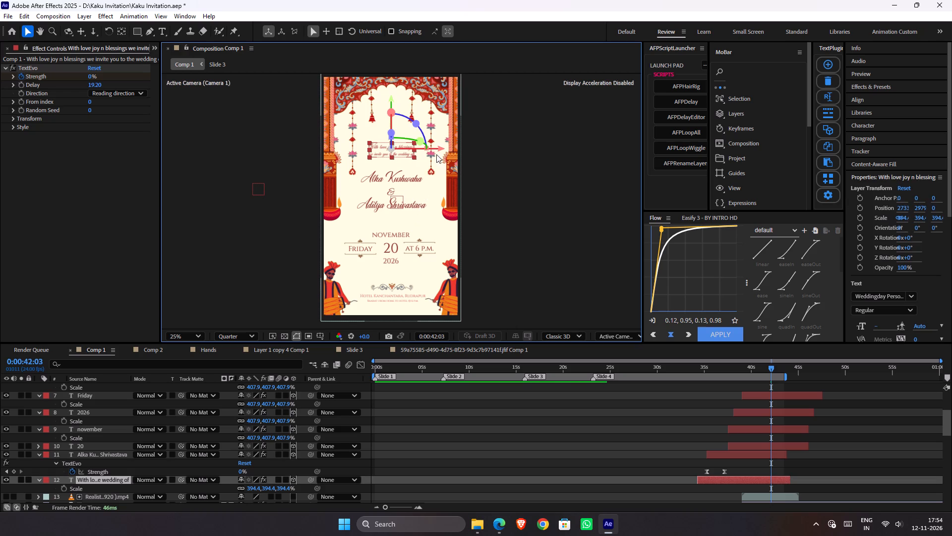
left_click(441, 150)
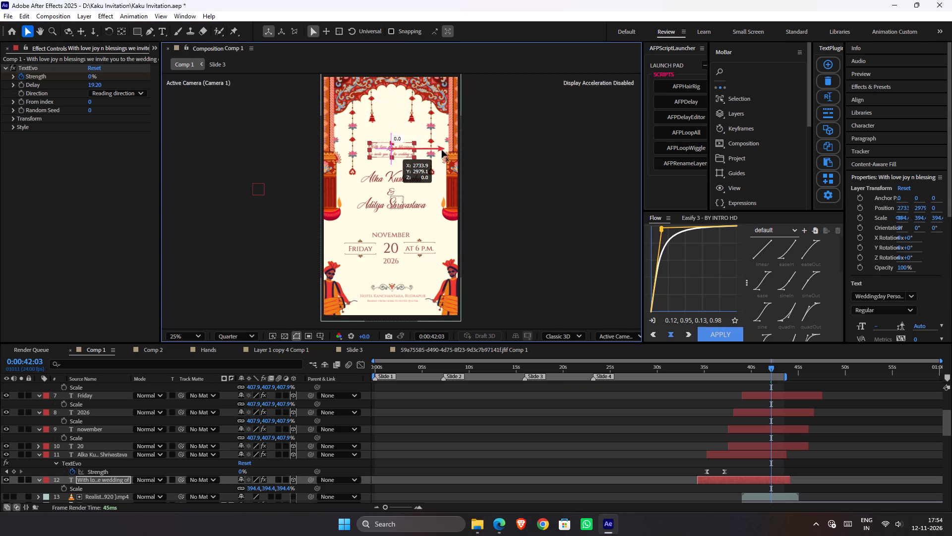
key("Right")
key("Right")
key("Right")
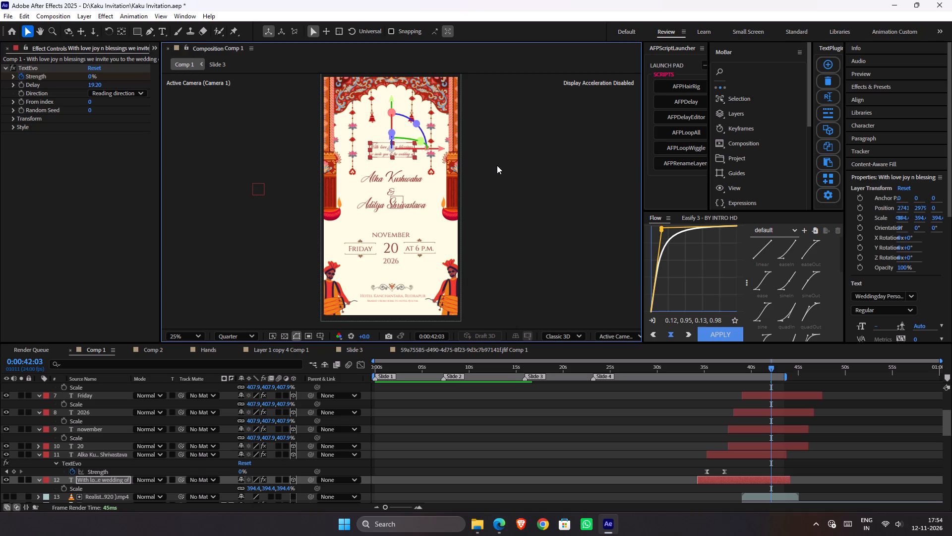
left_click(497, 165)
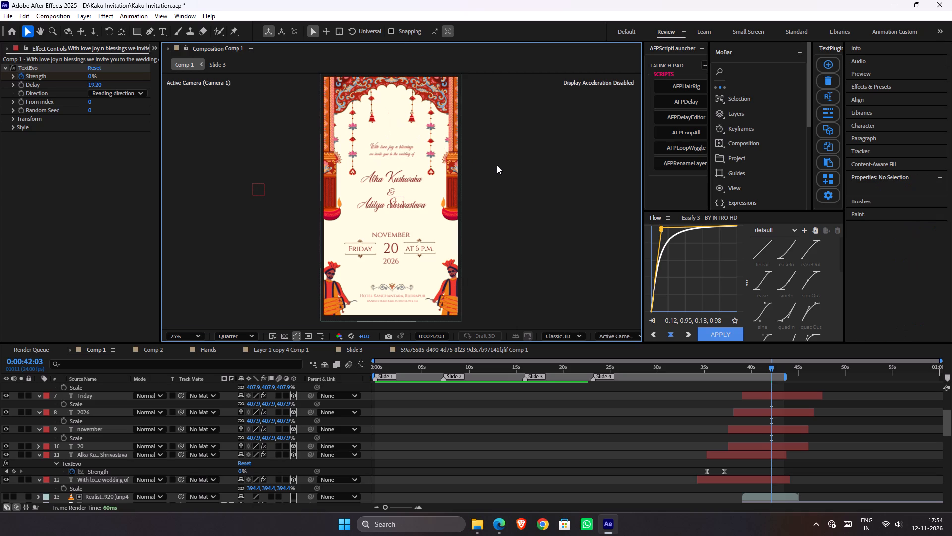
Inspect the date, venue and Baarat lines in the lower part of the arch slide up close.
scroll(497, 165, "down", 1)
scroll(497, 165, "up", 1)
scroll(398, 277, "down", 1)
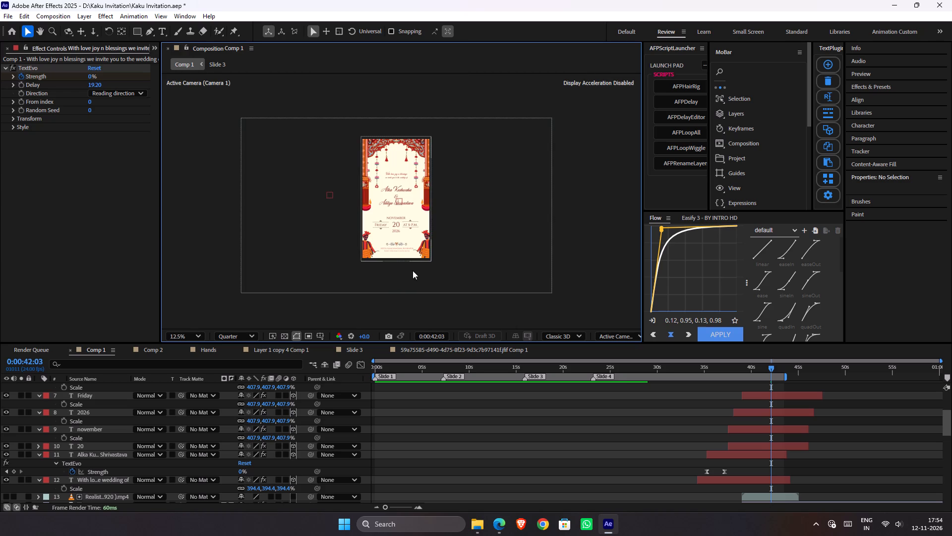
scroll(413, 270, "up", 1)
key("space")
key("space")
key("space")
key("space")
key("space")
key("space")
left_click_drag(412, 289, 433, 227)
scroll(421, 248, "up", 1)
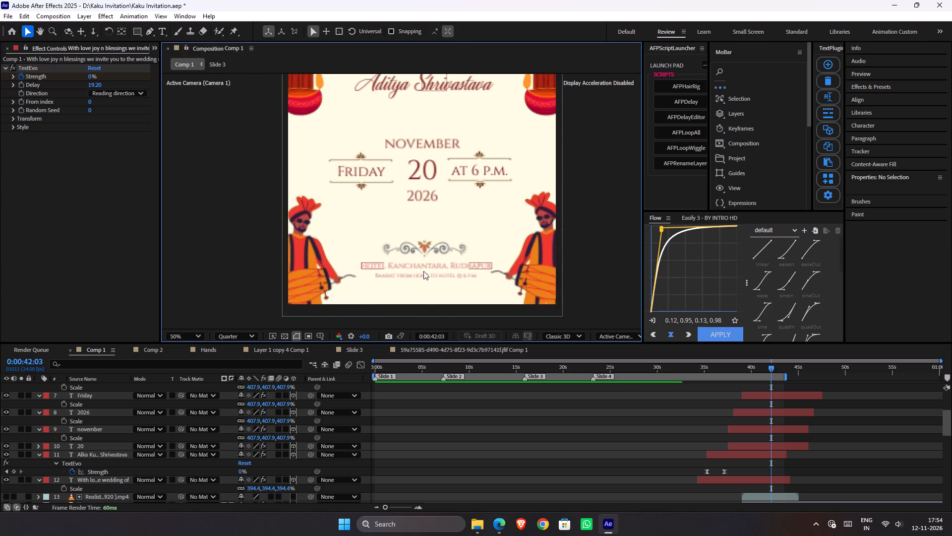
left_click(423, 274)
scroll(416, 278, "up", 2)
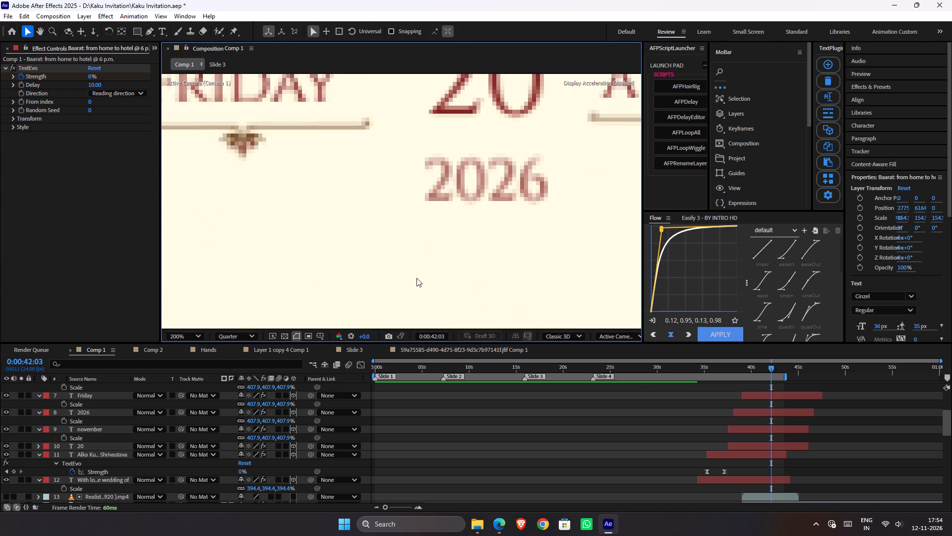
scroll(416, 278, "down", 1)
scroll(416, 278, "up", 2)
scroll(416, 278, "down", 2)
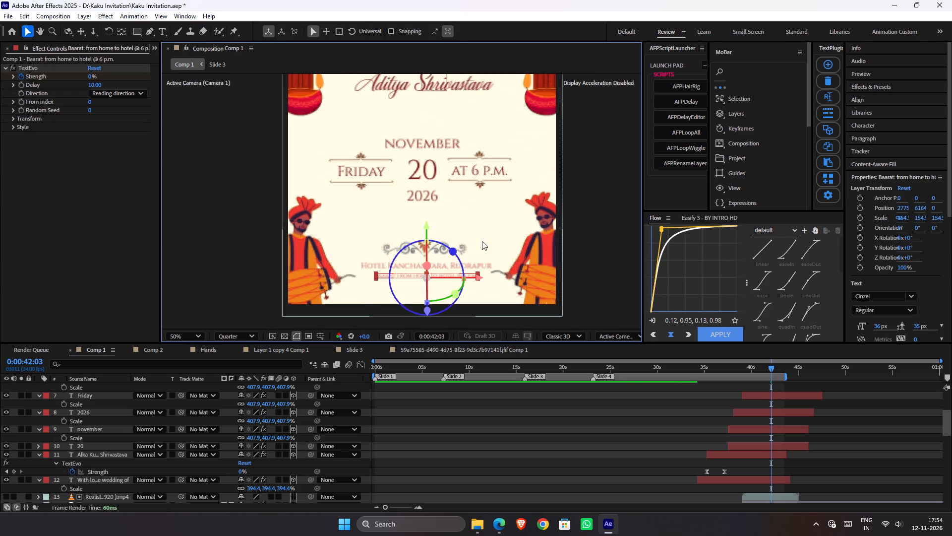
scroll(482, 241, "down", 1)
key("space")
key("space")
key("space")
key("space")
key("space")
key("space")
key("space")
key("space")
left_click_drag(459, 193, 450, 215)
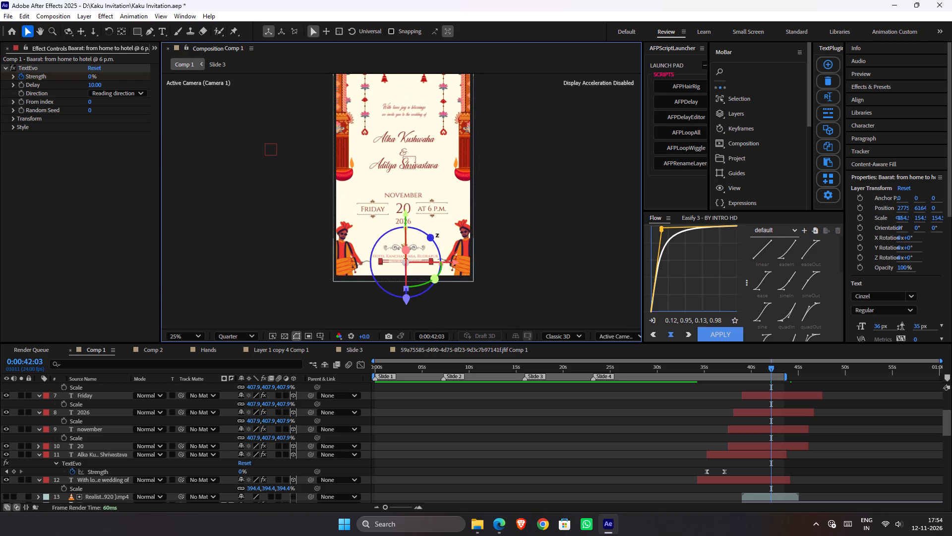
Save the project.
left_click(513, 216)
key("ctrl+s")
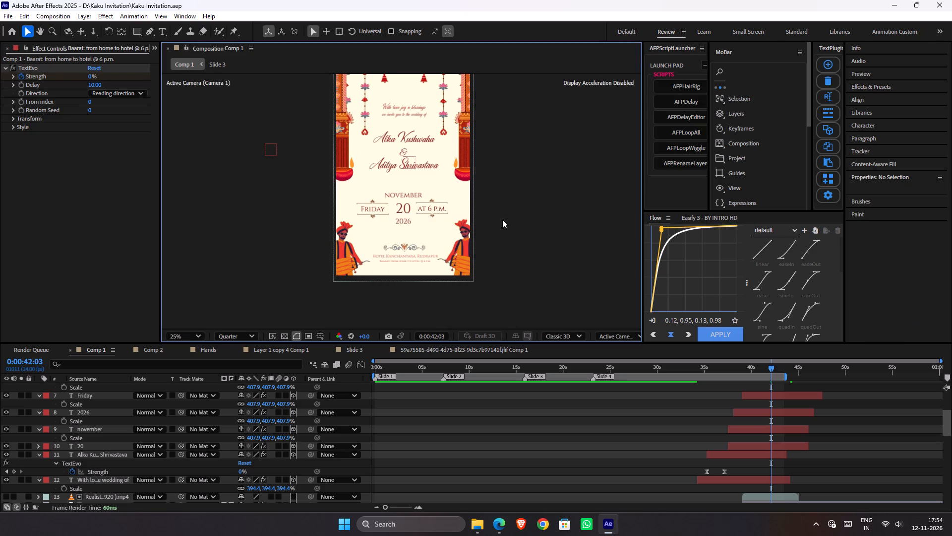
Delete "@ 6 p.m." from the Baarat line below the hotel name so it reads "Baarat: from home to hotel".
scroll(416, 262, "up", 1)
key("space")
key("space")
key("space")
key("space")
key("space")
key("space")
key("space")
key("space")
key("space")
key("space")
key("space")
key("space")
left_click_drag(429, 276, 428, 212)
scroll(444, 259, "up", 1)
key("space")
key("space")
key("space")
key("space")
left_click_drag(487, 284, 468, 222)
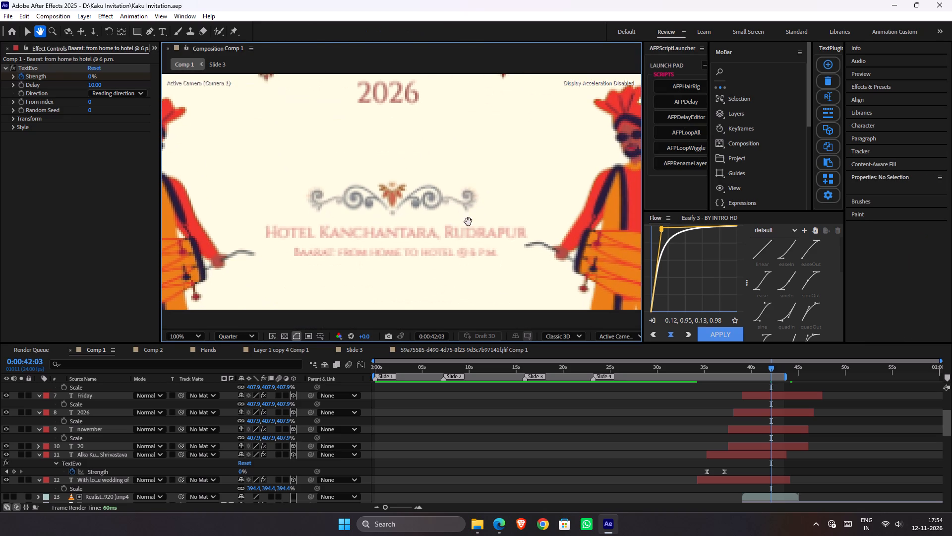
double_click(466, 249)
left_click(461, 251)
left_click(461, 256)
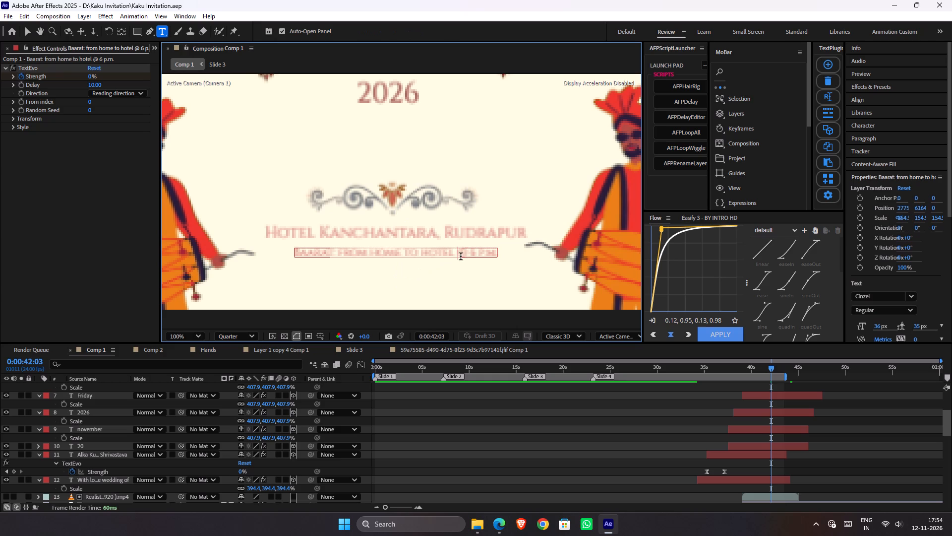
left_click_drag(462, 252, 529, 252)
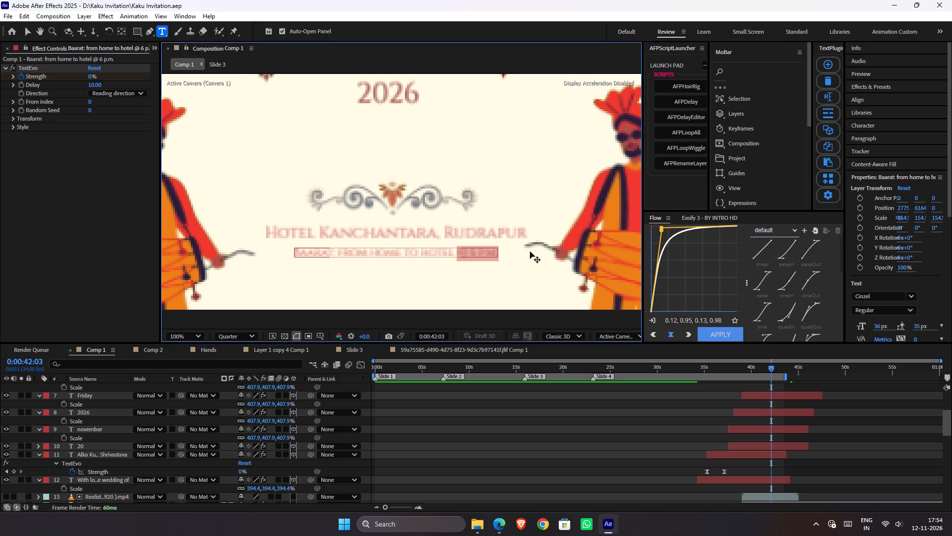
key("BackSpace")
key("BackSpace")
key("Return")
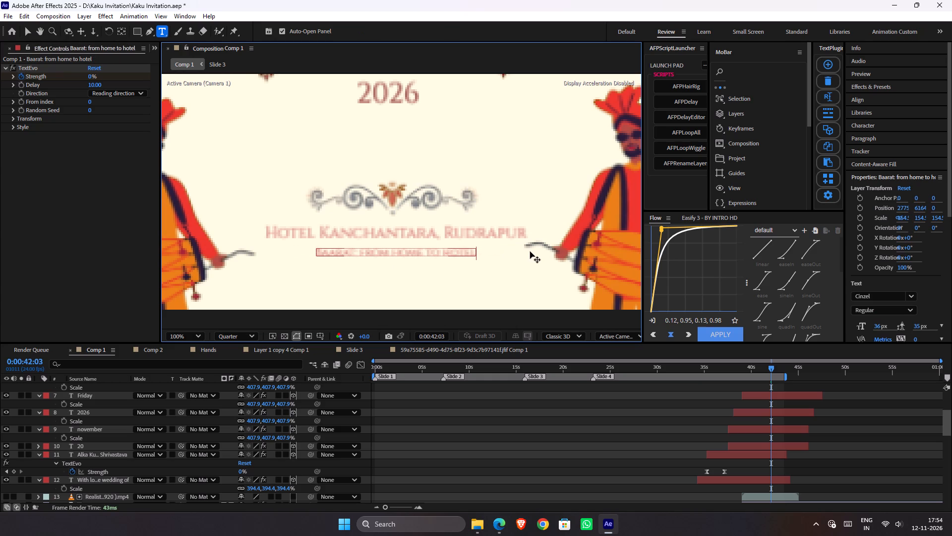
Save the project with the shortened Baarat line.
key("ctrl+s")
key("v")
scroll(470, 226, "down", 1)
left_click(574, 188)
scroll(508, 193, "down", 1)
key("space")
key("space")
key("space")
key("space")
key("space")
key("space")
key("space")
left_click_drag(356, 145, 360, 219)
key("ctrl+s")
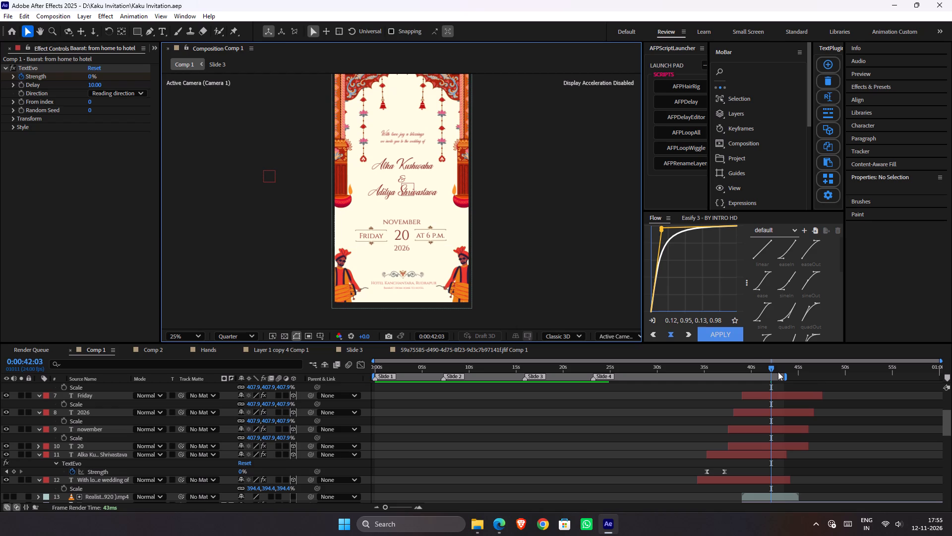
Scrub the timeline and play the invitation from 0:00:09:07 and the arch slide's date entrances from 0:00:37:19.
left_click_drag(773, 365, 782, 382)
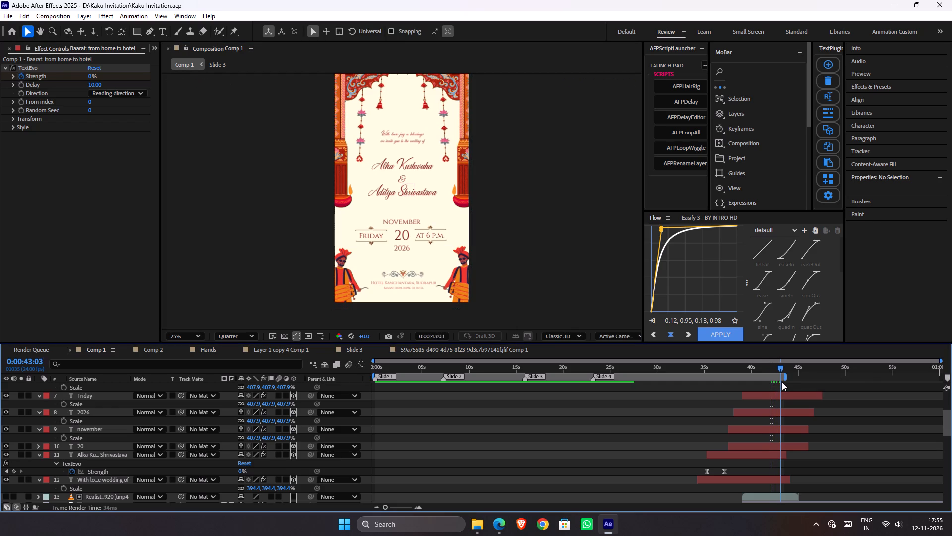
left_click_drag(782, 382, 781, 389)
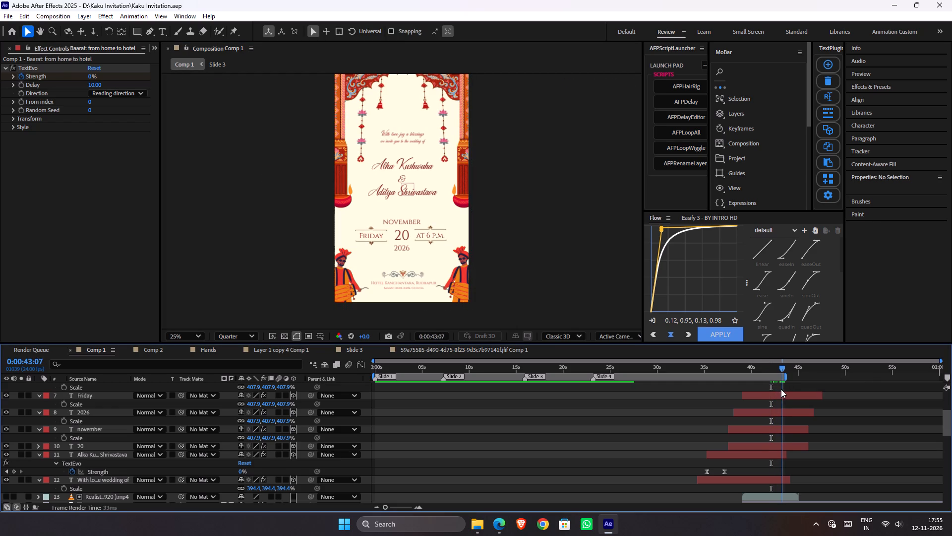
left_click_drag(781, 389, 456, 386)
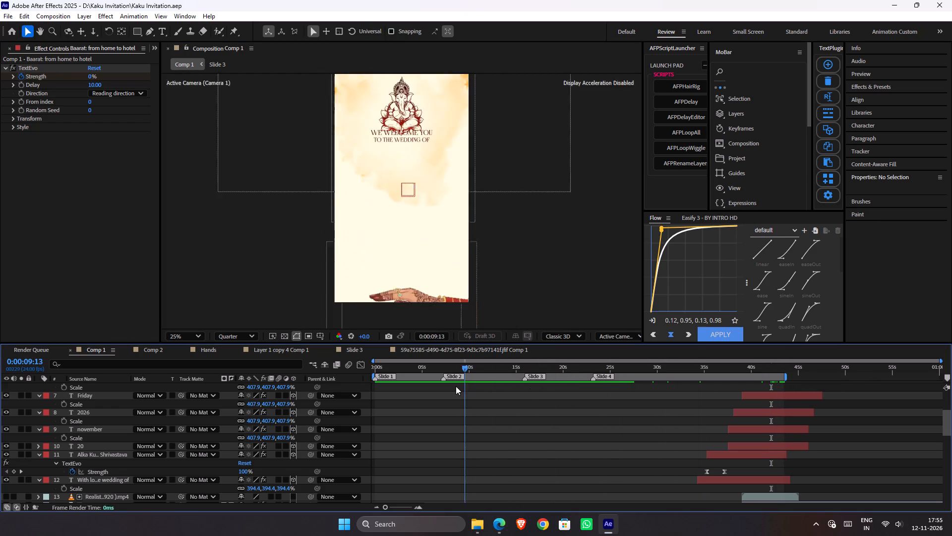
left_click_drag(456, 386, 462, 391)
key("space")
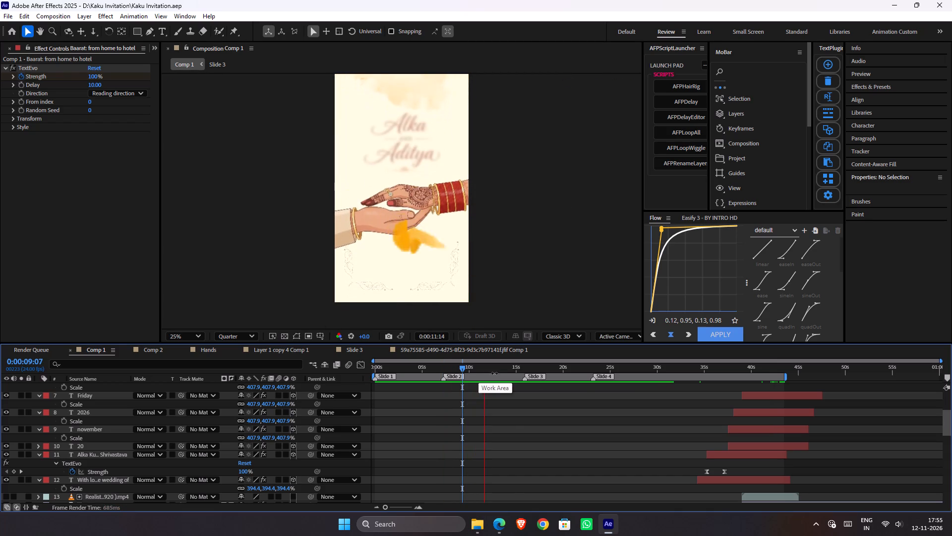
key("space")
left_click_drag(750, 365, 730, 364)
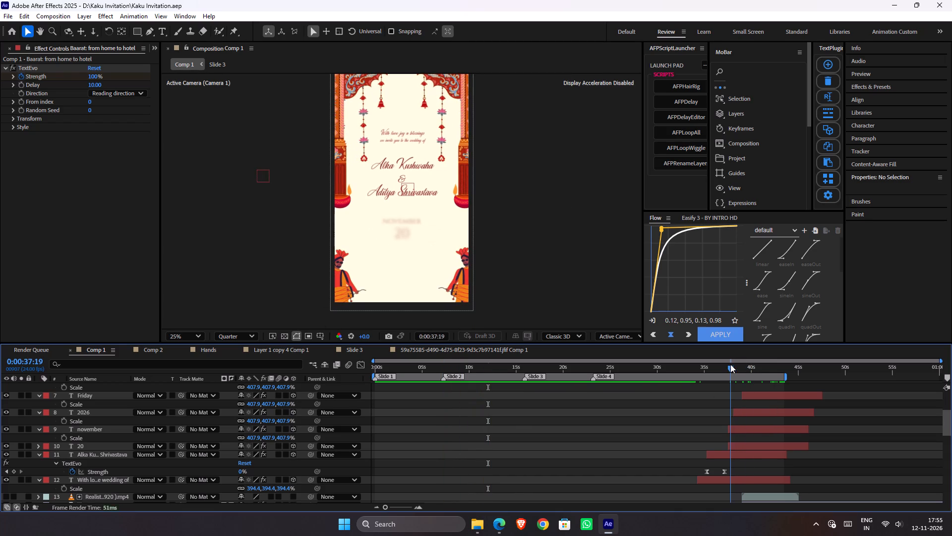
key("space")
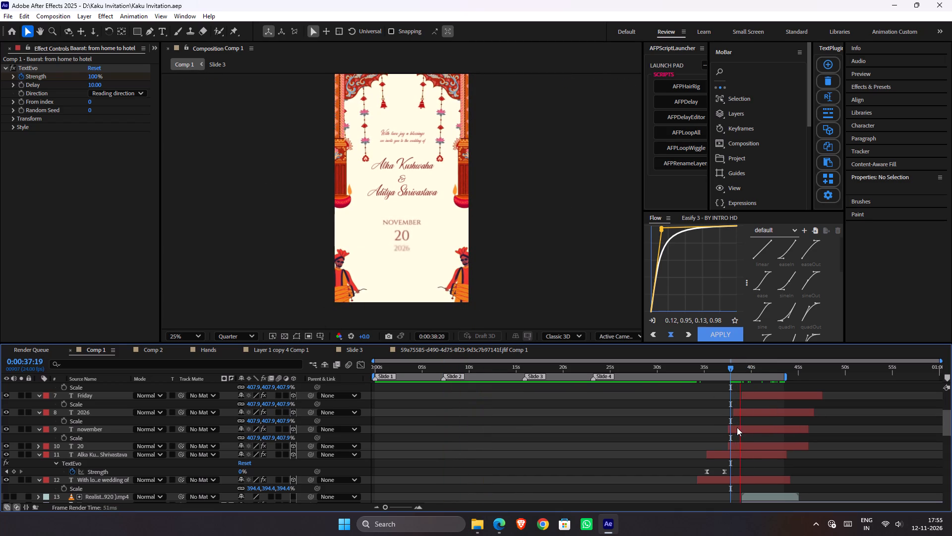
key("space")
Save the project.
scroll(737, 427, "up", 2)
key("ctrl+s")
Show the couple's Attire.png layer, keep its ink-drop matte layer hidden, and play the reveal from 0:00:39:04.
scroll(740, 429, "down", 1)
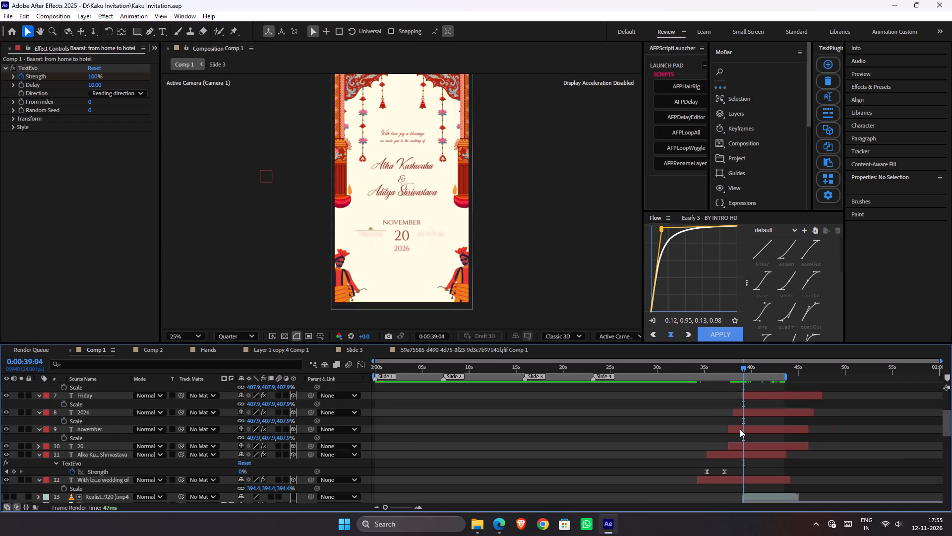
scroll(740, 429, "down", 1)
left_click(757, 425)
left_click(758, 415)
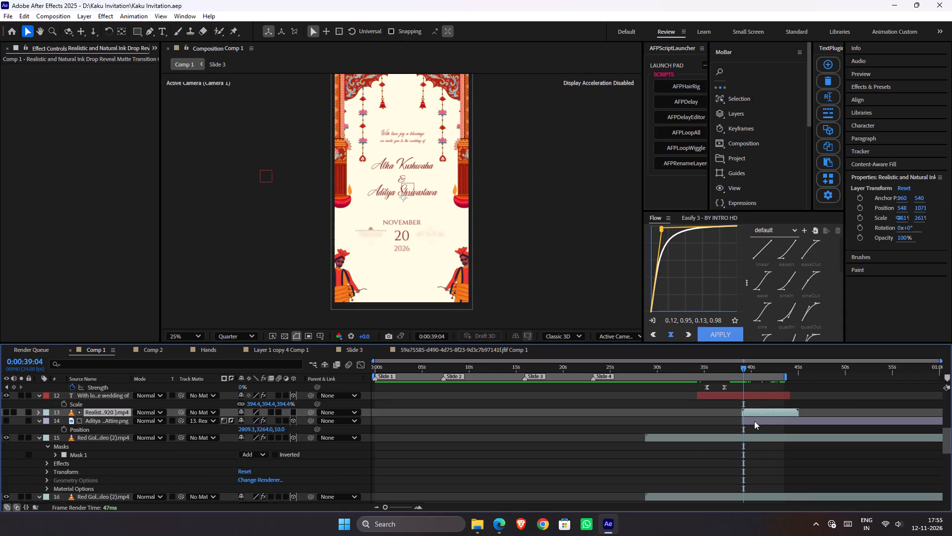
left_click(754, 421, "shift")
left_click(8, 422)
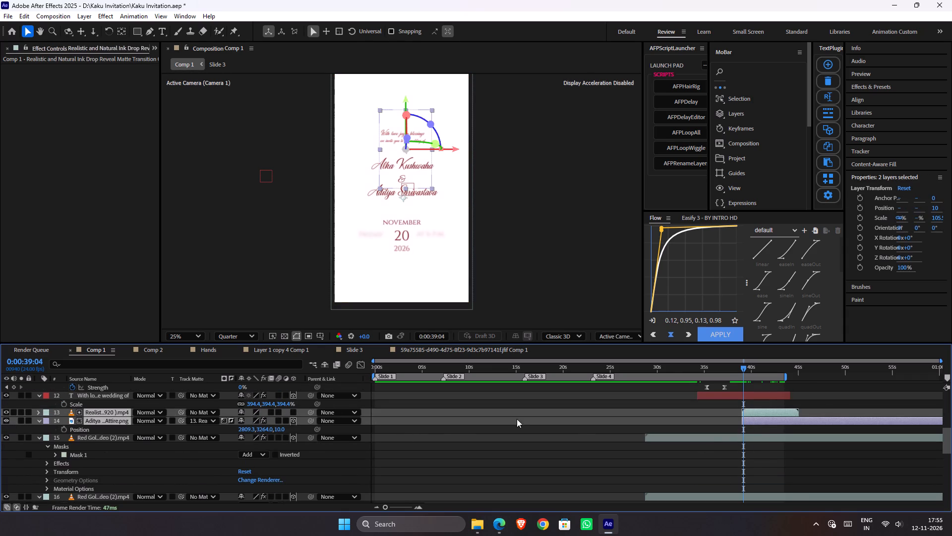
left_click(582, 423)
left_click(7, 412)
key("space")
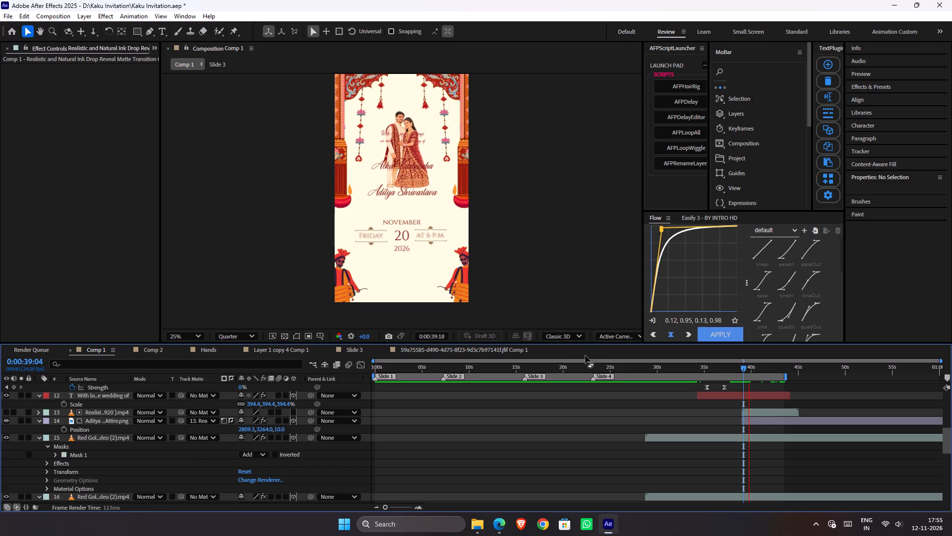
key("space")
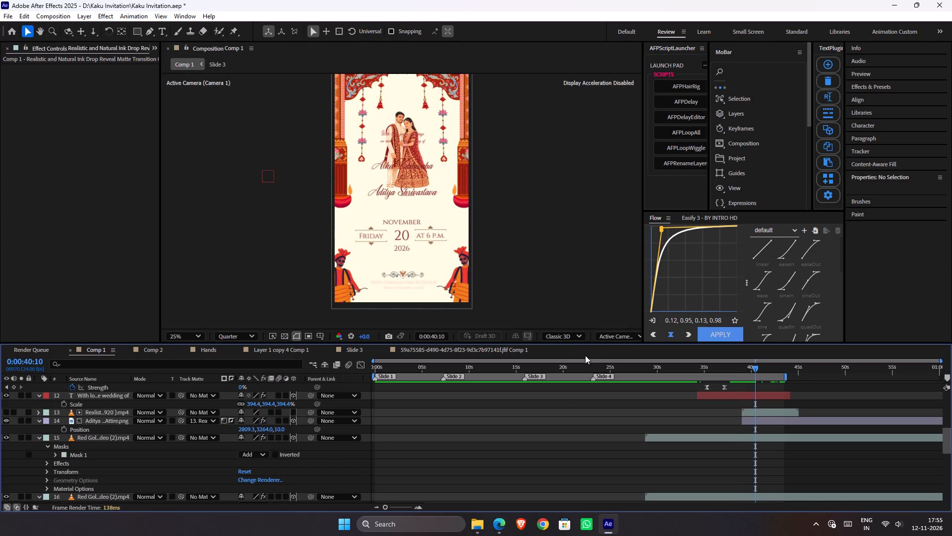
Save the project.
key("ctrl+s")
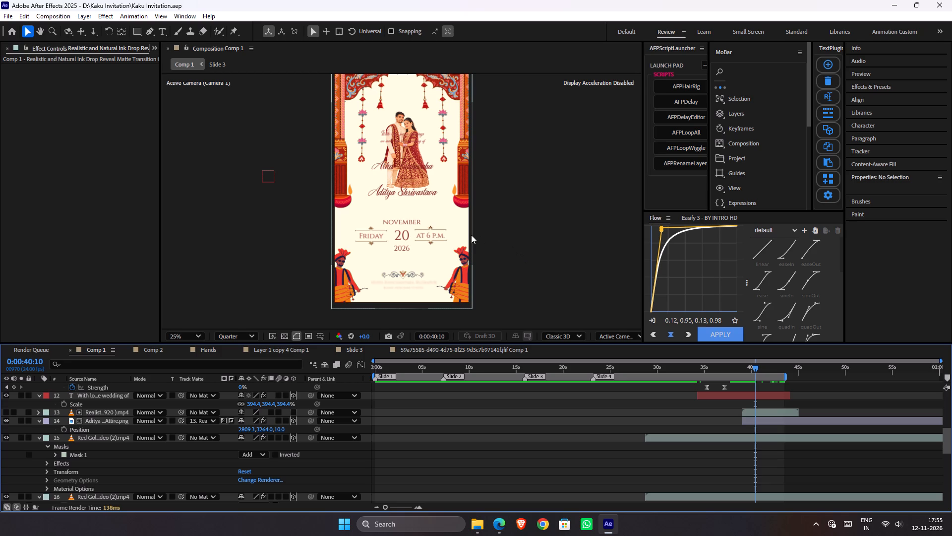
key("space")
key("space")
key("space")
key("space")
key("space")
key("space")
key("space")
key("space")
key("space")
key("space")
key("space")
key("space")
key("space")
key("space")
key("space")
key("space")
key("space")
key("space")
key("space")
key("space")
left_click_drag(428, 147, 435, 174)
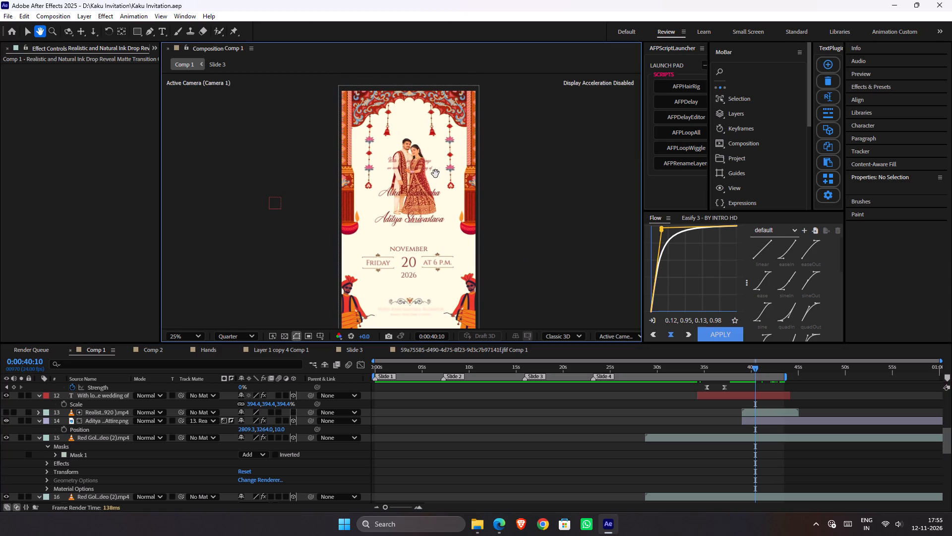
left_click_drag(435, 174, 432, 160)
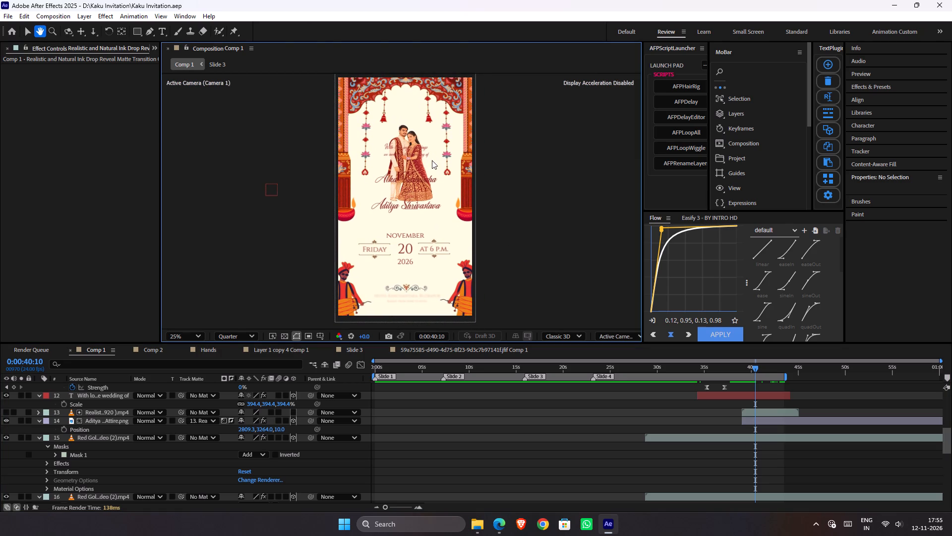
key("ctrl+s")
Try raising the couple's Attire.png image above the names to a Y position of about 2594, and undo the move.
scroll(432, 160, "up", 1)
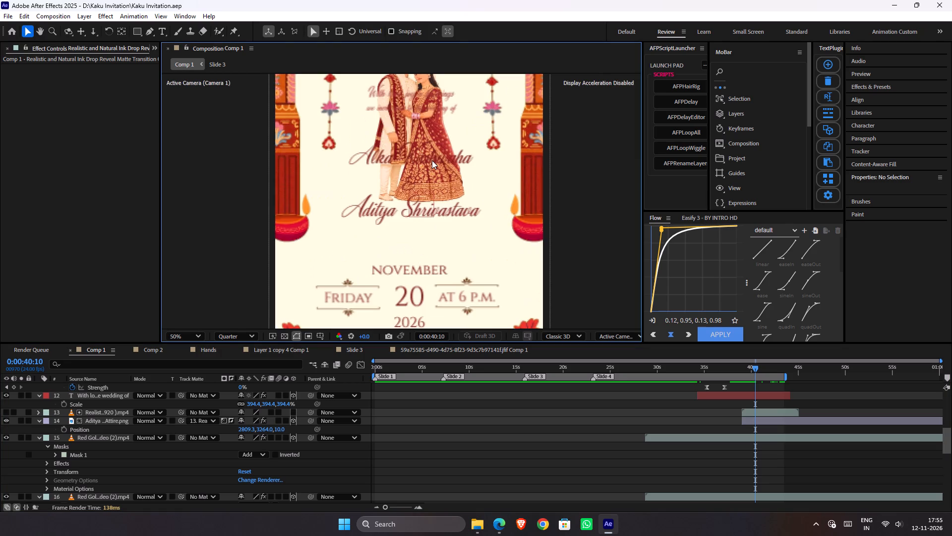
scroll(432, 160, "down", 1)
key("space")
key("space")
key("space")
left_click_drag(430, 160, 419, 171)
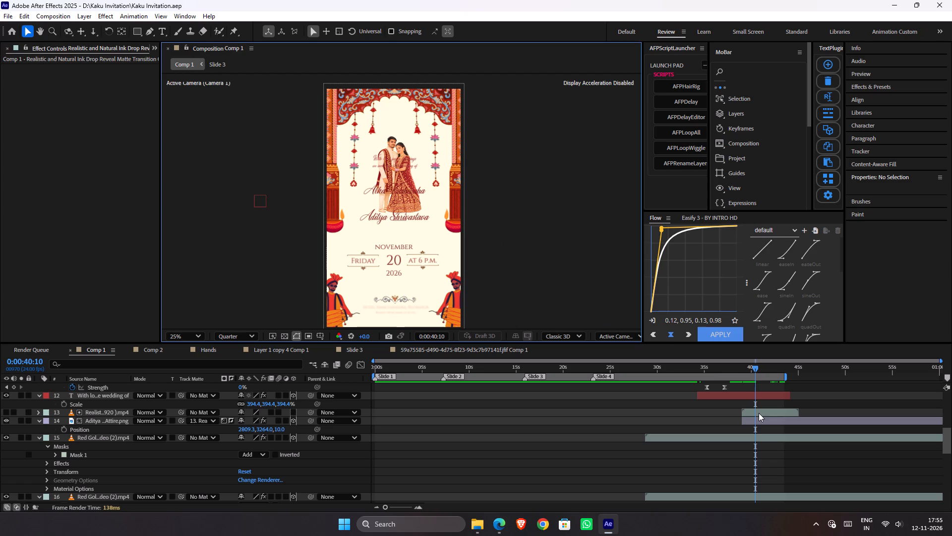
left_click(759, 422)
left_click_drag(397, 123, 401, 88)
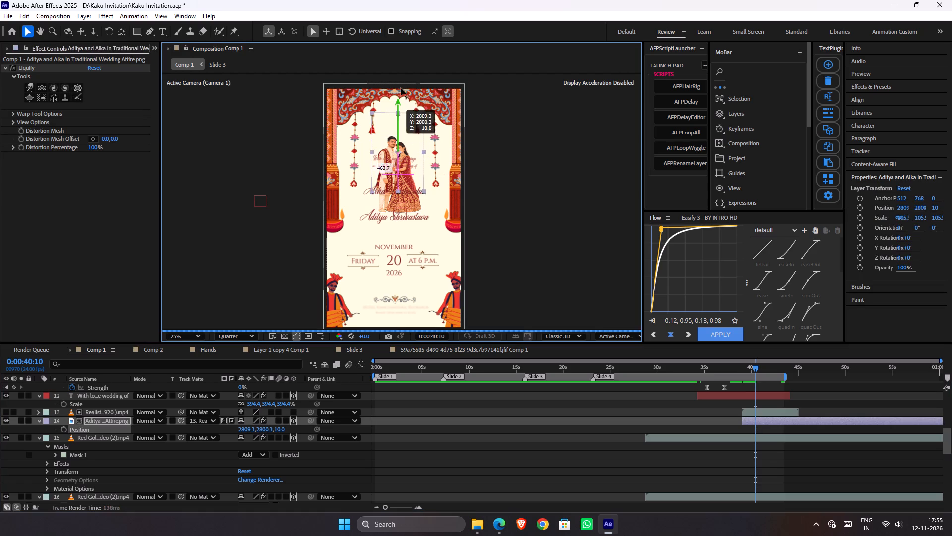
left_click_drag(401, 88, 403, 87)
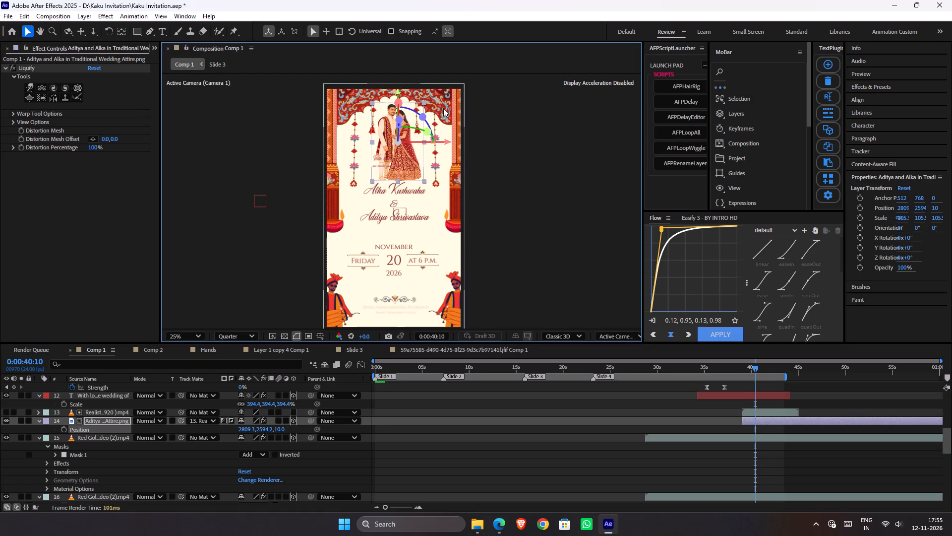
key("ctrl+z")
Save the project.
key("ctrl+s")
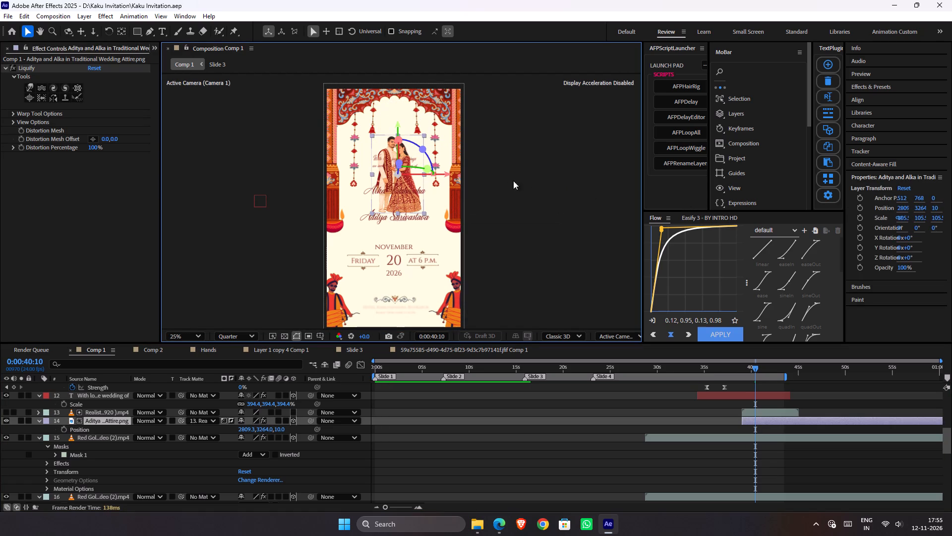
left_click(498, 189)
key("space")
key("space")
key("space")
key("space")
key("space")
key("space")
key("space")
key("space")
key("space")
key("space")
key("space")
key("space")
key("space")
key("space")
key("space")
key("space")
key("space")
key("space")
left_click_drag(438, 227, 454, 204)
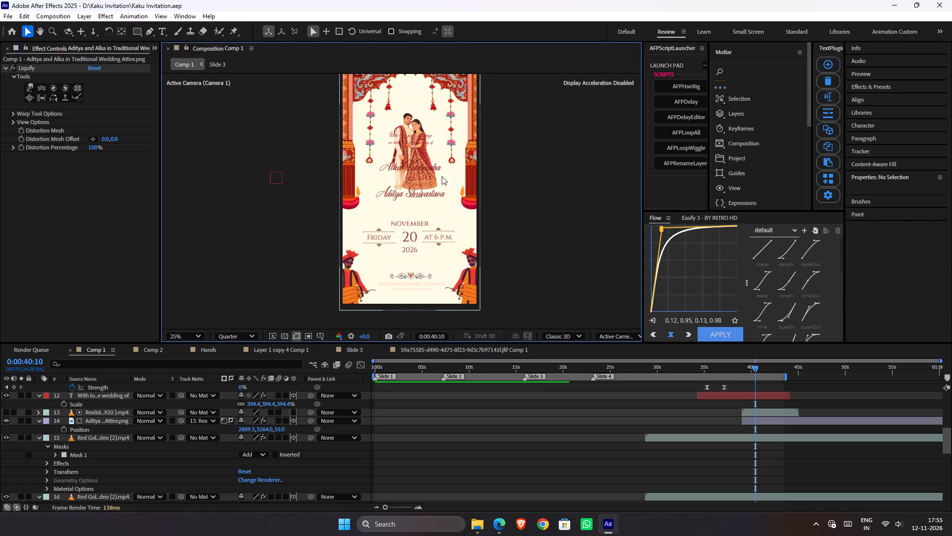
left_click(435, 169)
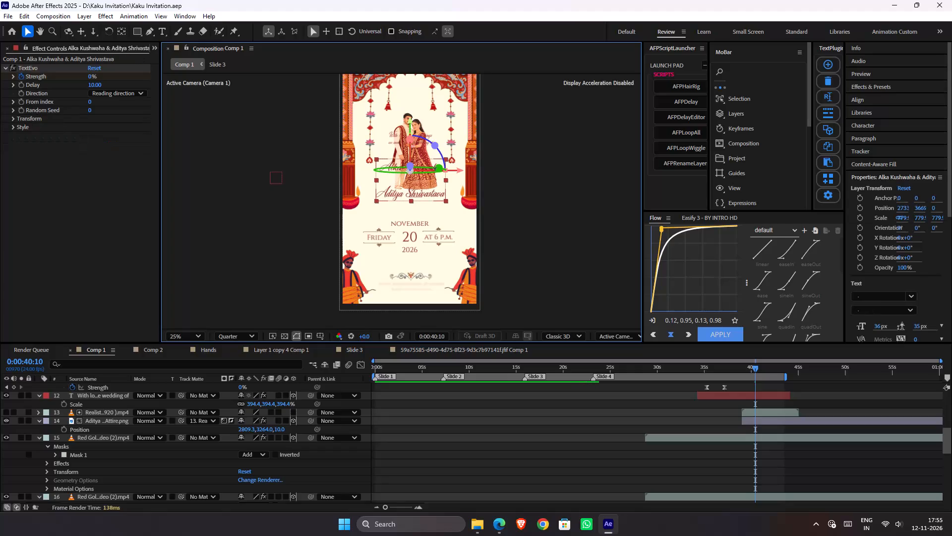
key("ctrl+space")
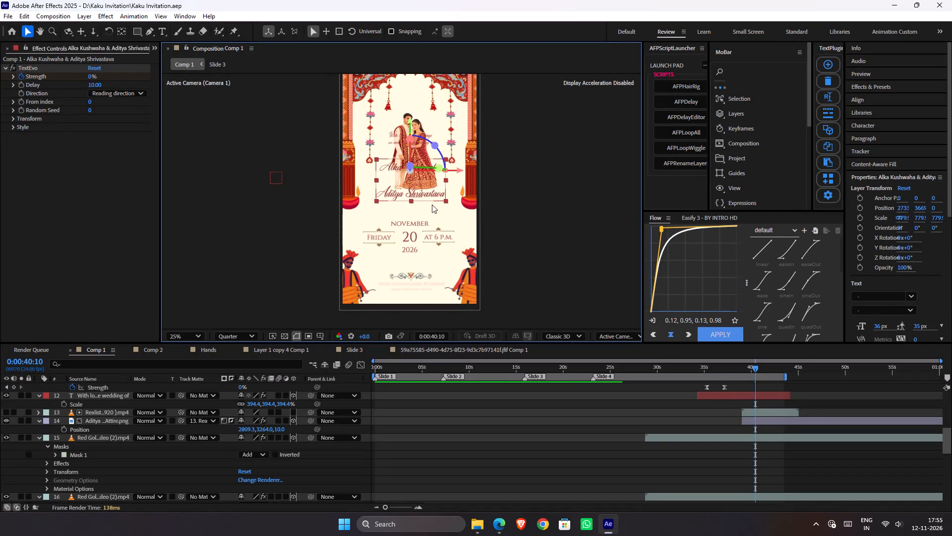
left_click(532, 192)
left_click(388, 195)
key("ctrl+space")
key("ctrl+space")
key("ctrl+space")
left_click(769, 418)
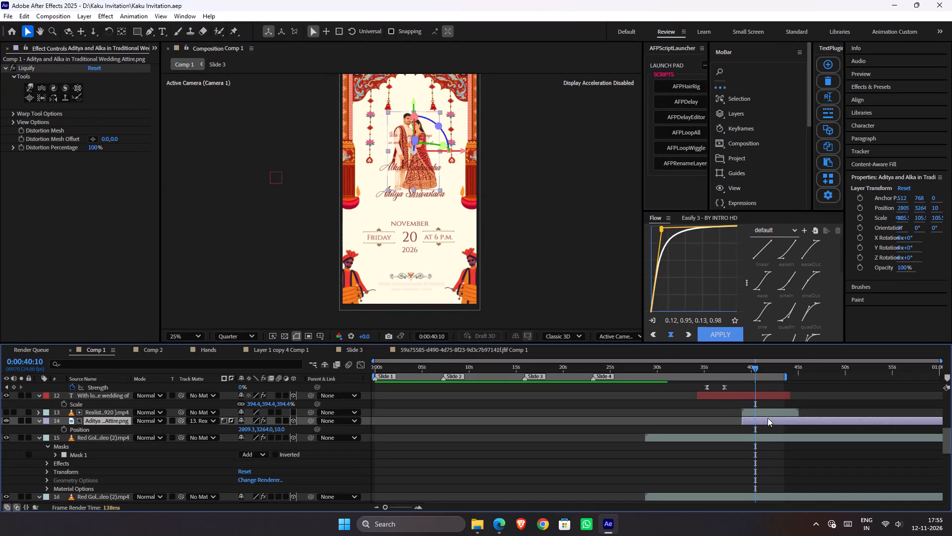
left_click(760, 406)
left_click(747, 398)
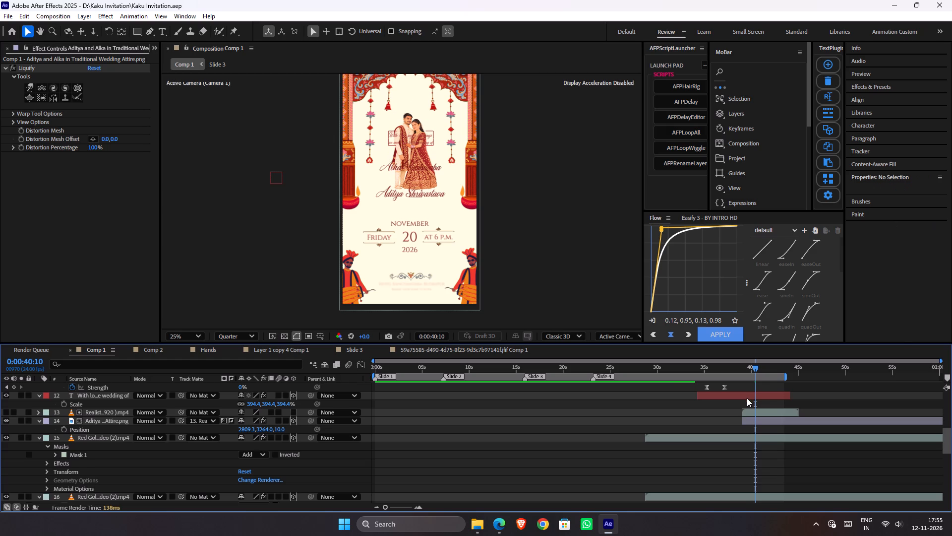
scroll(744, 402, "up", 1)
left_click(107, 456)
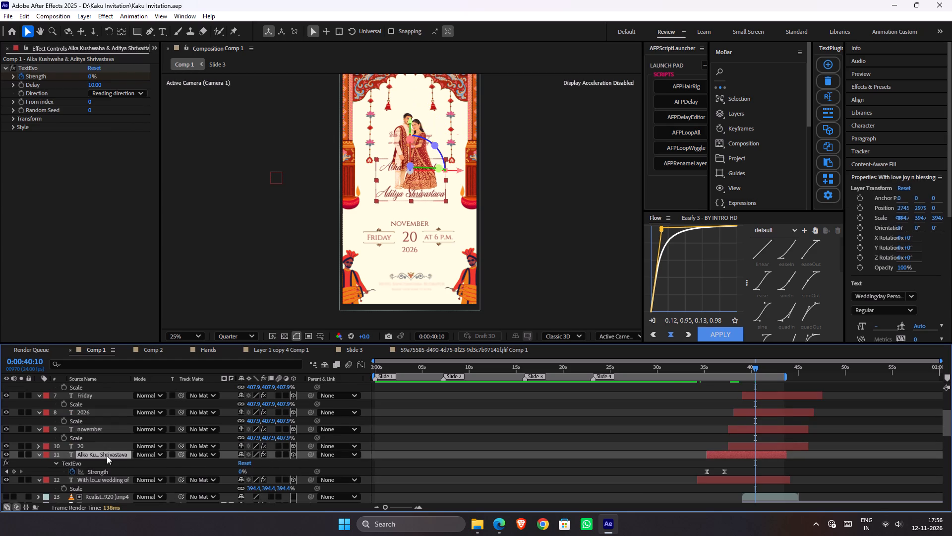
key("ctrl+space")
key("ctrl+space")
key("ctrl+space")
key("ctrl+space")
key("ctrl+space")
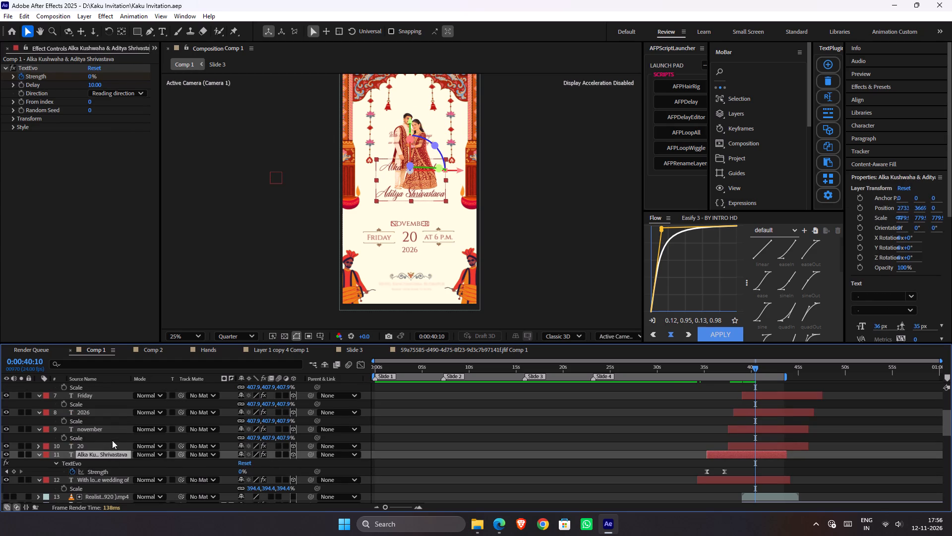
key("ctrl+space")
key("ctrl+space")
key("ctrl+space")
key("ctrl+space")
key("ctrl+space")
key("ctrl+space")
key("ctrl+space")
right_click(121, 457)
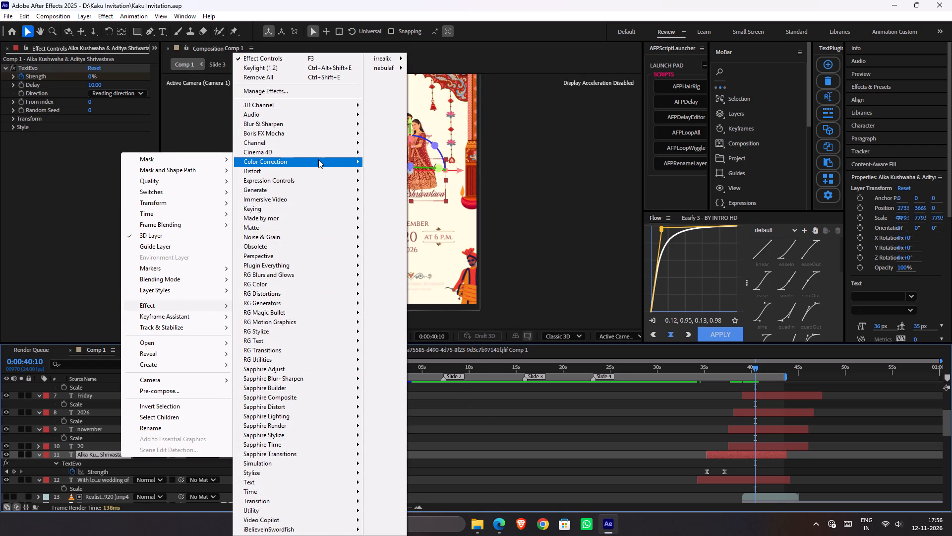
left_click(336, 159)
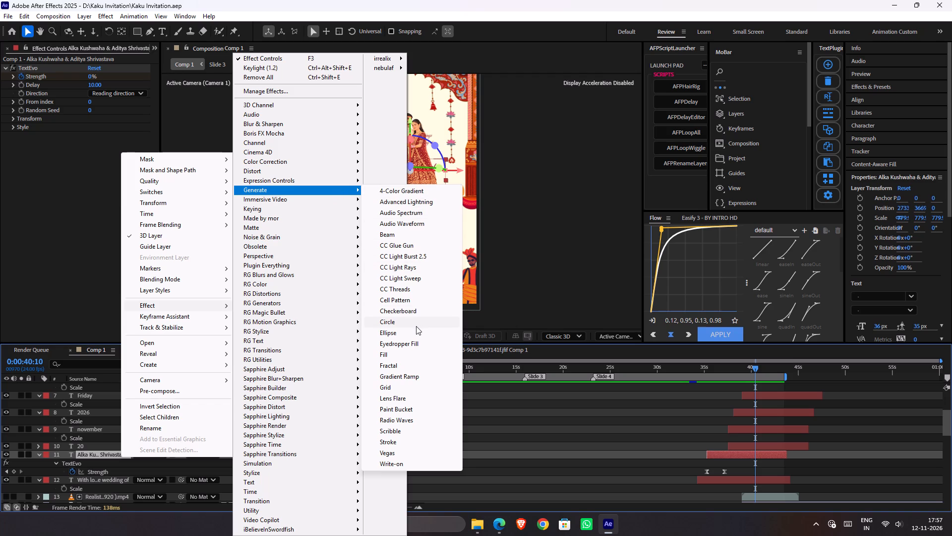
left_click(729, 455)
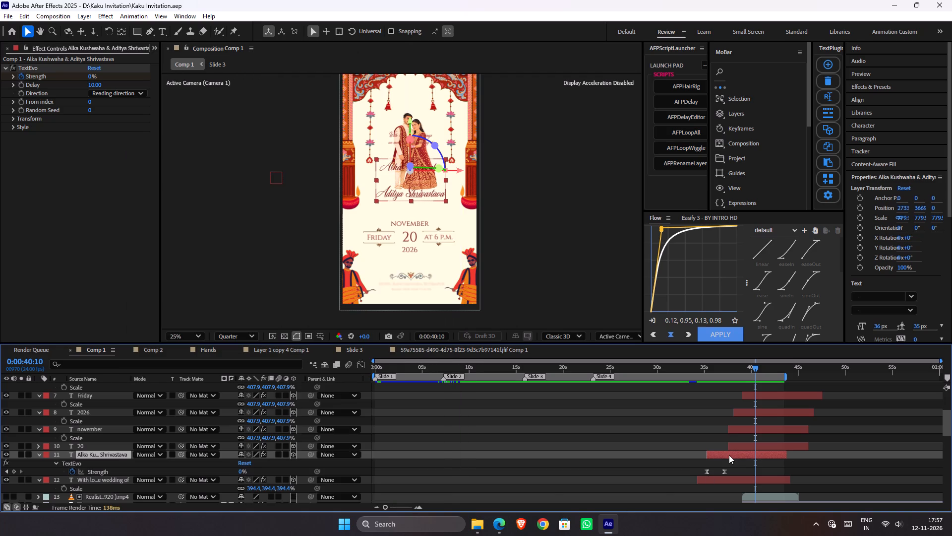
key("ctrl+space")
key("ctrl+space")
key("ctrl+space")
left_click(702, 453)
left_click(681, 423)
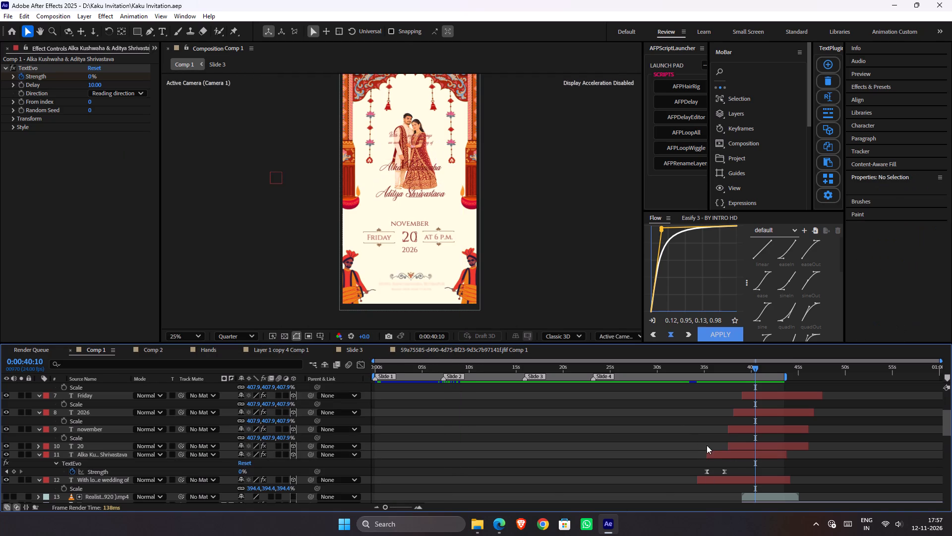
Search the effects for "drop" and apply Drop Shadow to the couple's names text layer.
left_click(710, 451)
key("ctrl+space")
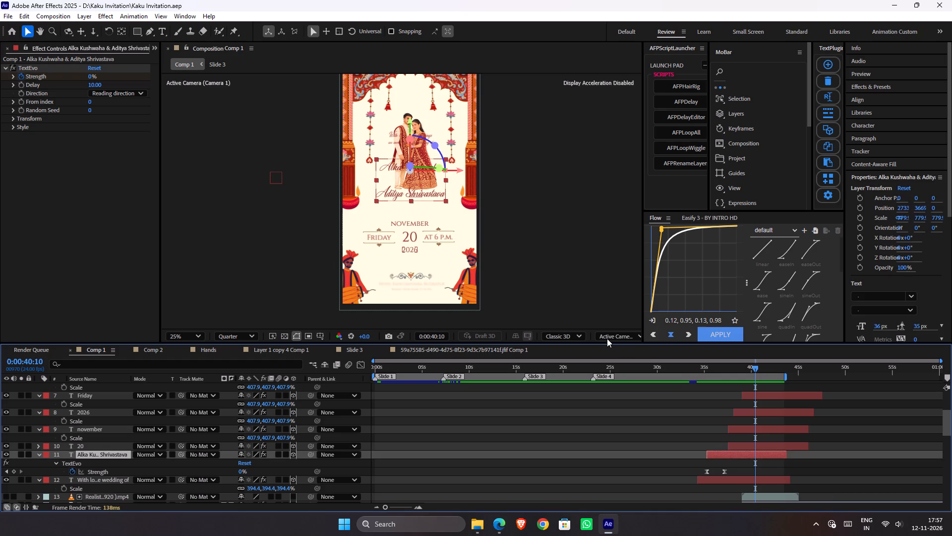
key("ctrl+space")
key("ctrl+space")
key("ctrl+space")
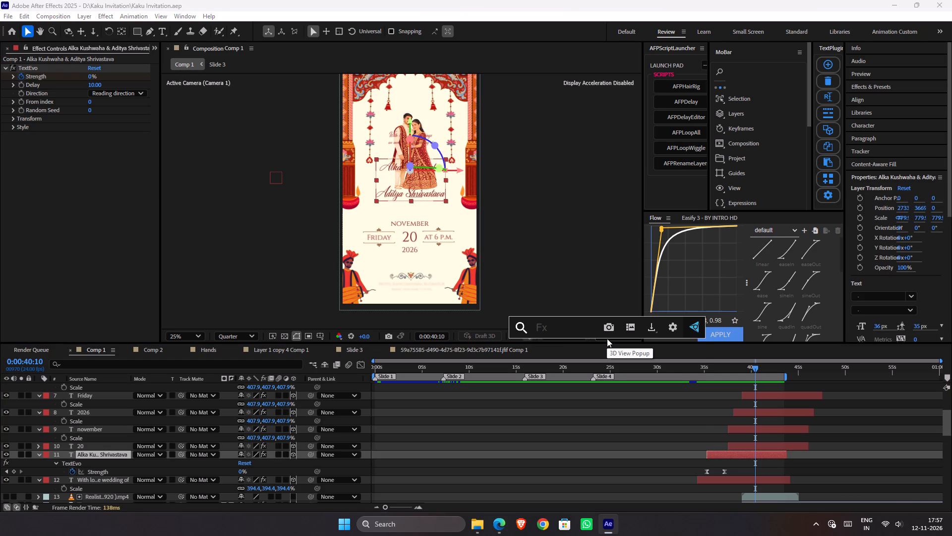
key("s")
key("BackSpace")
type("drop")
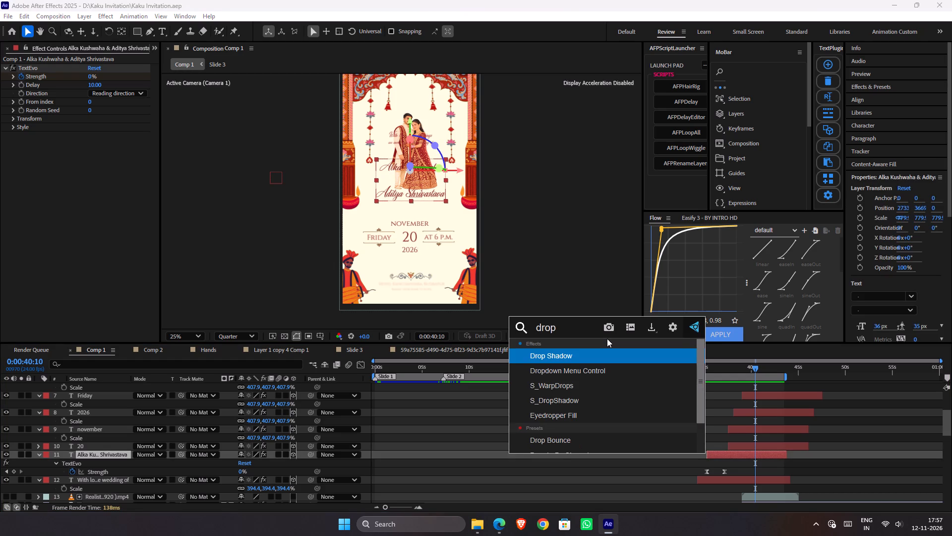
key("Return")
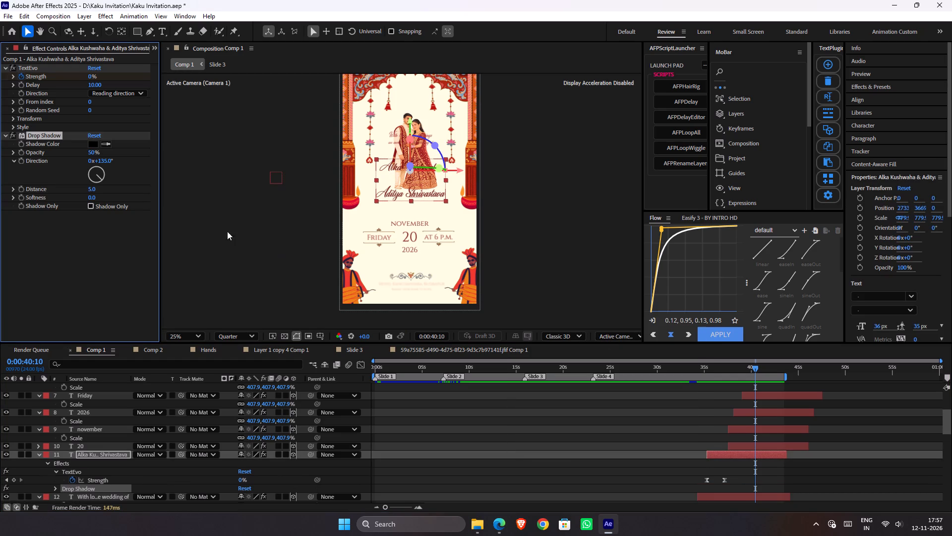
Sample the slide's cream background as the names' shadow colour, and set the shadow's softness to 163 and opacity to 100%.
left_click(109, 142)
left_click(382, 214)
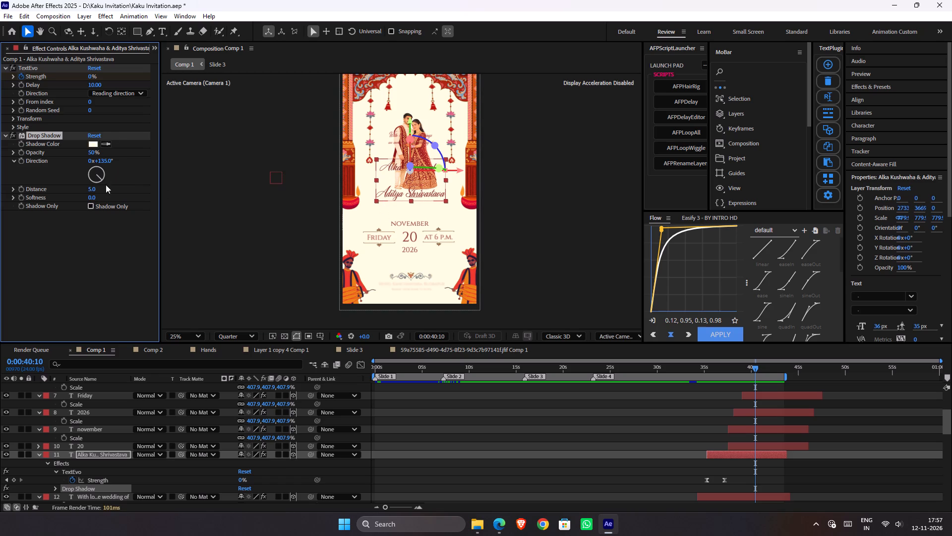
left_click_drag(91, 198, 162, 188)
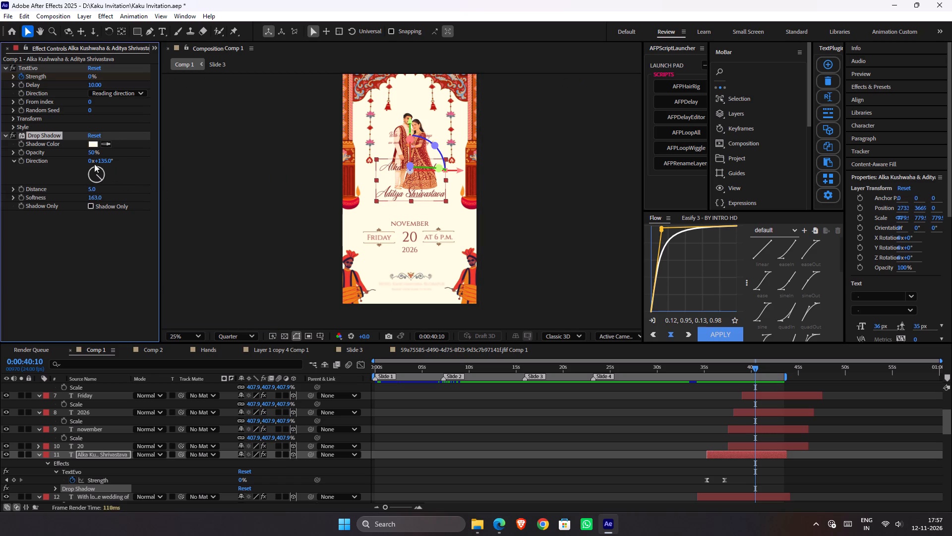
left_click_drag(90, 156, 347, 138)
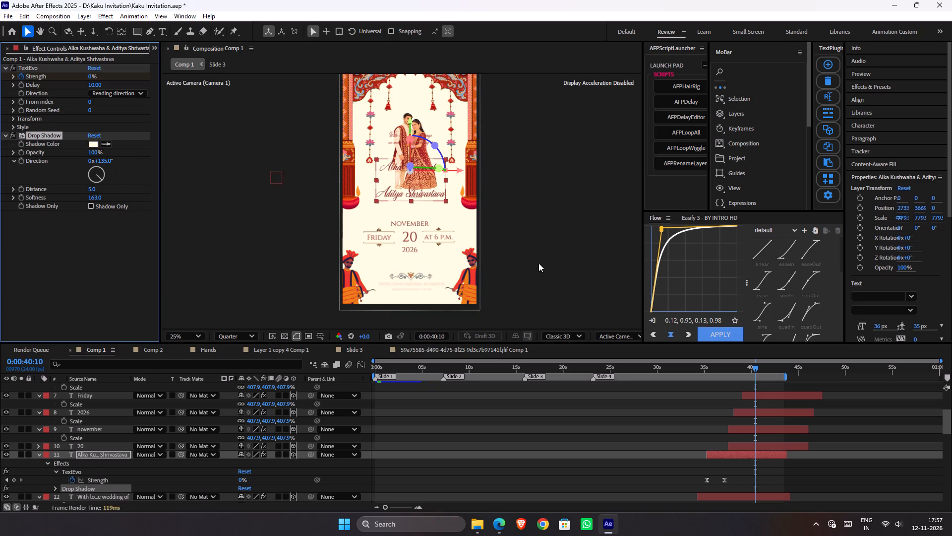
Set the names' drop shadow to distance 69, softness 77 and direction 84°, and deselect the layer.
left_click(538, 263)
scroll(457, 191, "up", 1)
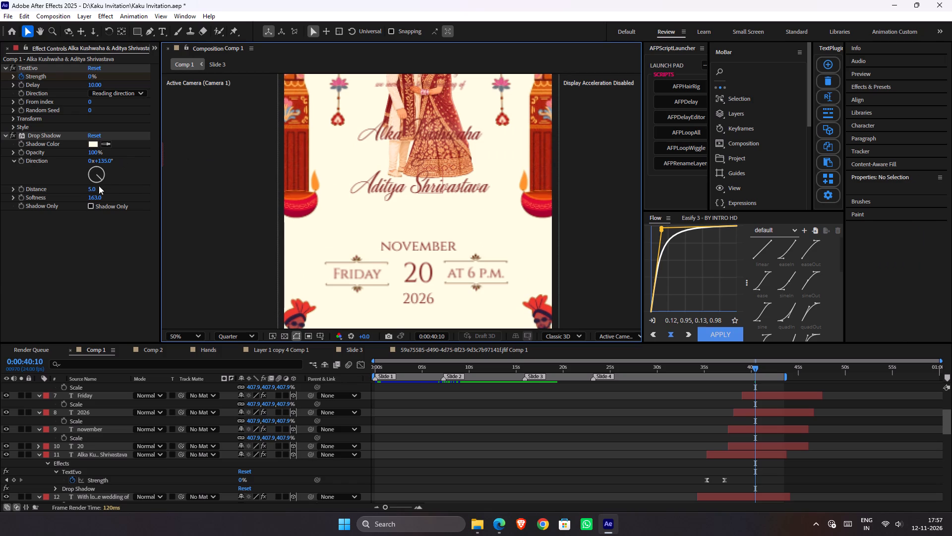
left_click_drag(91, 188, 116, 180)
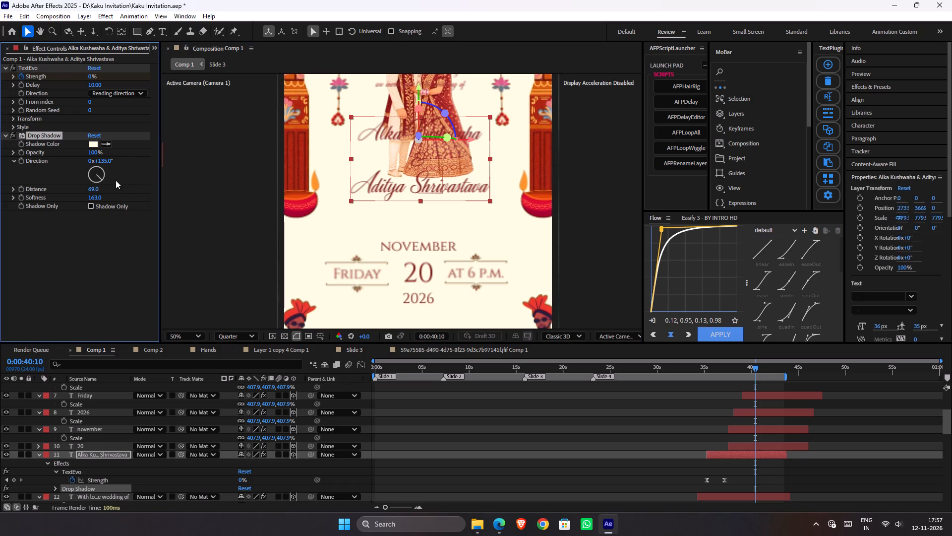
left_click_drag(97, 198, 27, 239)
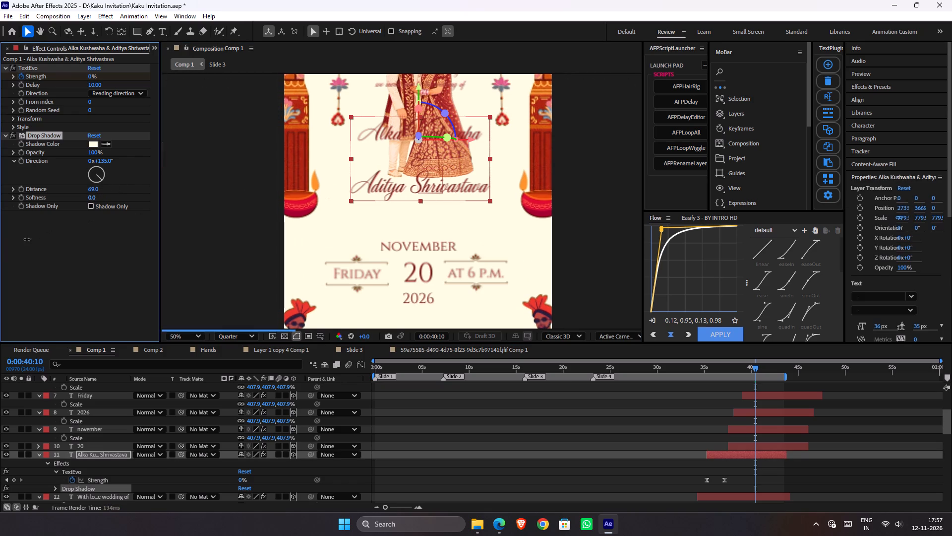
left_click_drag(27, 239, 29, 251)
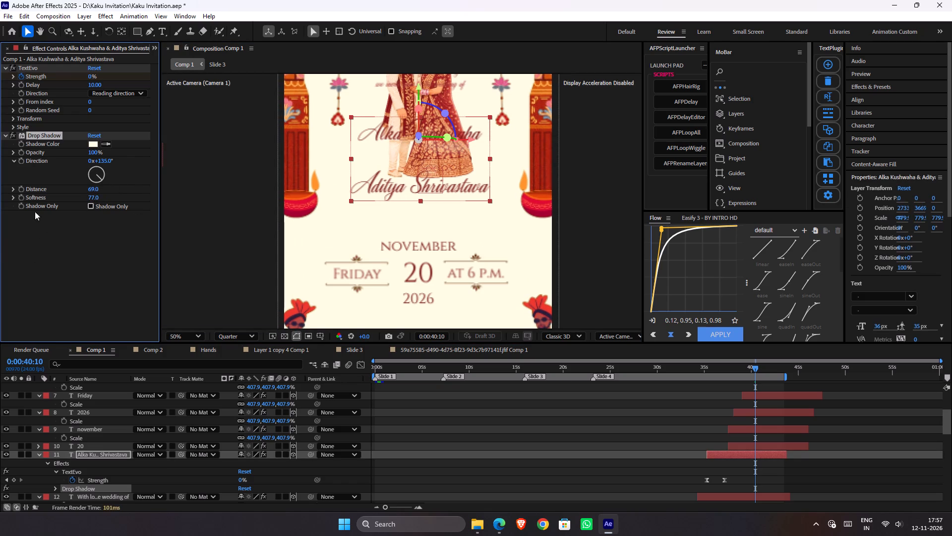
left_click(103, 178)
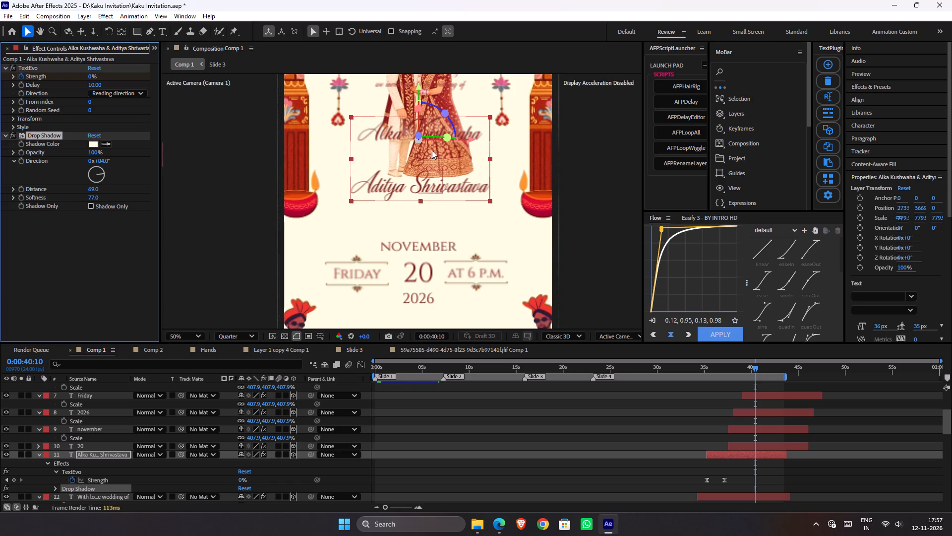
scroll(433, 150, "down", 1)
left_click(542, 184)
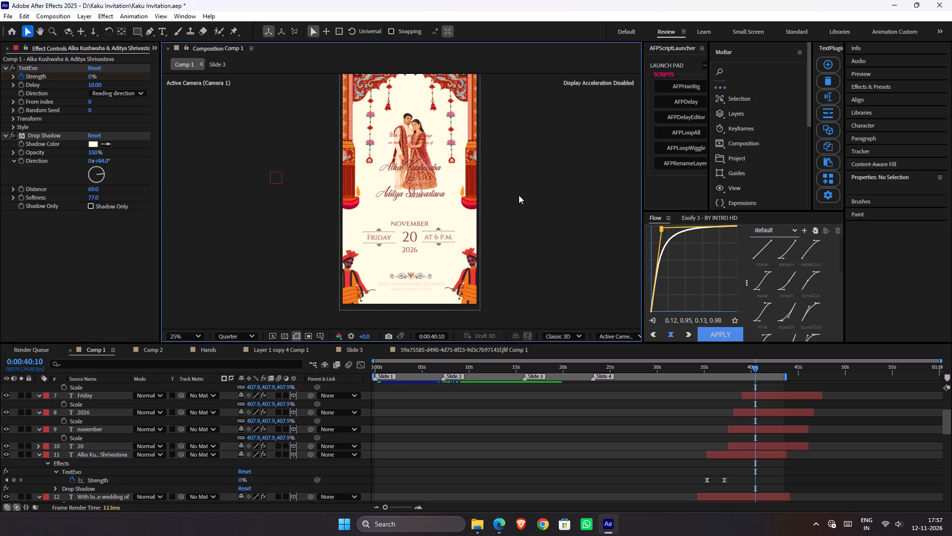
Remove the Drop Shadow effect from the couple's names text layer.
left_click(30, 136)
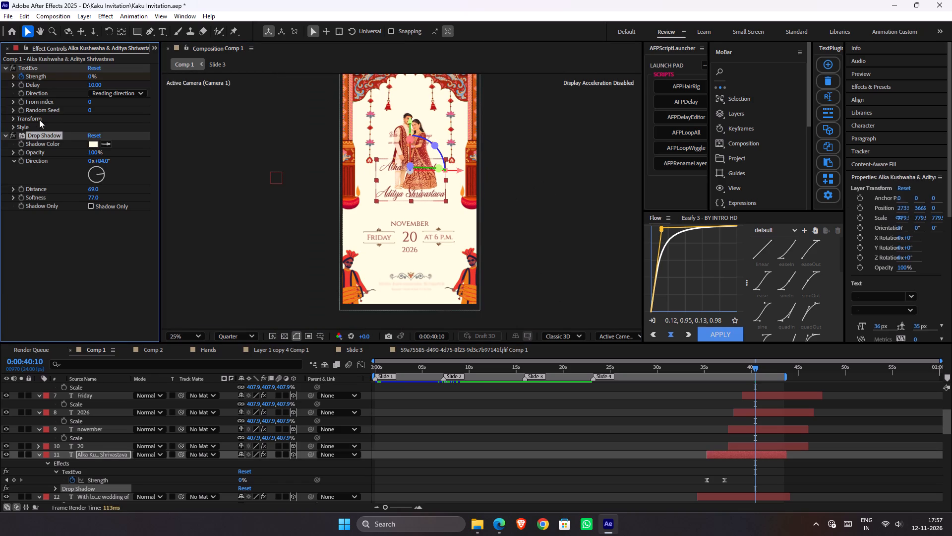
key("Delete")
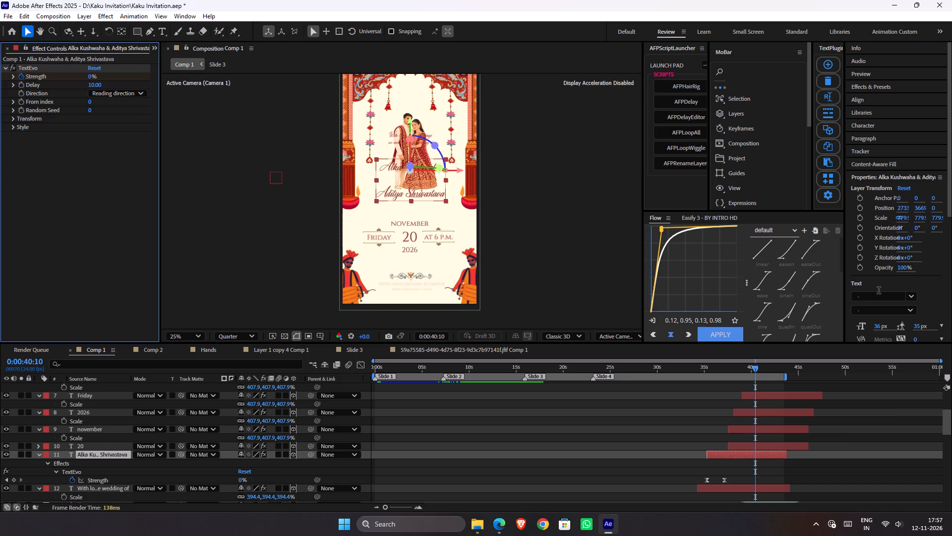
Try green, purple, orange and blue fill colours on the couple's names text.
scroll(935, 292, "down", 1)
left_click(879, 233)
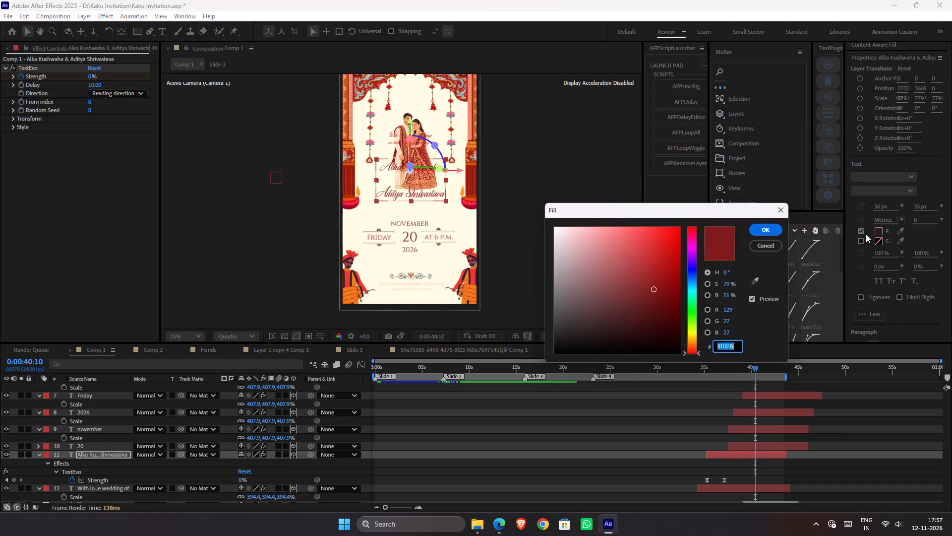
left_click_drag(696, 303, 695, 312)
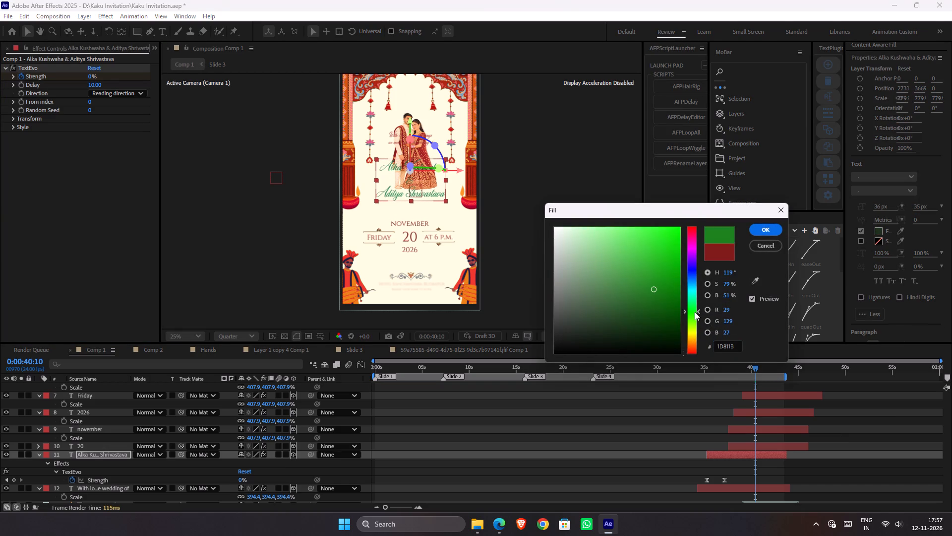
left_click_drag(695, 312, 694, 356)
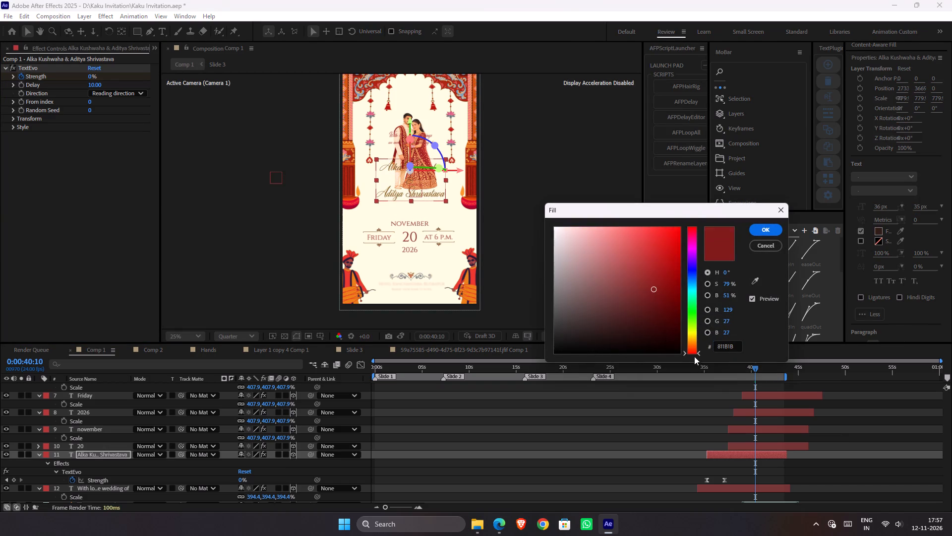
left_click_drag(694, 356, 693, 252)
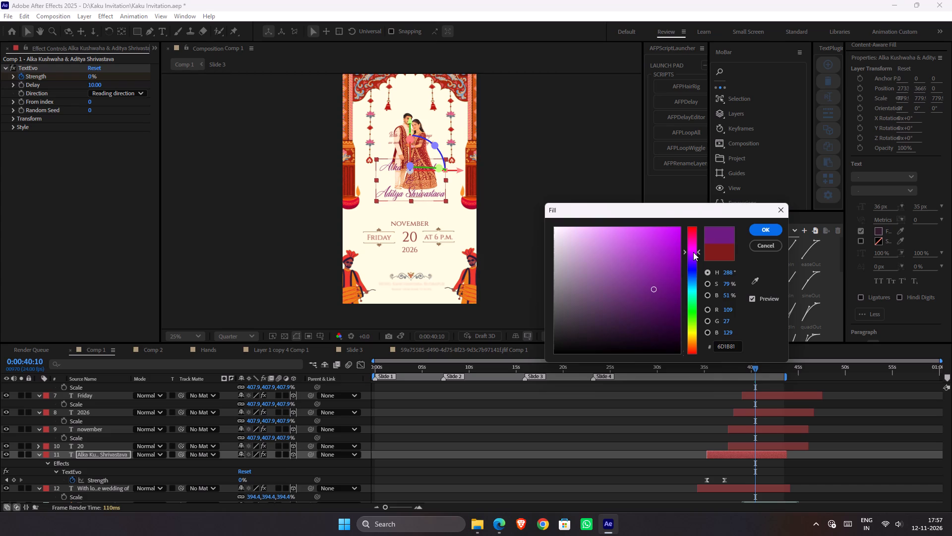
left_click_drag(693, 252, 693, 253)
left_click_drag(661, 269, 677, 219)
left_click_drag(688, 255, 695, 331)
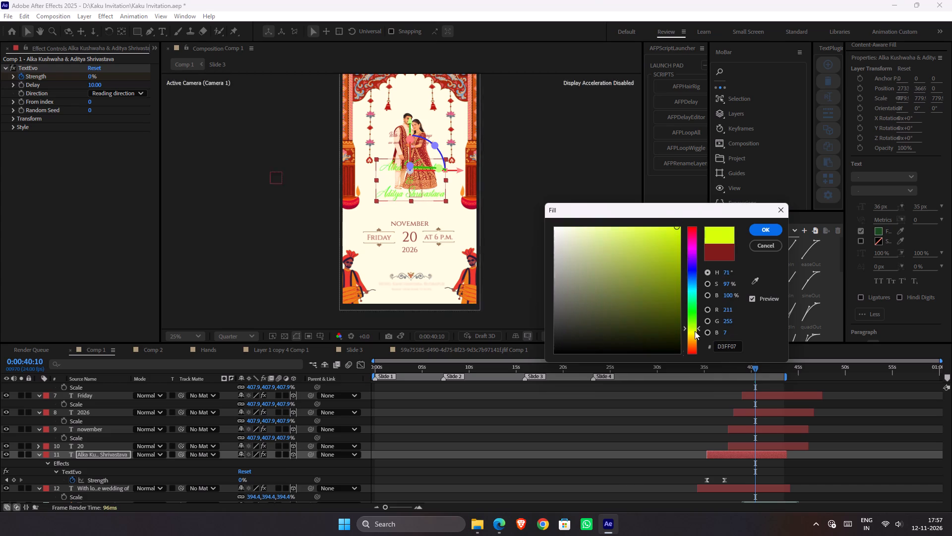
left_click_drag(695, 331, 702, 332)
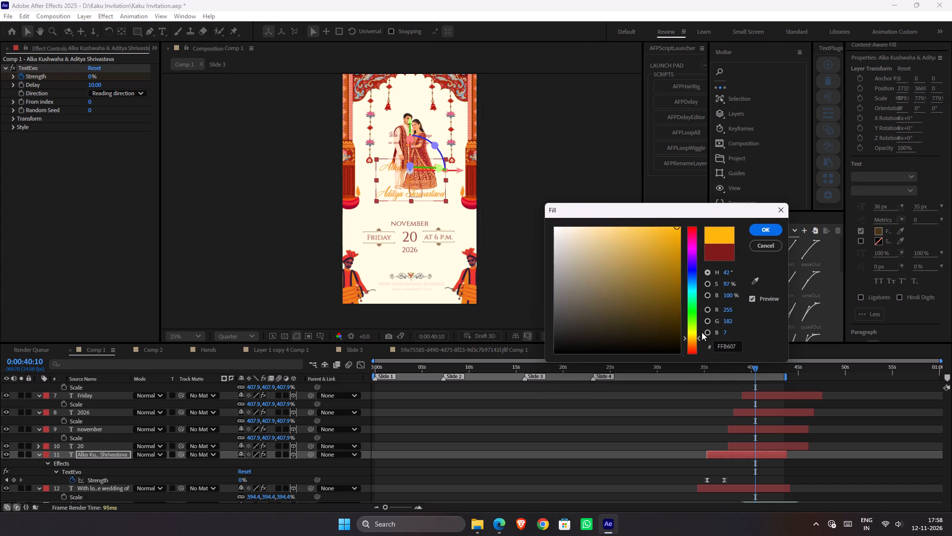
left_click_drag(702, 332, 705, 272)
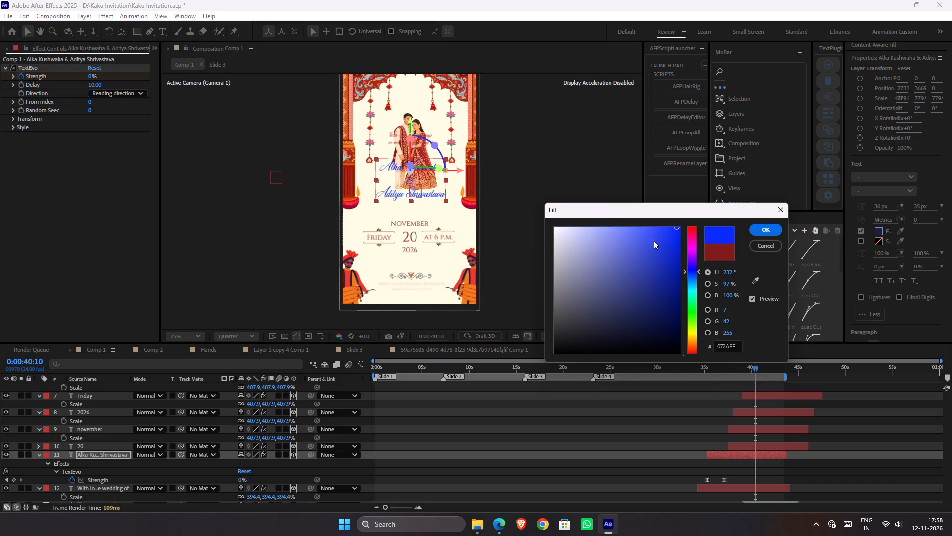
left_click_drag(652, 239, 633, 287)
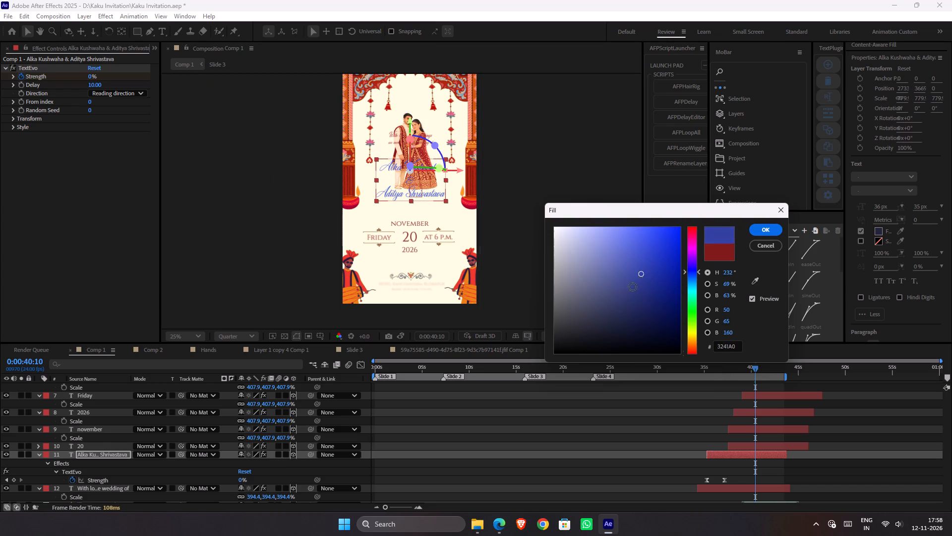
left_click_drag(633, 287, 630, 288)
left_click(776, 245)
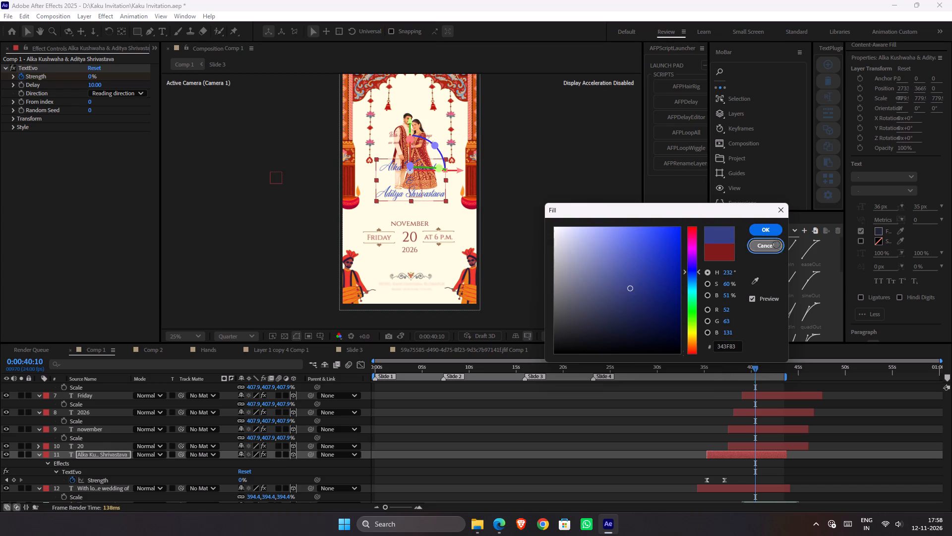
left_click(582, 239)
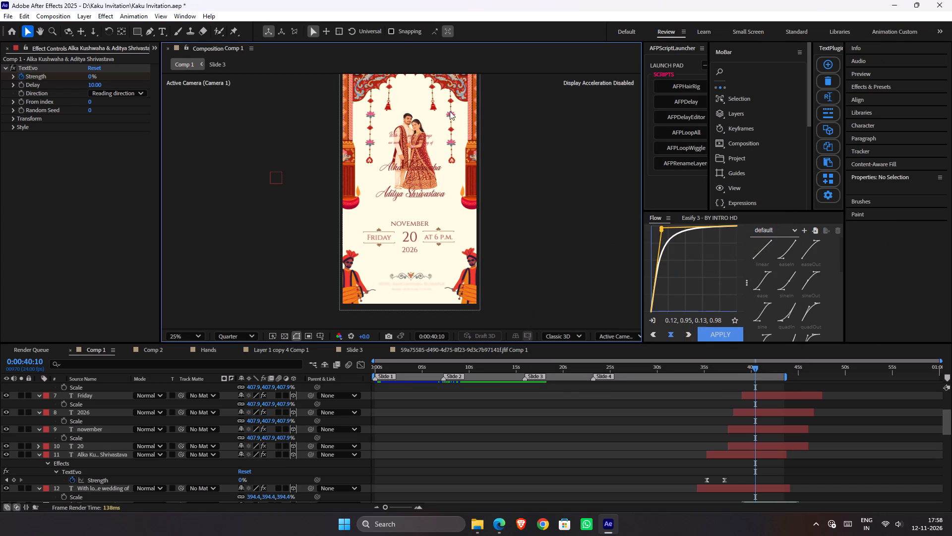
Save the project.
scroll(410, 169, "up", 1)
scroll(410, 169, "down", 1)
key("ctrl+s")
Play back the arch-framed slide from about 37 seconds to review how the couple's image appears over the text.
key("space")
key("space")
key("space")
key("space")
key("space")
key("space")
key("space")
key("space")
key("space")
key("space")
key("space")
key("space")
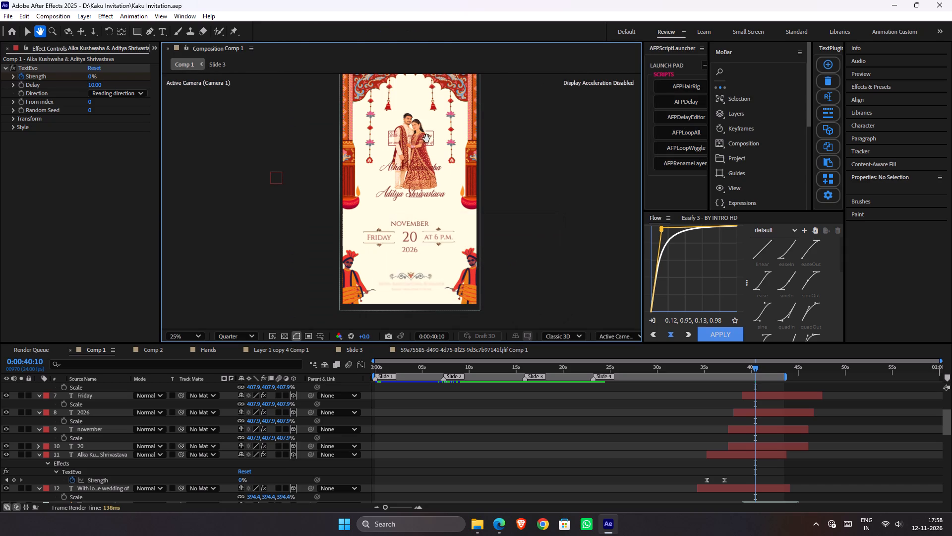
left_click_drag(426, 138, 426, 159)
left_click_drag(745, 360, 740, 362)
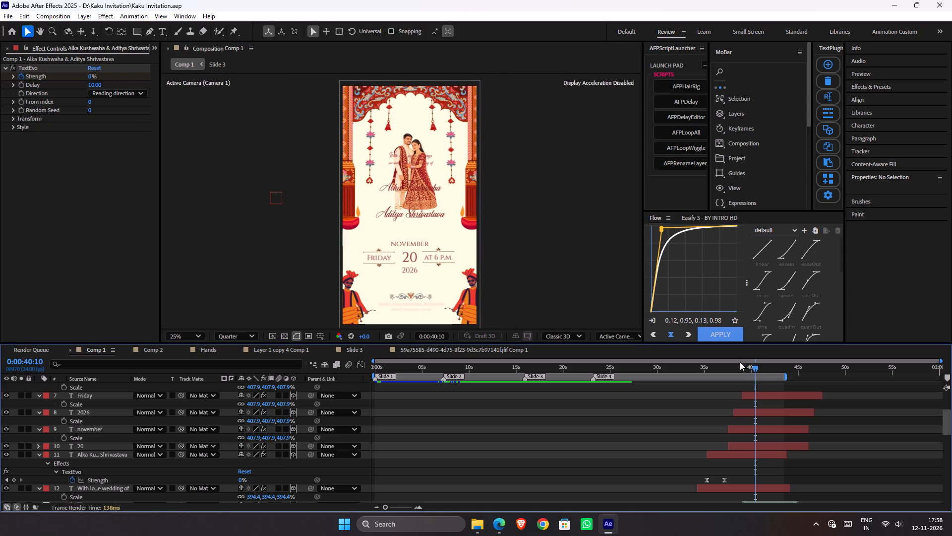
left_click_drag(740, 362, 739, 362)
left_click_drag(741, 367, 730, 364)
key("space")
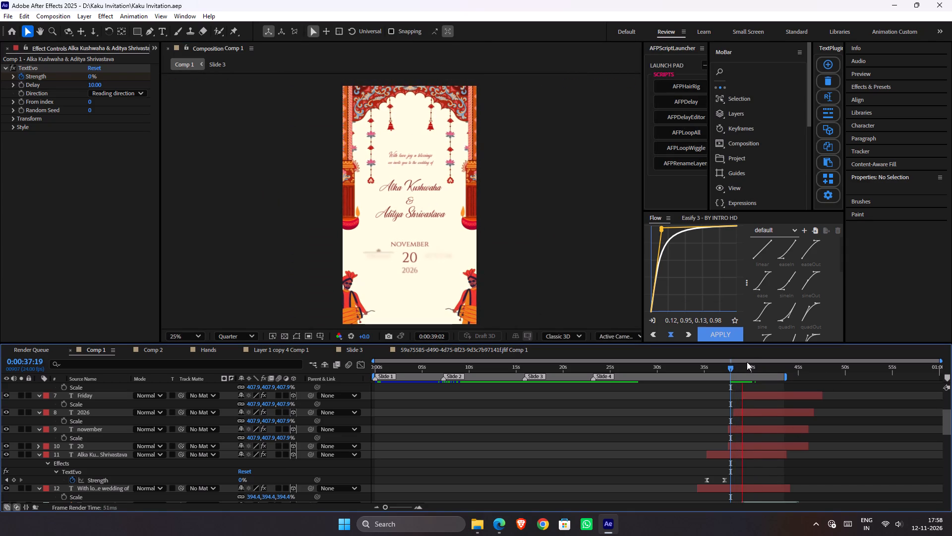
key("space")
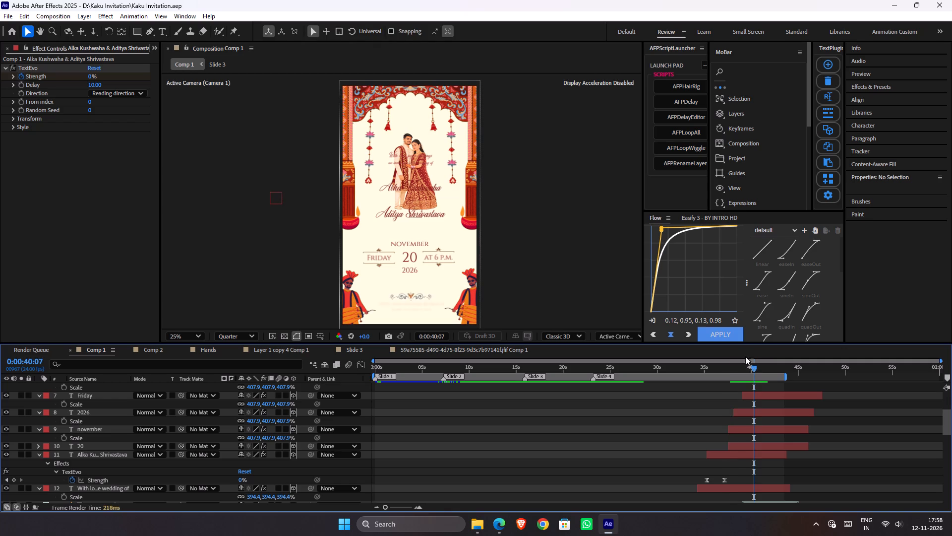
Hide the couple's traditional wedding attire image layer in Comp 1 and save the project.
scroll(754, 416, "up", 1)
scroll(754, 416, "down", 1)
scroll(754, 416, "up", 1)
scroll(754, 416, "down", 5)
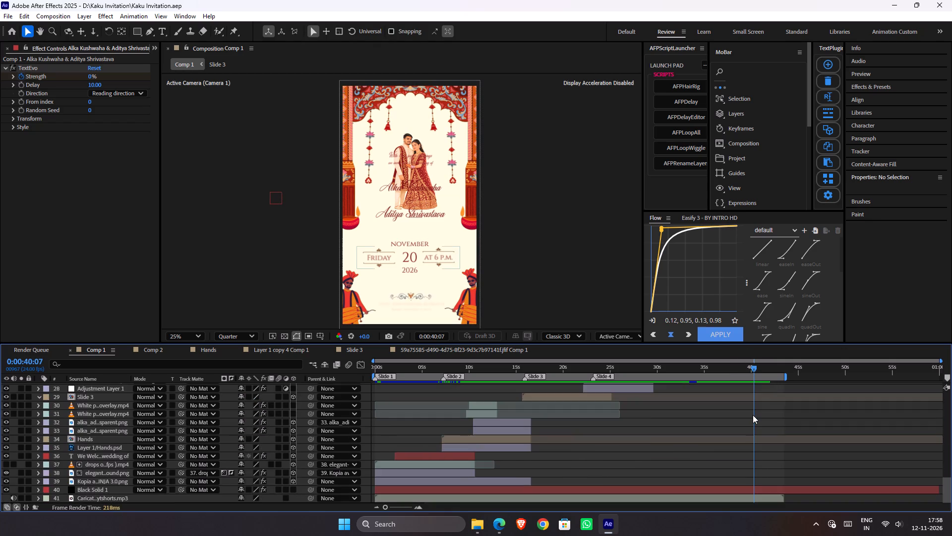
scroll(753, 415, "up", 3)
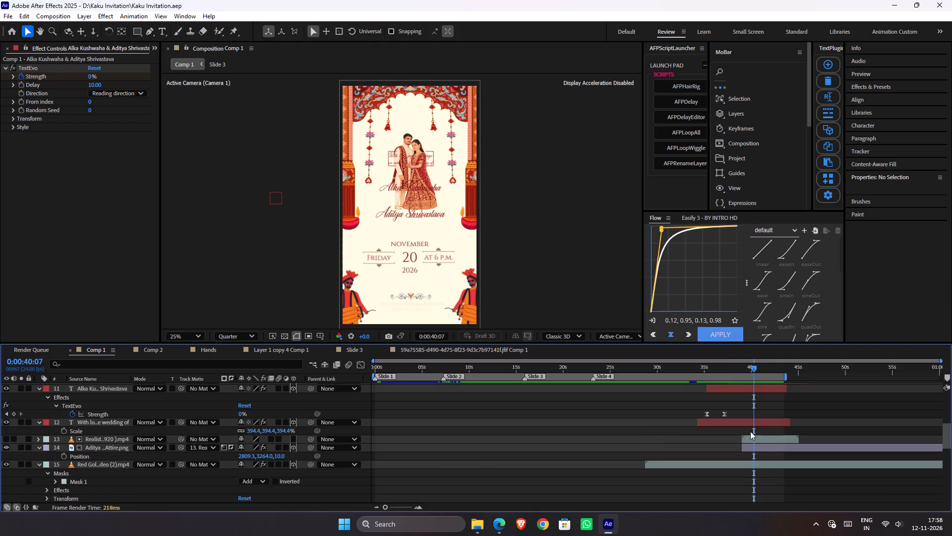
left_click(750, 443)
left_click(750, 449)
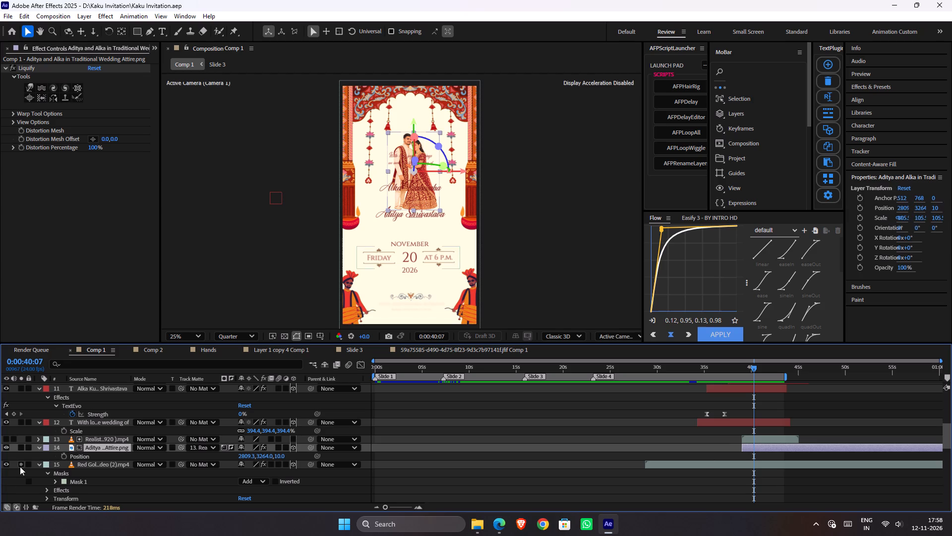
left_click(6, 450)
key("ctrl+s")
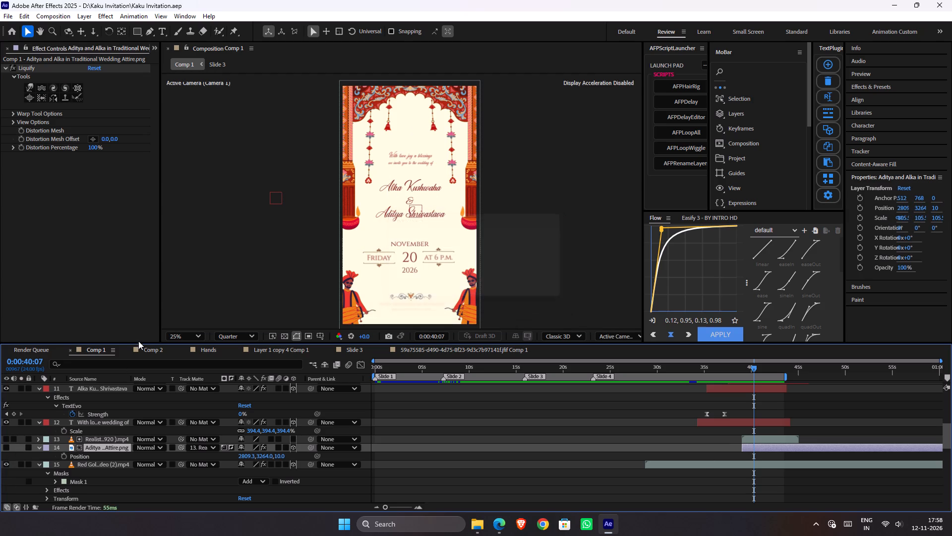
Switch to Comp 2 and play its opening seconds to review the bride's clip.
left_click(148, 348)
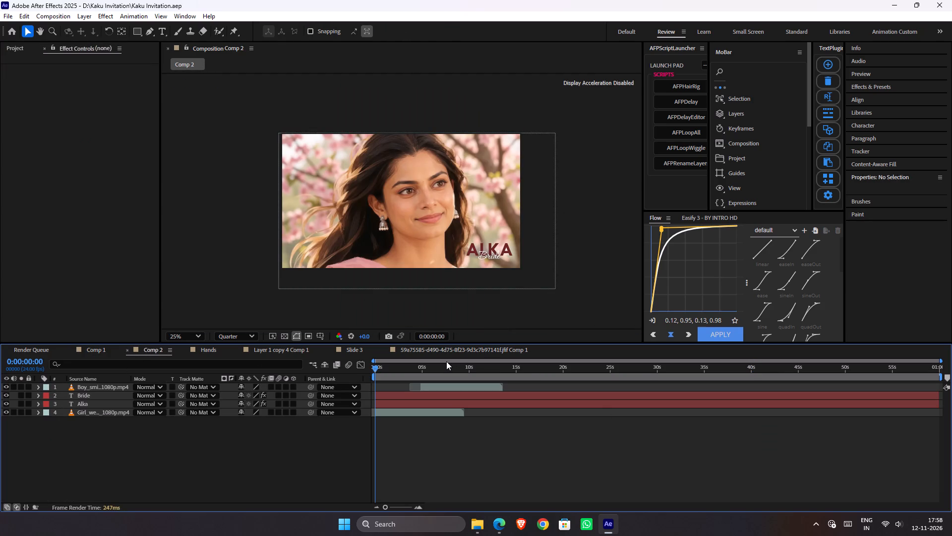
key("space")
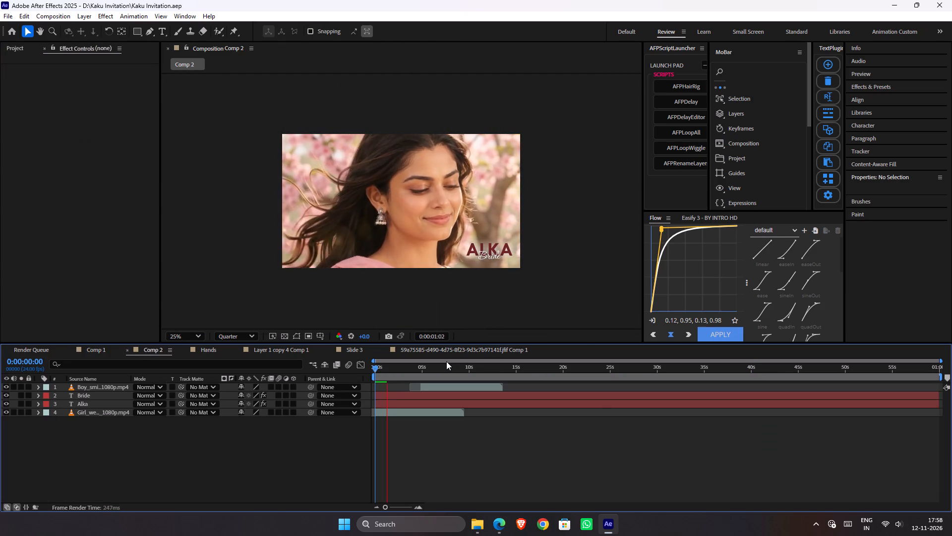
key("space")
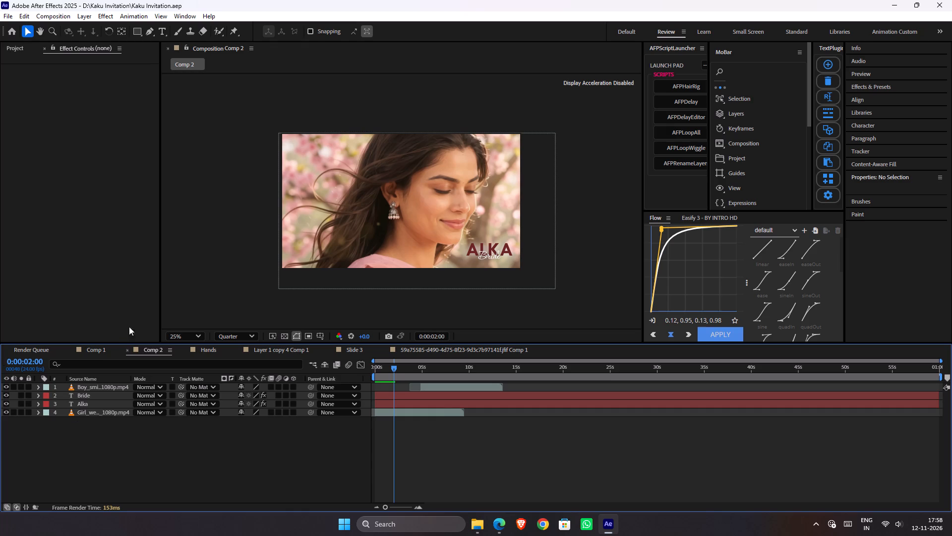
Copy the wedding music MP3 layer from Comp 1 into Comp 2 and place it at the bottom of the layer stack.
left_click(99, 350)
scroll(96, 425, "up", 1)
scroll(96, 429, "down", 6)
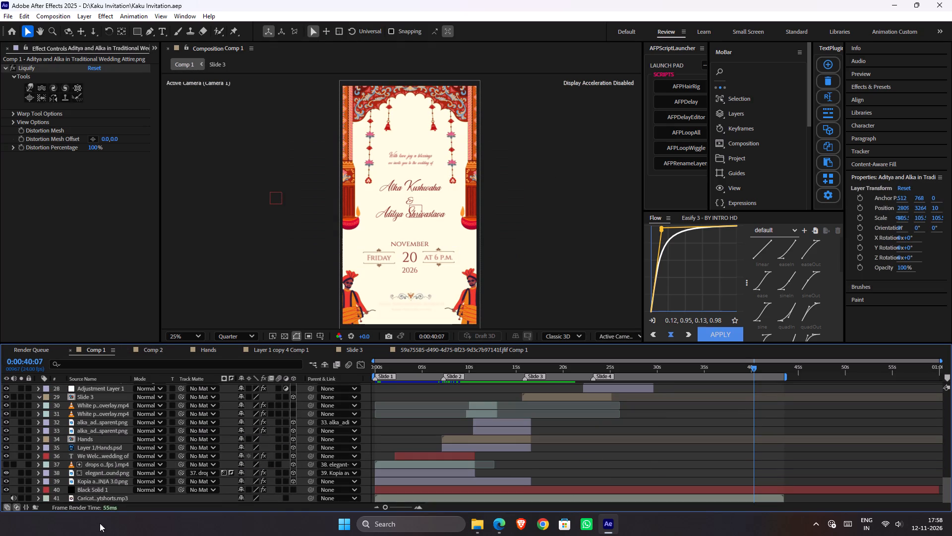
left_click(108, 499)
key("ctrl+c")
left_click(151, 352)
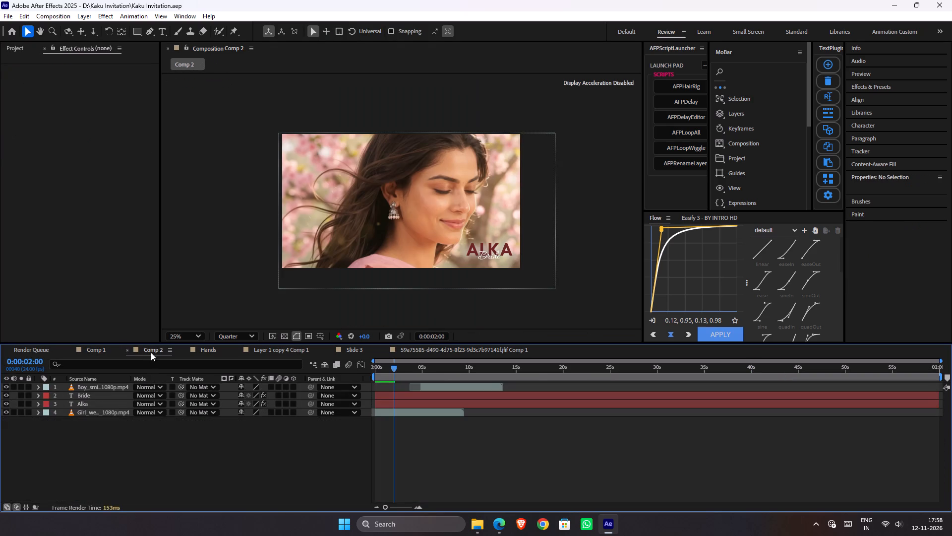
key("ctrl+v")
left_click_drag(112, 388, 94, 477)
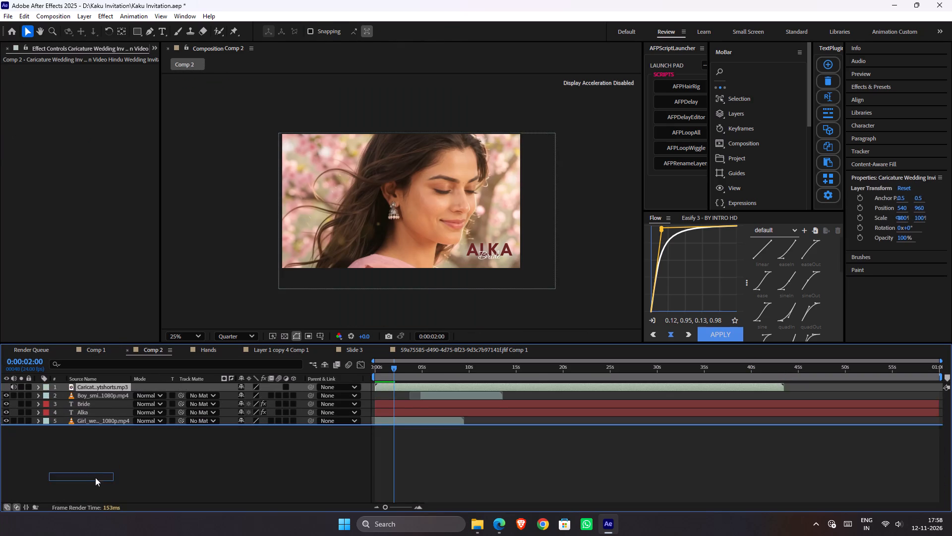
Play back Comp 2 from the start with the music to check the bride's clip and its transition to the groom's clip.
left_click_drag(380, 370, 355, 367)
key("space")
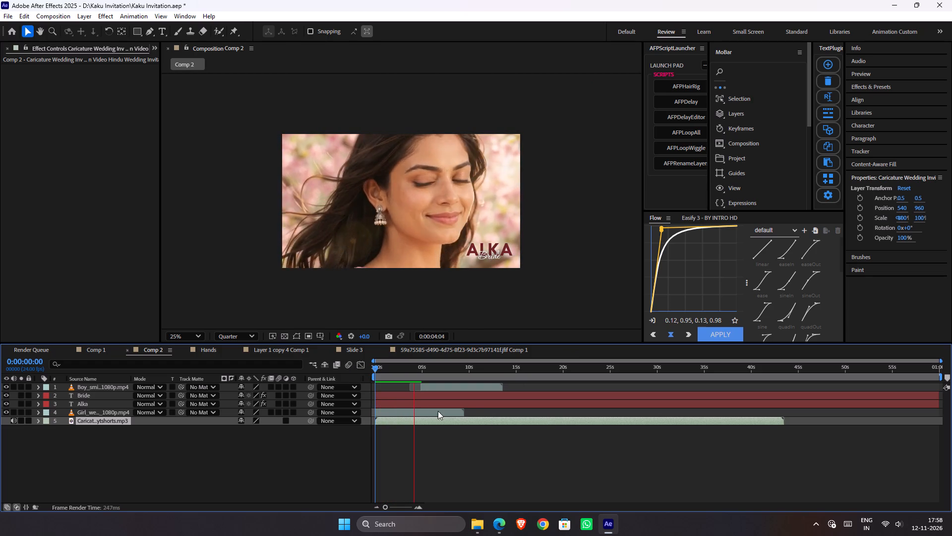
key("space")
key("space")
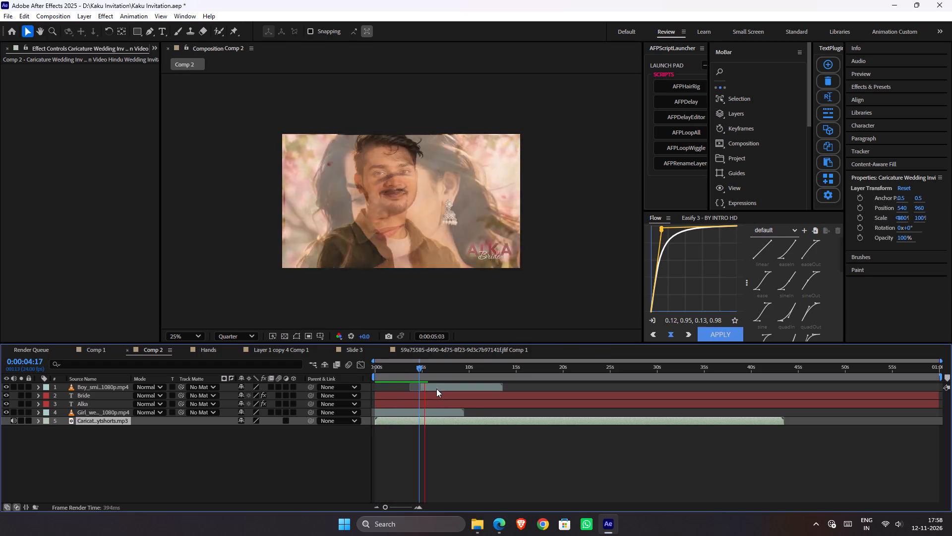
key("space")
key("space")
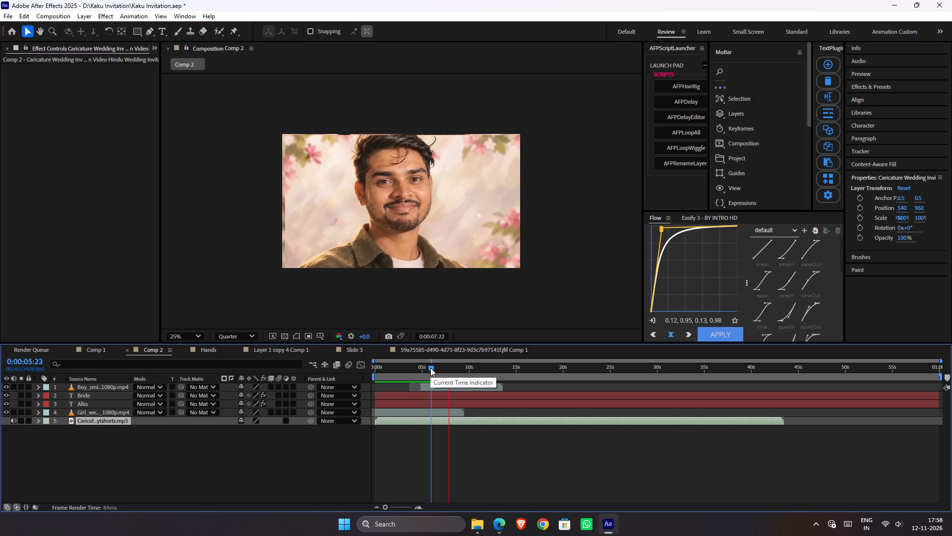
key("space")
left_click_drag(442, 367, 403, 367)
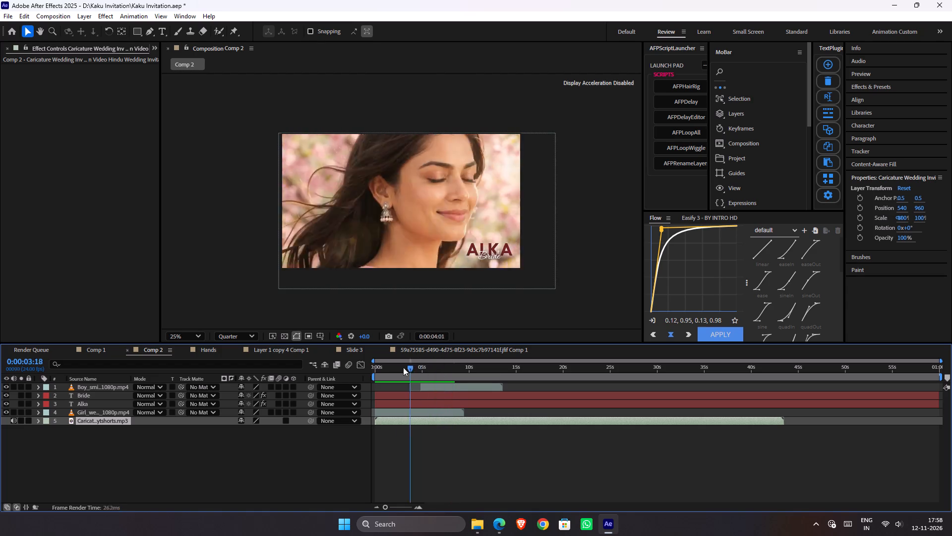
left_click_drag(403, 367, 329, 391)
key("space")
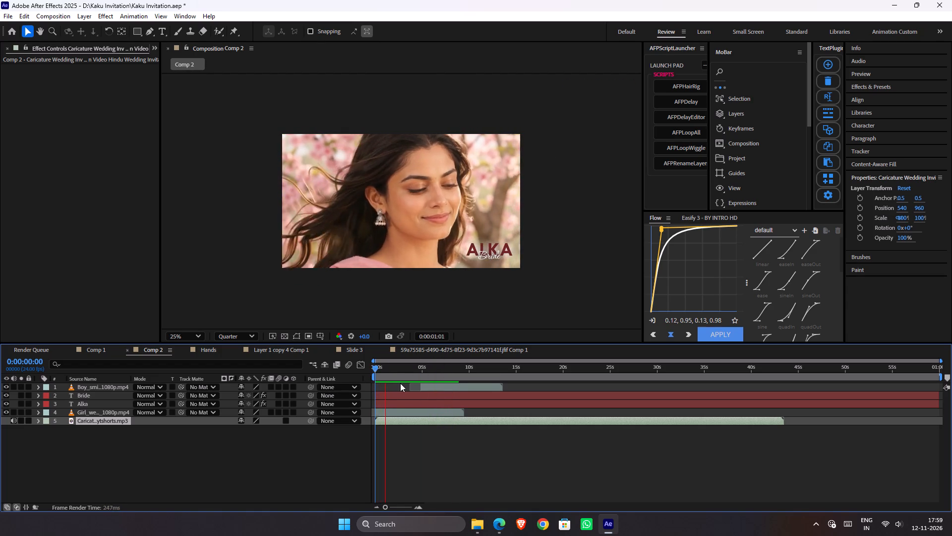
key("space")
Search the effects for "ex" and apply Exposure to the Girl_wearing_shiny_earring clip in Comp 2.
left_click(410, 414)
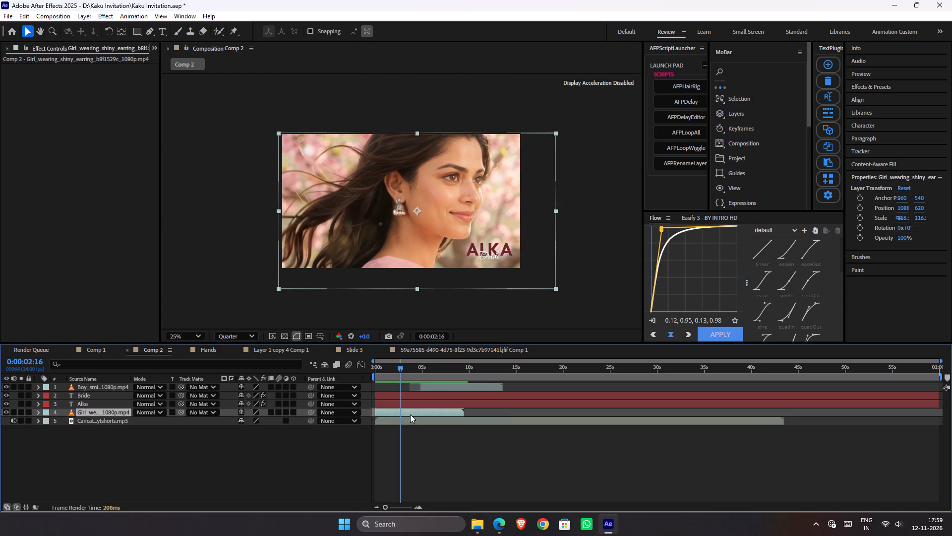
key("ctrl+space")
type("ex")
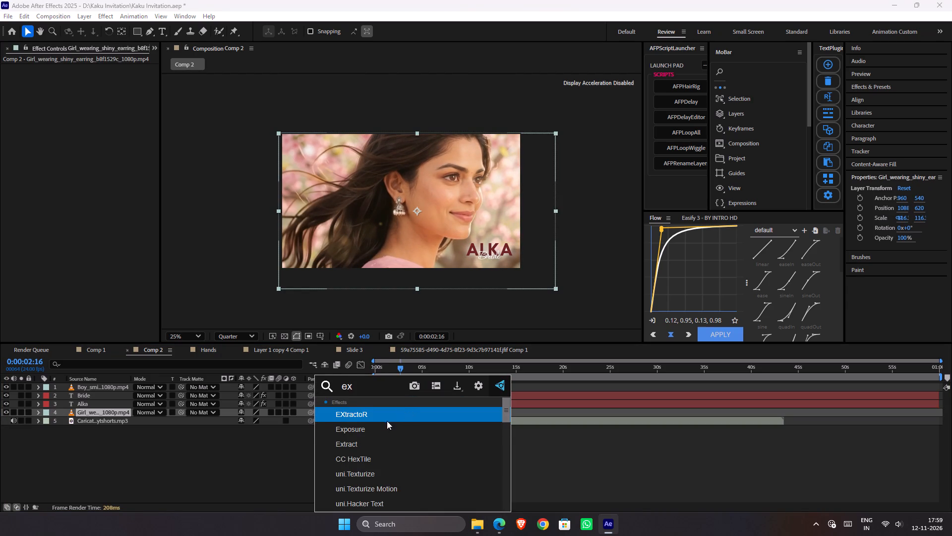
left_click(382, 423)
key("space")
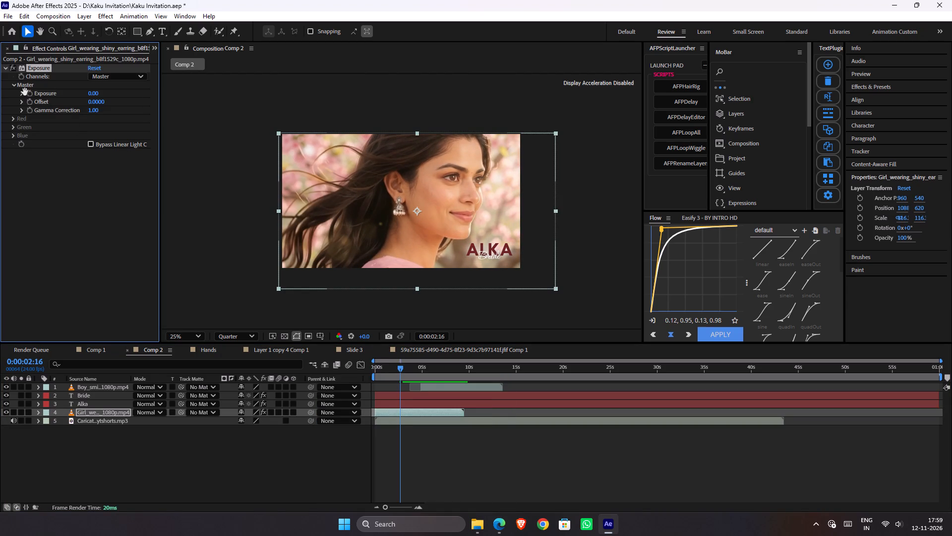
Keyframe the bride clip's master Exposure from 0.00, rising to 2.11 at 0:00:04:22.
key("space")
left_click(28, 94)
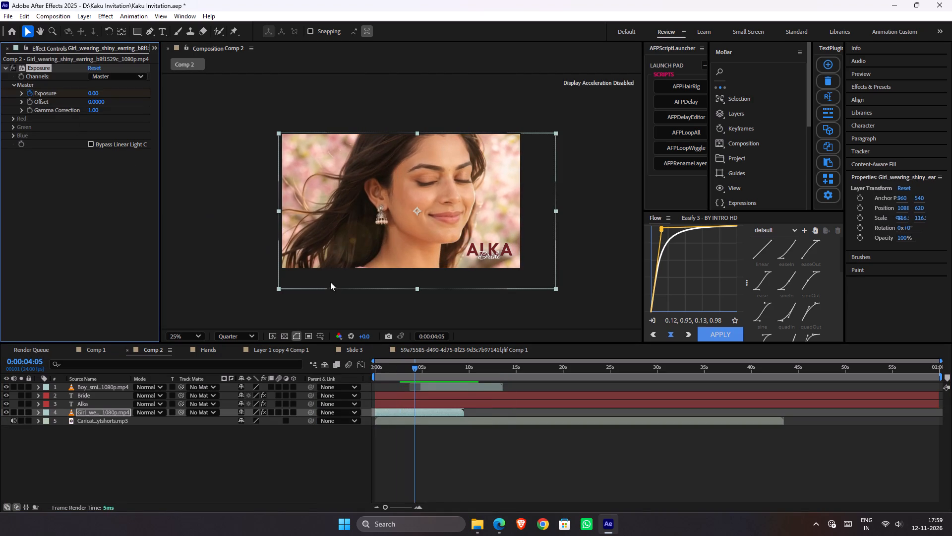
left_click_drag(416, 368, 422, 371)
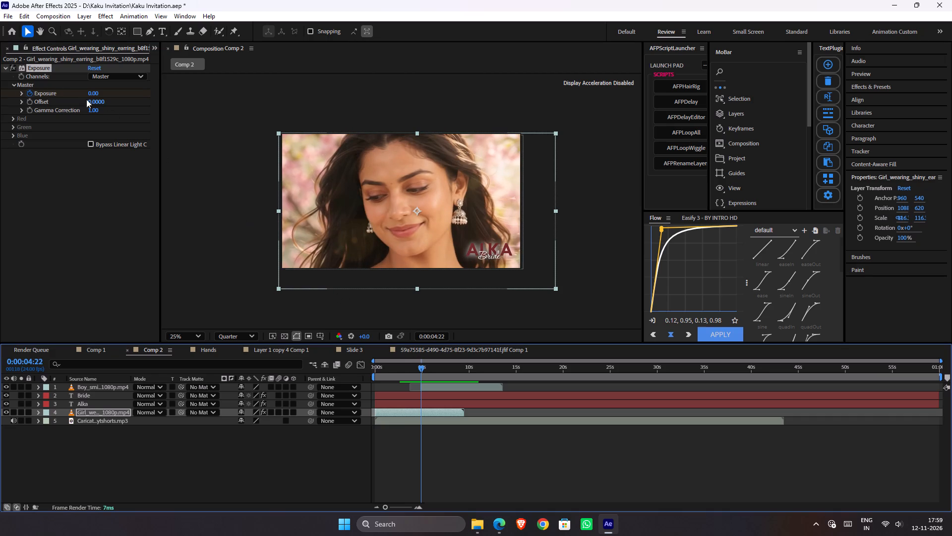
left_click_drag(98, 93, 214, 104)
Play back the bride-to-groom transition from about 0:00:03:10 to check the exposure flash.
left_click_drag(419, 363, 402, 360)
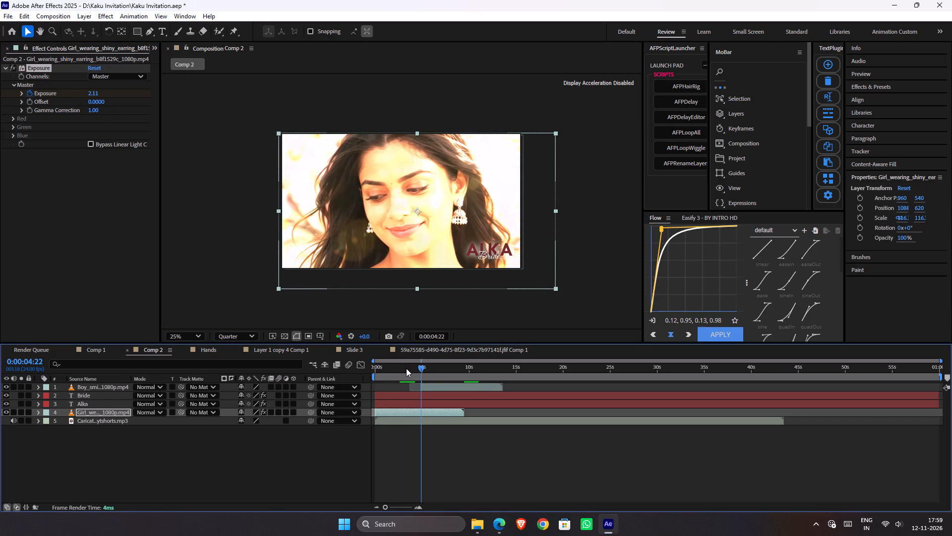
left_click(406, 368)
key("space")
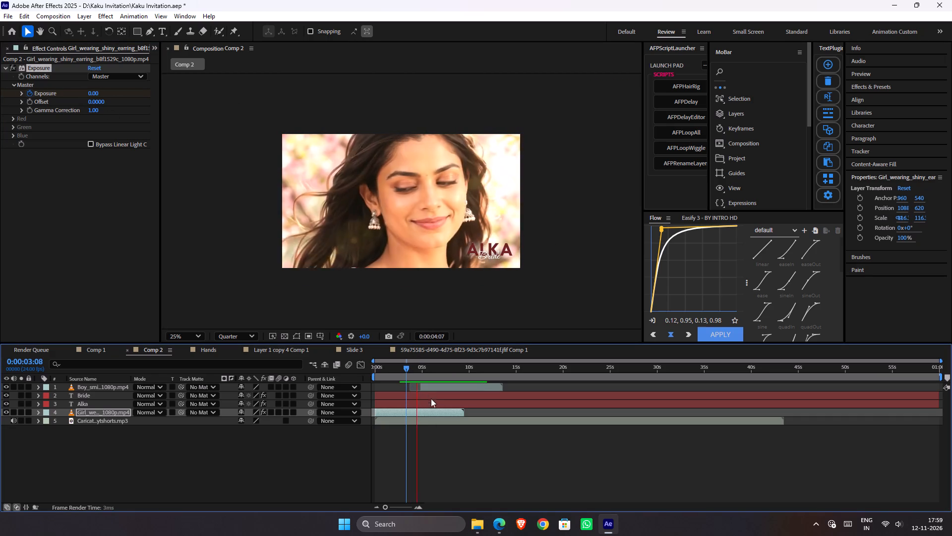
key("space")
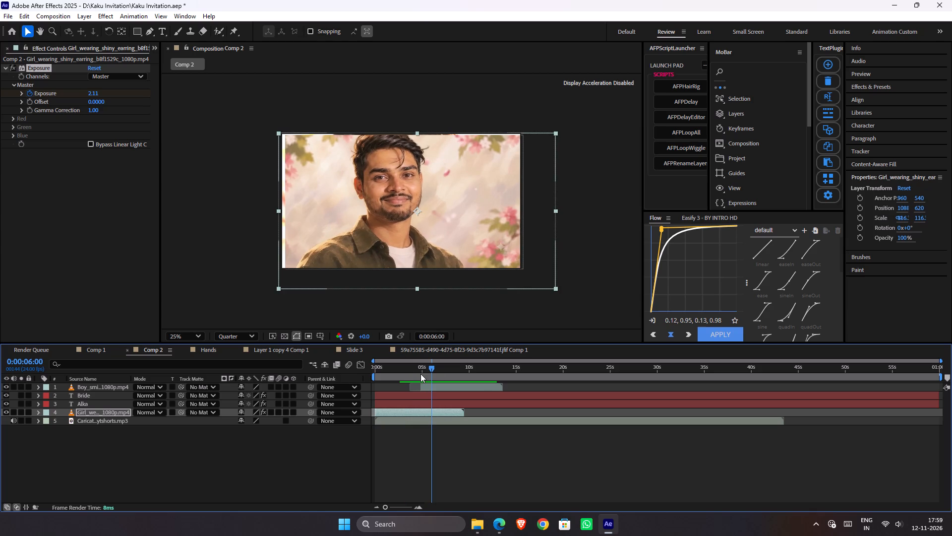
left_click_drag(423, 367, 407, 364)
key("space")
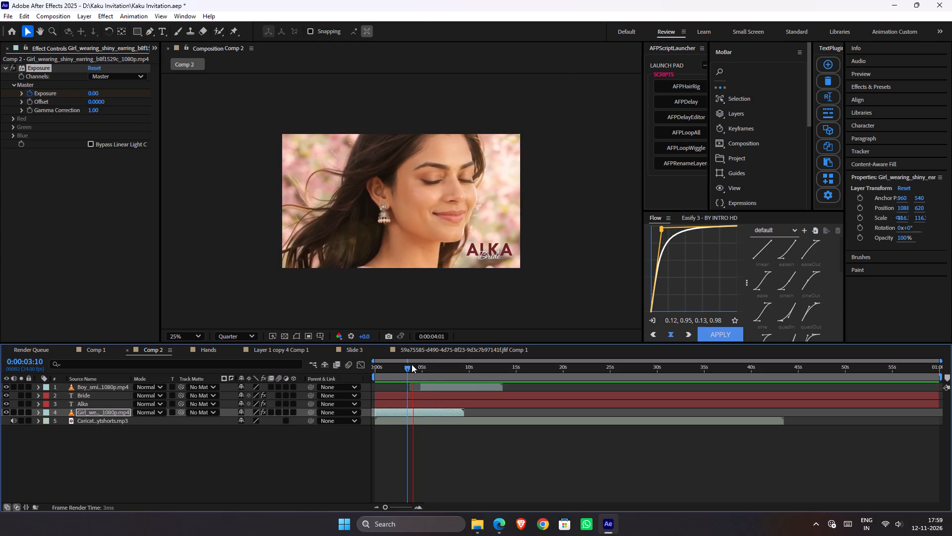
key("space")
Enlarge the Boy_smiling clip to about 130% and reposition it to about 1060, 680 so it fills the frame.
left_click(437, 385)
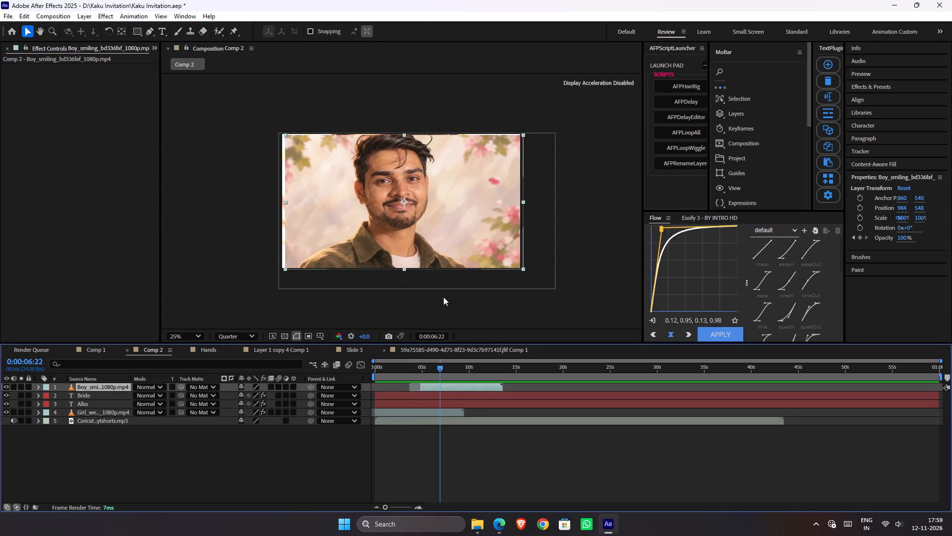
left_click(462, 253)
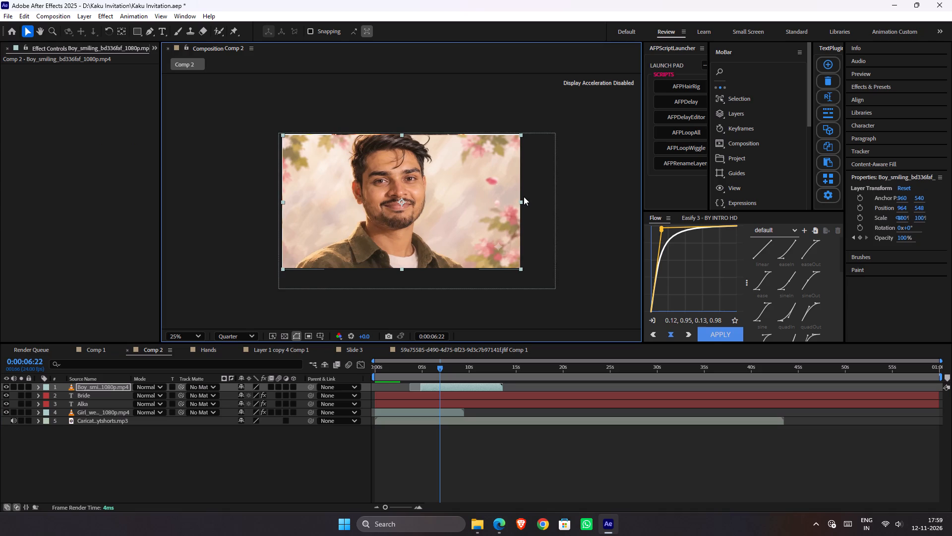
left_click_drag(522, 202, 558, 203)
left_click_drag(528, 206, 539, 223)
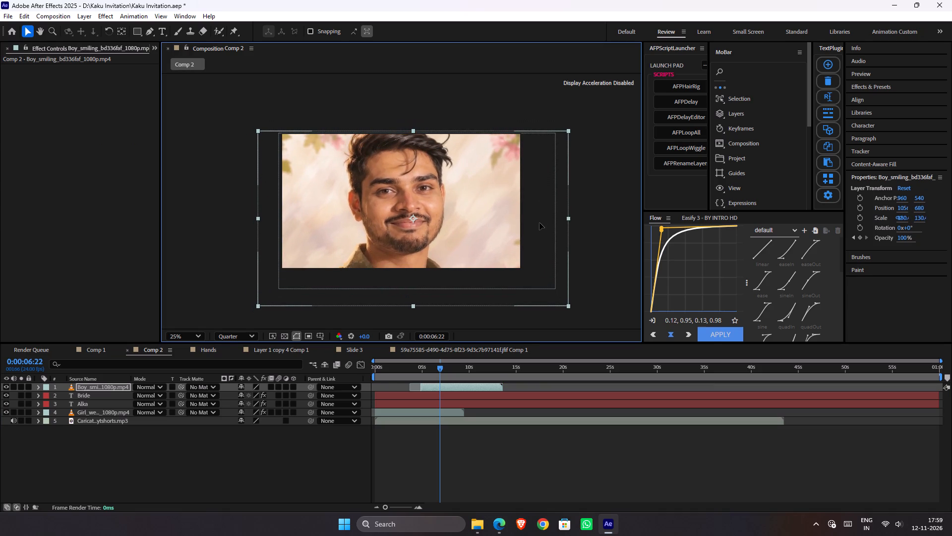
left_click_drag(539, 223, 540, 223)
Play back Comp 2 around the transition and again from the start to review the enlarged groom clip.
left_click(477, 386)
key("space")
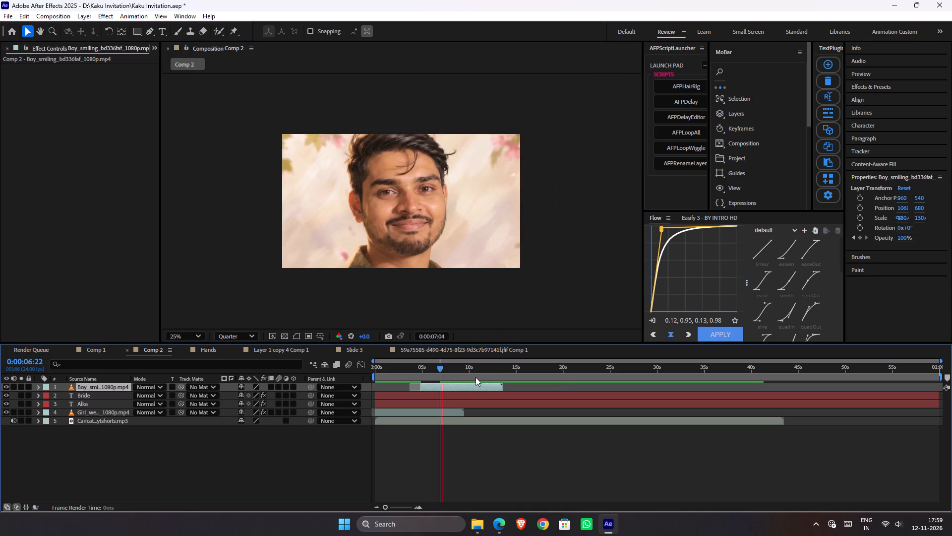
left_click_drag(422, 363, 416, 362)
left_click(415, 365)
key("space")
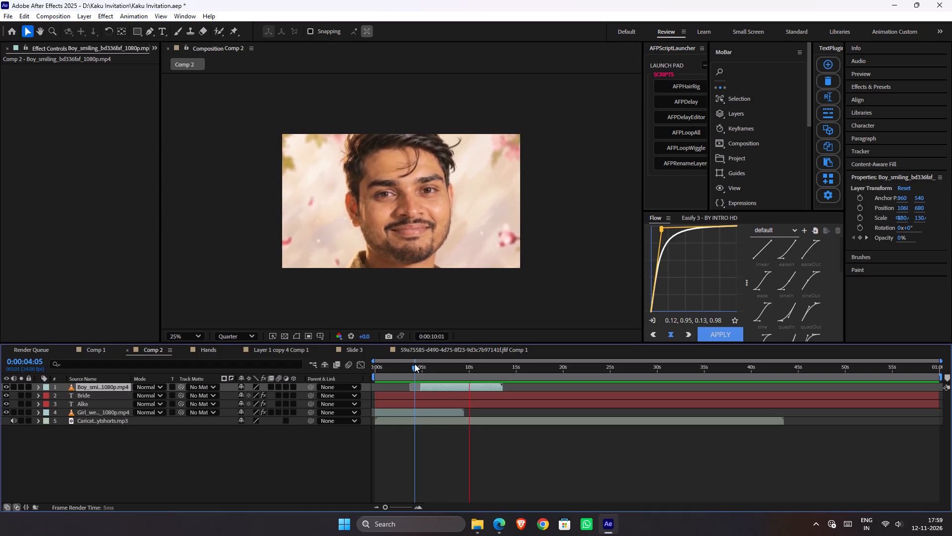
key("space")
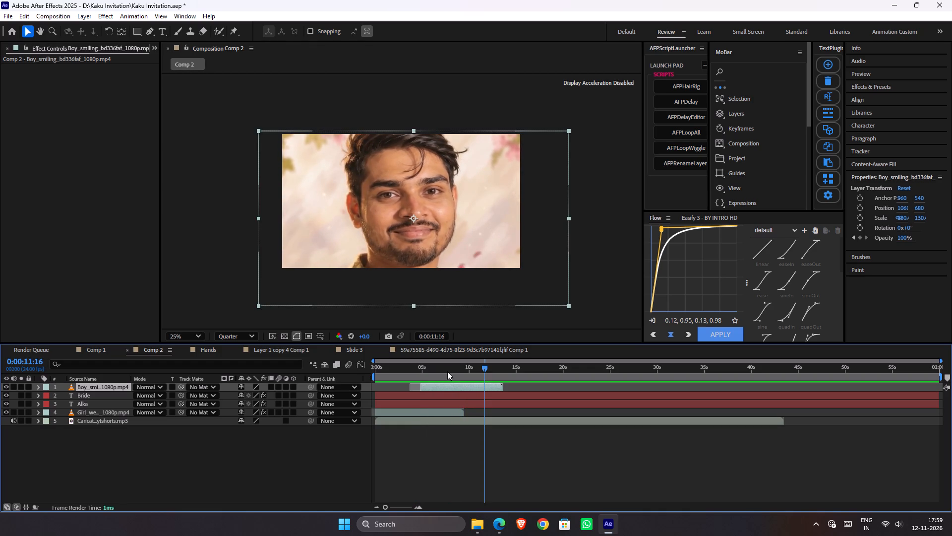
left_click_drag(447, 371, 321, 367)
key("space")
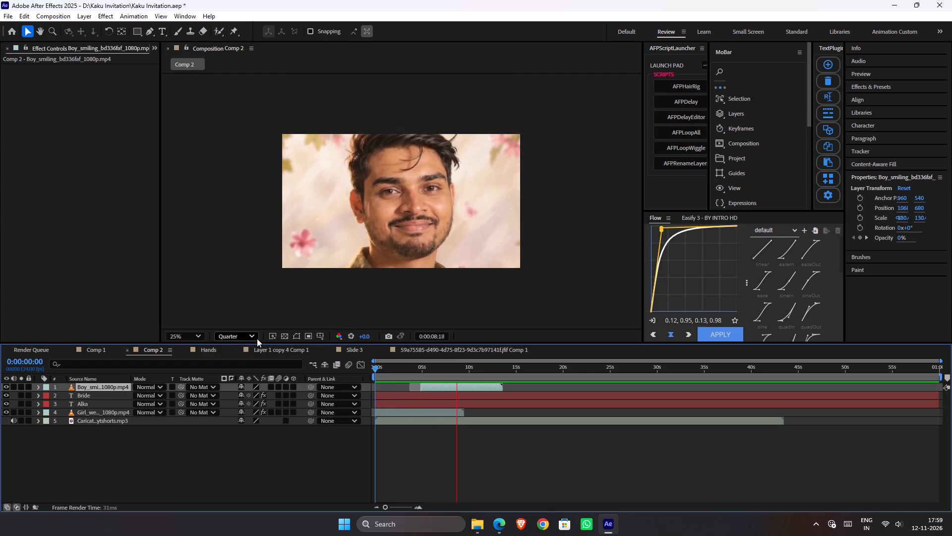
key("space")
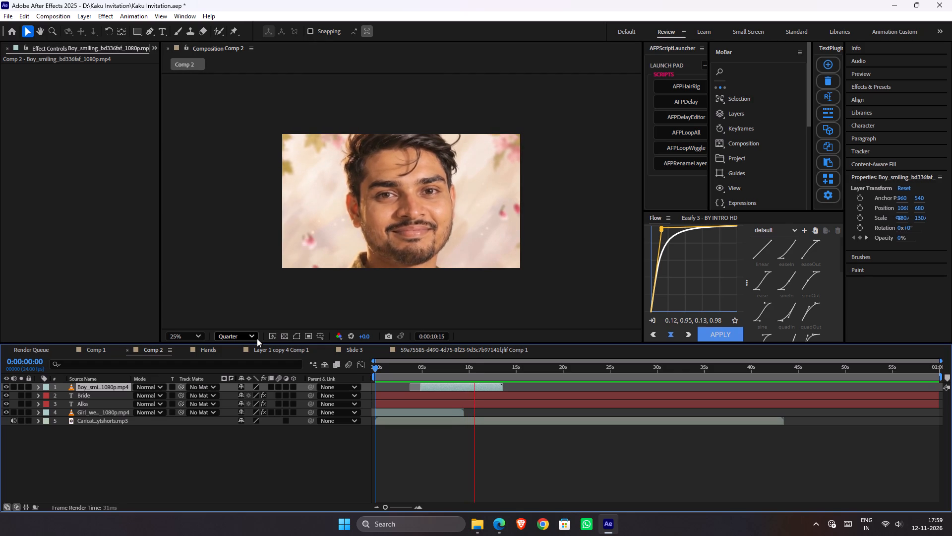
Save the project.
key("ctrl+s")
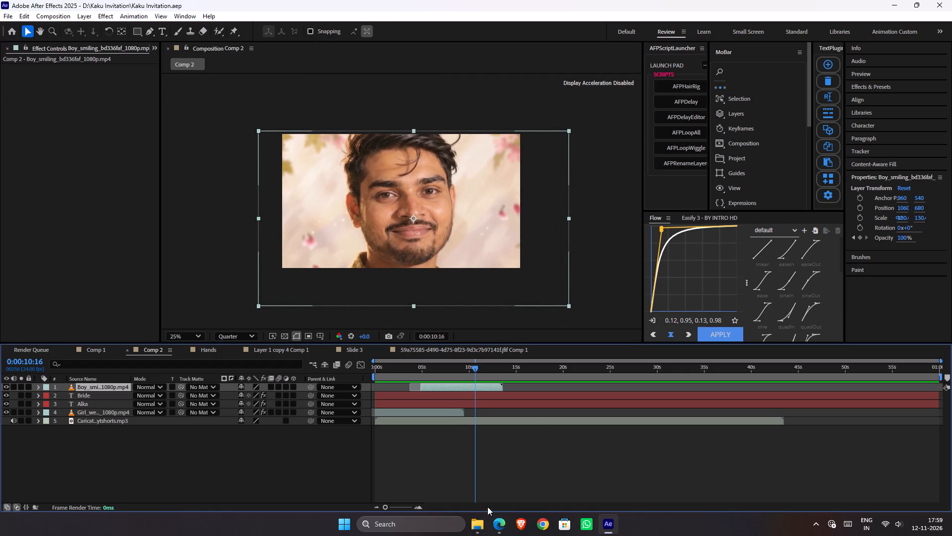
Bring the Man_smiling_in_garden video from Downloads into Comp 2 above the Boy_smiling layer, starting at 0:00:03:16.
left_click(482, 518)
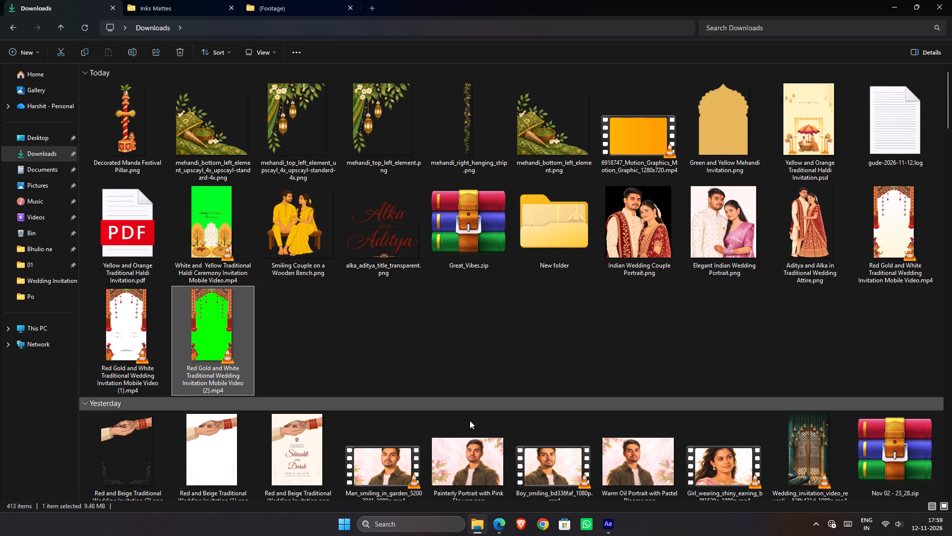
left_click_drag(404, 466, 448, 459)
key("alt+Tab")
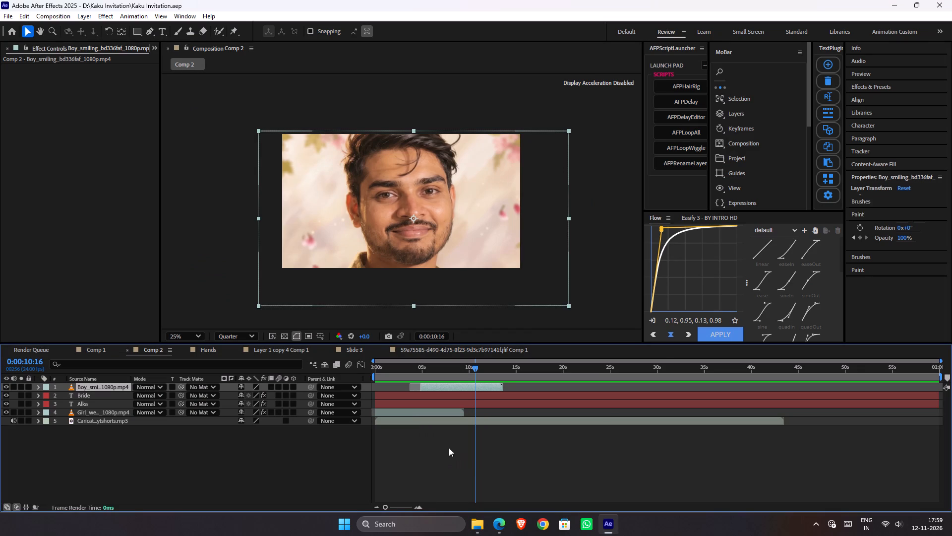
left_click_drag(433, 388, 487, 388)
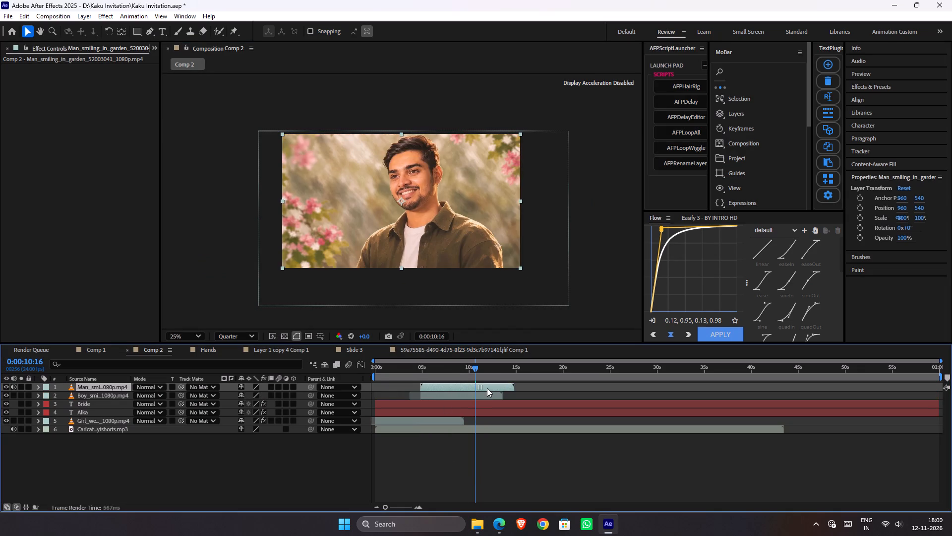
left_click_drag(487, 388, 475, 388)
Scale the Man_smiling_in_garden clip to about 117% and reposition it to about 1012, 648.
left_click_drag(520, 199, 562, 208)
left_click(521, 208)
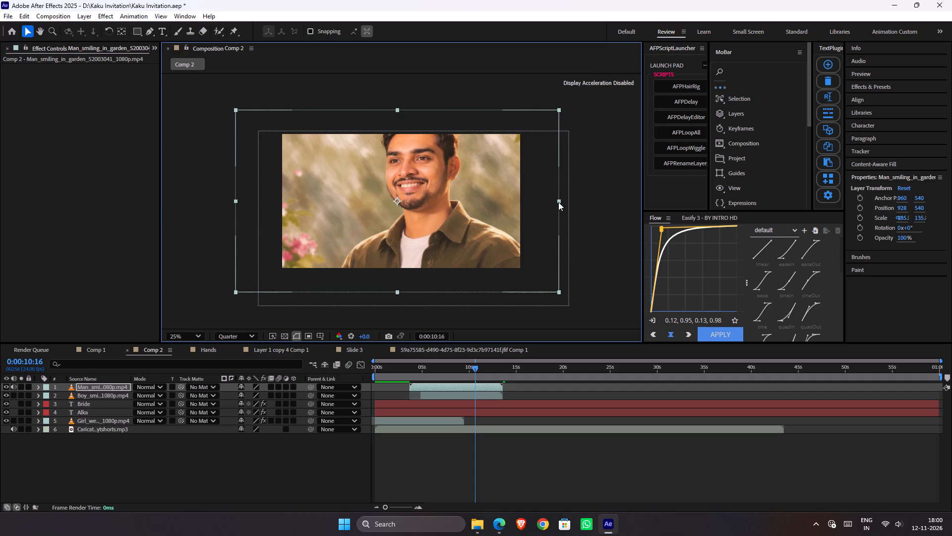
left_click_drag(558, 202, 537, 205)
left_click_drag(513, 220, 524, 233)
Fade in the Man_smiling_in_garden clip with opacity keyframes of 0% at 0:00:03:16 and 100% at 0:00:05:09, and preview the fade.
left_click_drag(457, 364, 403, 374)
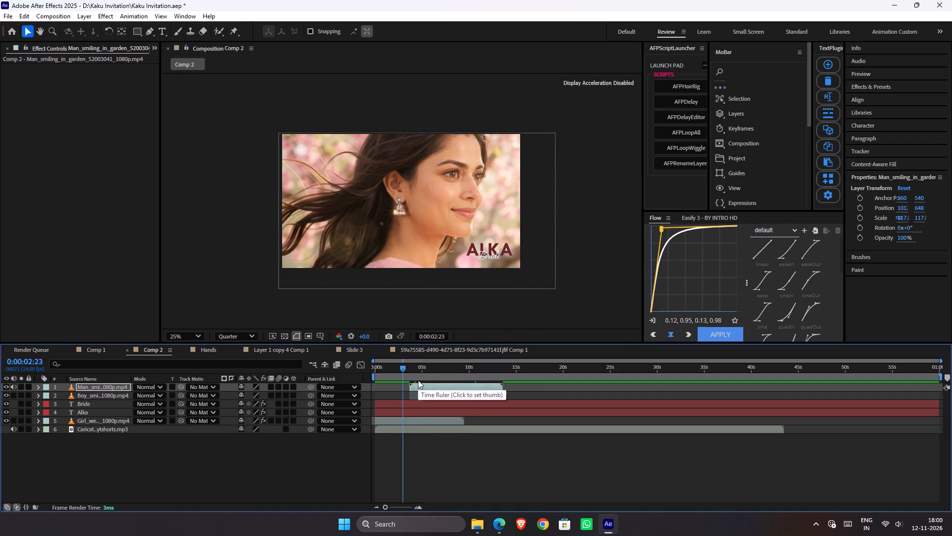
key("t")
left_click_drag(418, 374, 425, 383)
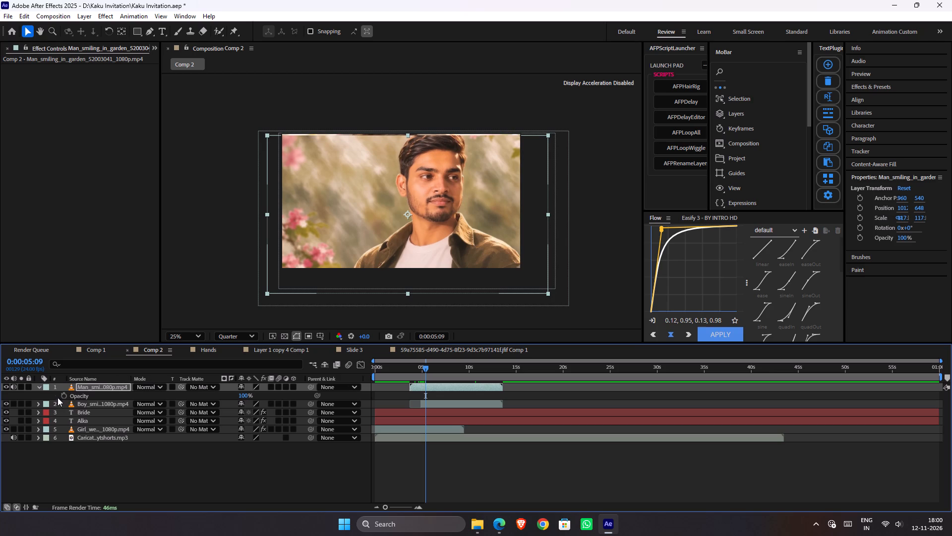
left_click(64, 398)
key("i")
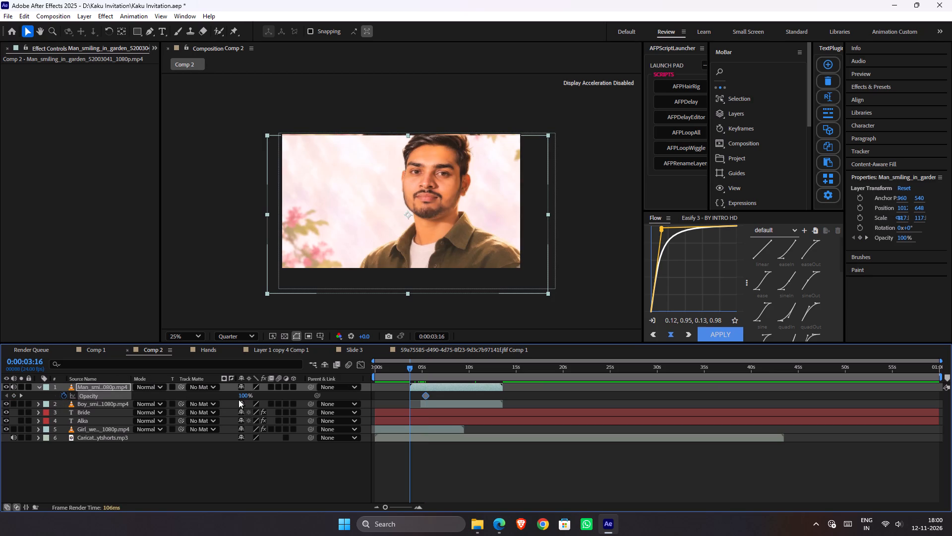
left_click_drag(240, 397, 68, 392)
key("space")
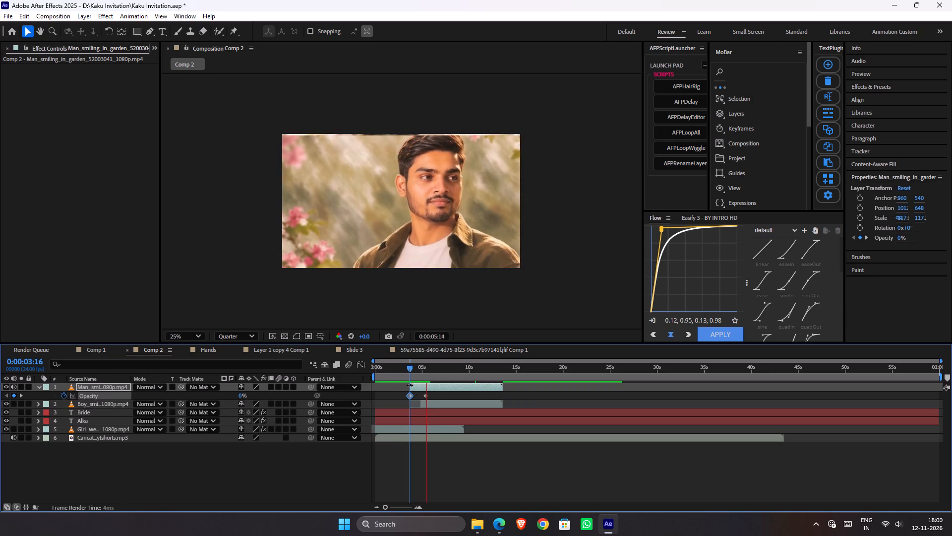
key("space")
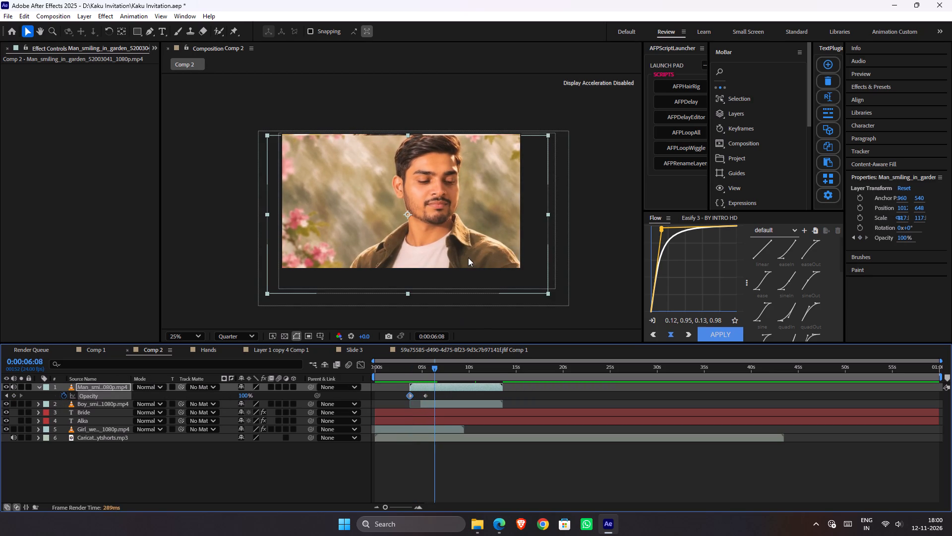
Move the Man_smiling_in_garden clip up to a vertical position of 608.
left_click_drag(468, 258, 468, 253)
Shift both opacity keyframes of the Man_smiling_in_garden clip about one second later and preview the fade.
left_click_drag(433, 393, 393, 393)
left_click_drag(431, 397, 402, 401)
left_click_drag(409, 394, 415, 397)
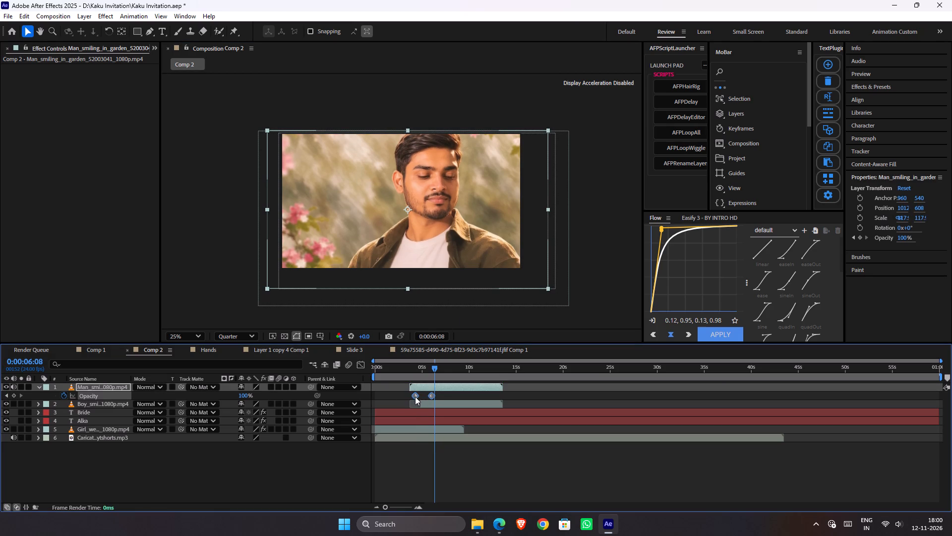
left_click_drag(415, 397, 418, 397)
left_click_drag(418, 367, 414, 368)
key("space")
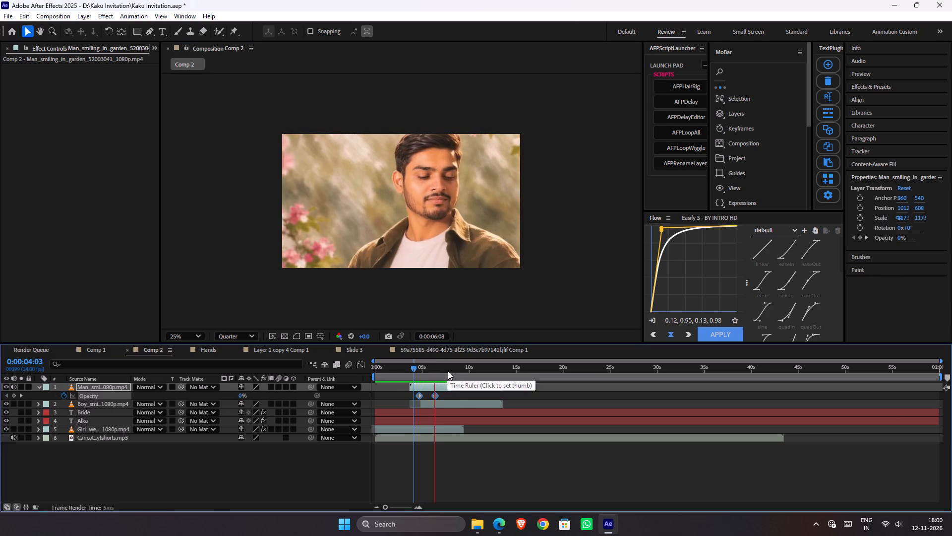
key("space")
Hide the Boy_smiling layer.
left_click(6, 404)
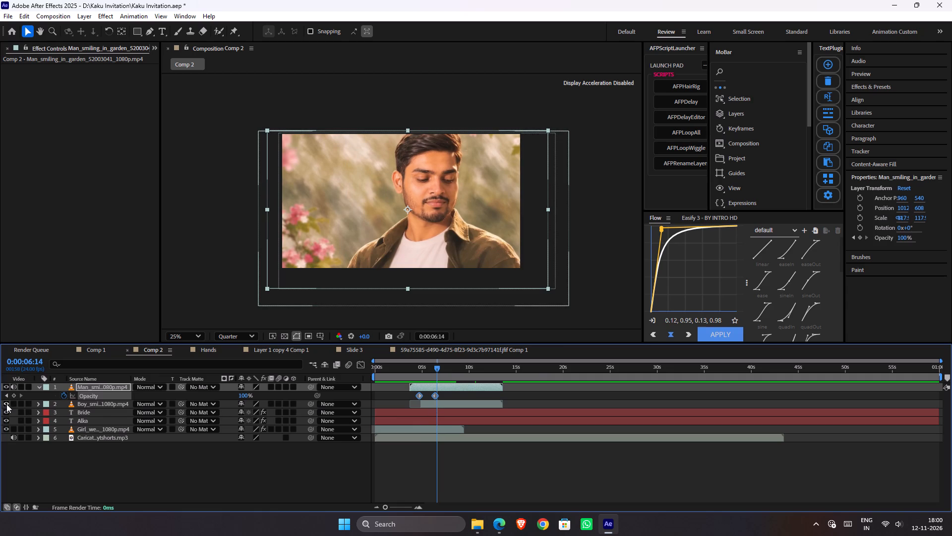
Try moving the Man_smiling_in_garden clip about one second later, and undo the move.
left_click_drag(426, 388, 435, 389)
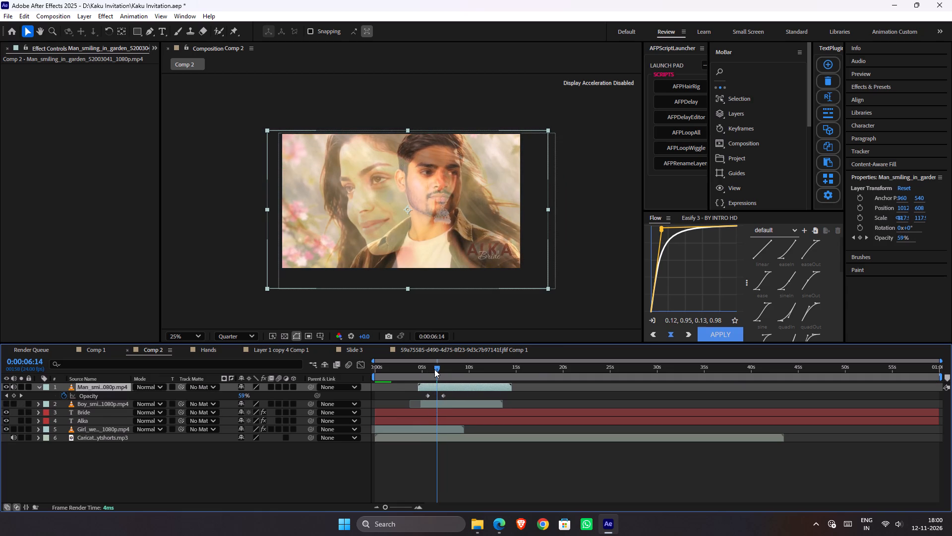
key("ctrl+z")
Trim about two seconds off the start of the Man_smiling_in_garden clip.
left_click_drag(444, 392, 437, 397)
left_click_drag(409, 390, 429, 390)
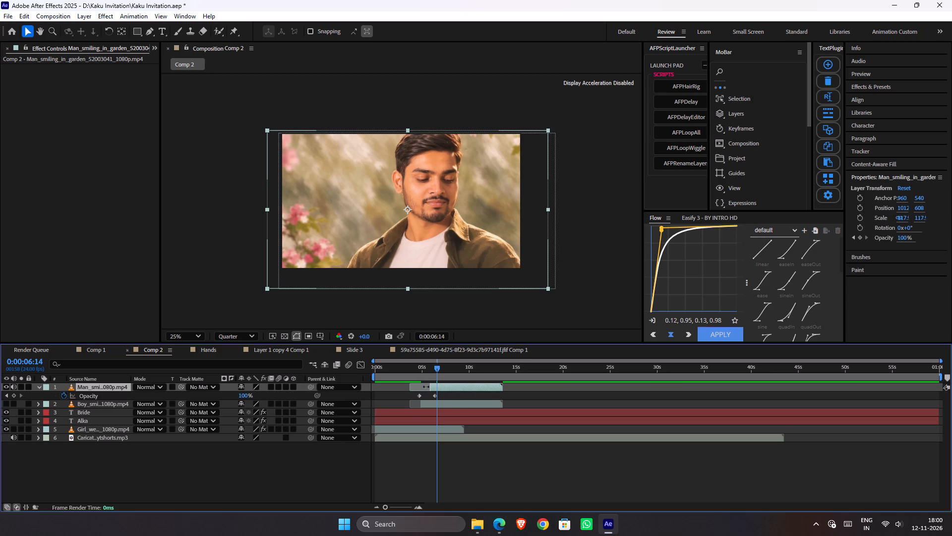
left_click_drag(420, 387, 396, 387)
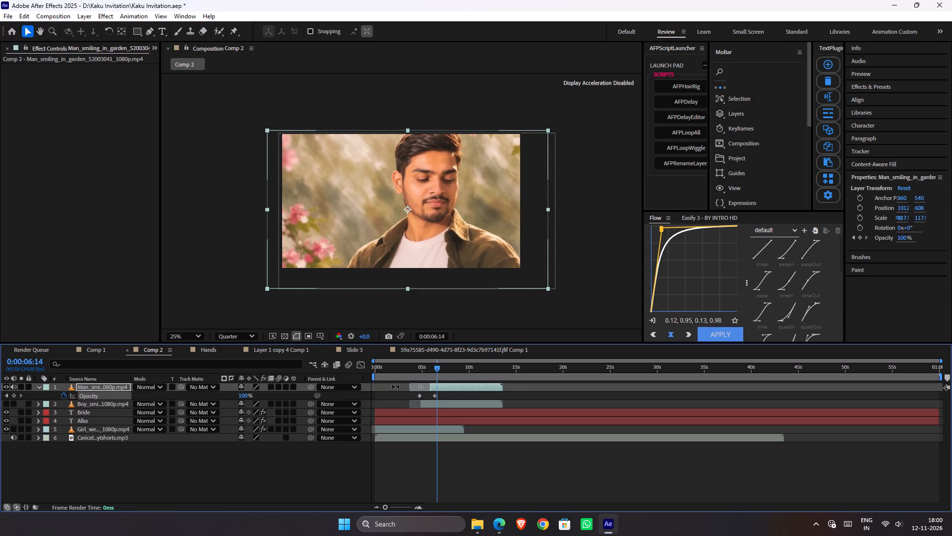
left_click_drag(396, 387, 392, 387)
Slide the Man_smiling_in_garden clip about one second earlier, realign its opacity keyframes to begin at its trimmed start, and preview the transition.
left_click_drag(438, 387, 434, 387)
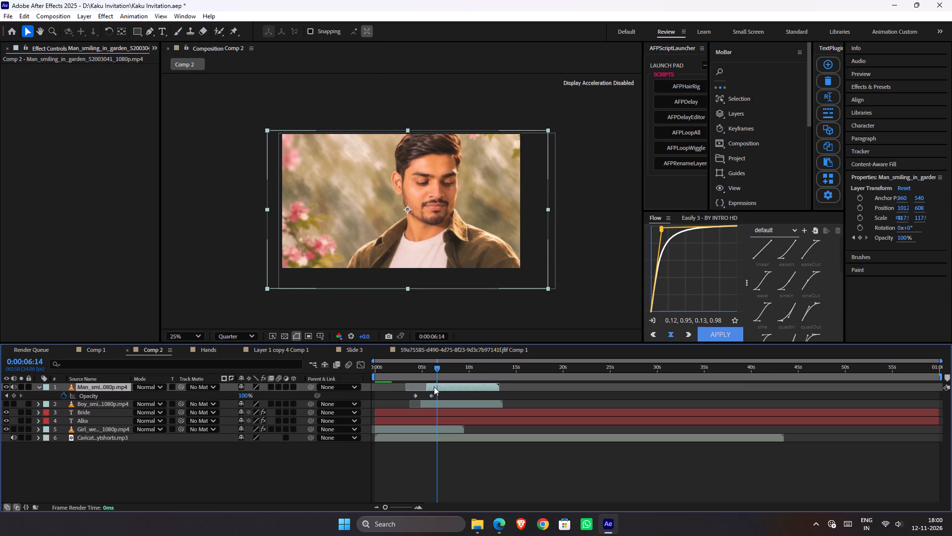
left_click_drag(434, 387, 431, 389)
left_click_drag(437, 396, 405, 400)
left_click_drag(411, 396, 420, 398)
left_click_drag(425, 385, 420, 384)
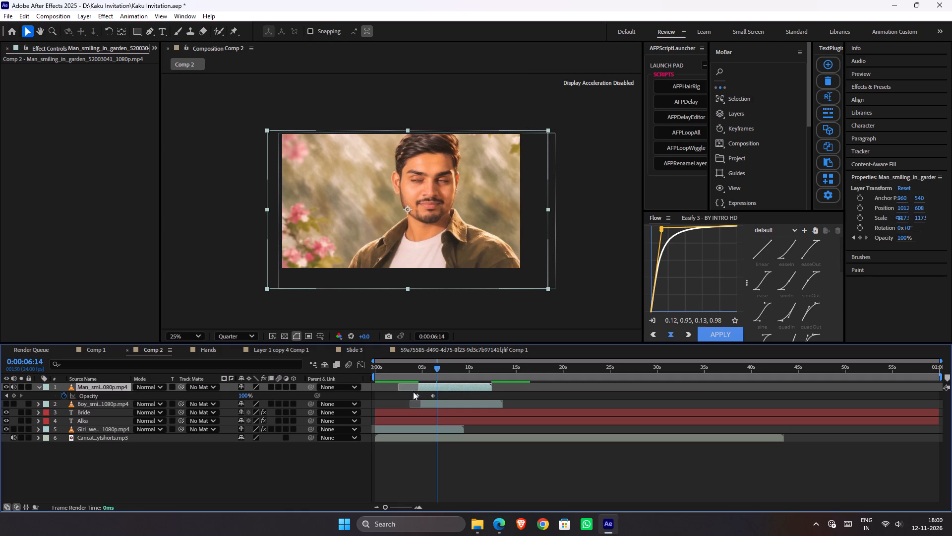
left_click_drag(412, 395, 434, 396)
left_click_drag(430, 396, 434, 397)
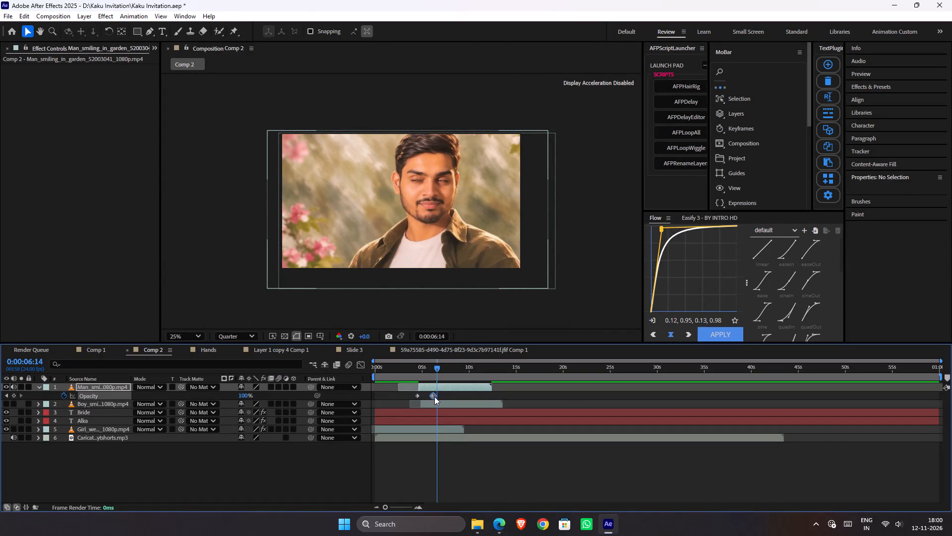
left_click(417, 396)
left_click_drag(419, 366, 407, 366)
key("space")
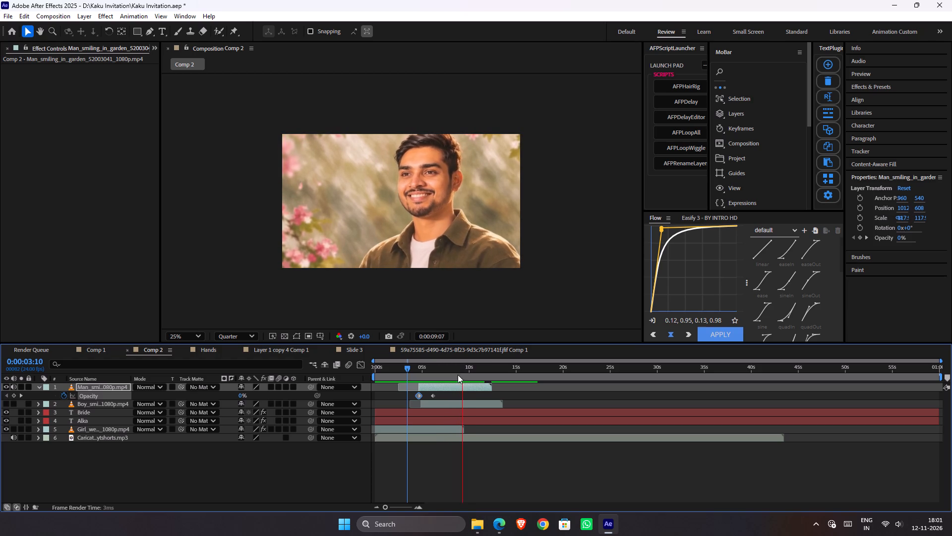
key("space")
Slide the Man_smiling_in_garden clip about two seconds earlier, trim about one more second off its start, begin its opacity fade at 0:00:04:21, and preview.
left_click_drag(456, 388, 437, 388)
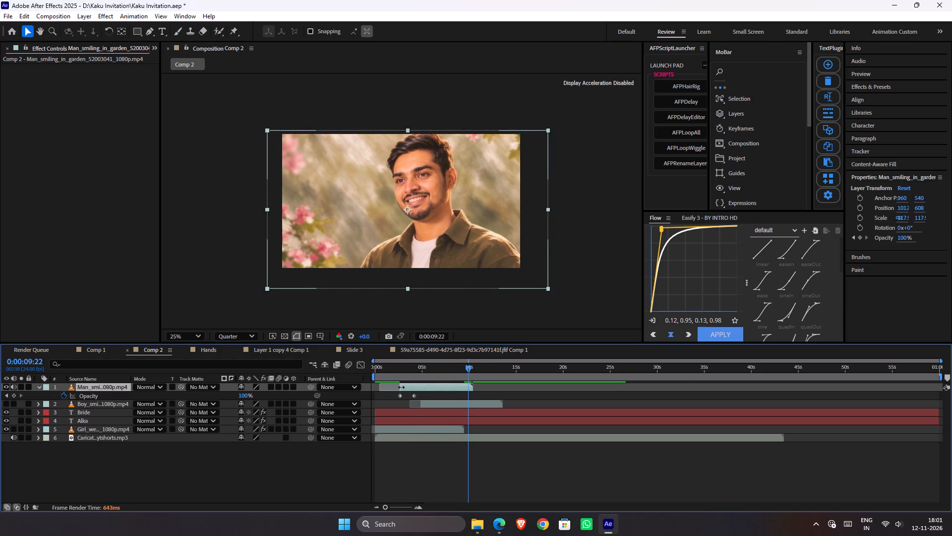
left_click_drag(401, 387, 409, 388)
left_click_drag(421, 394, 392, 398)
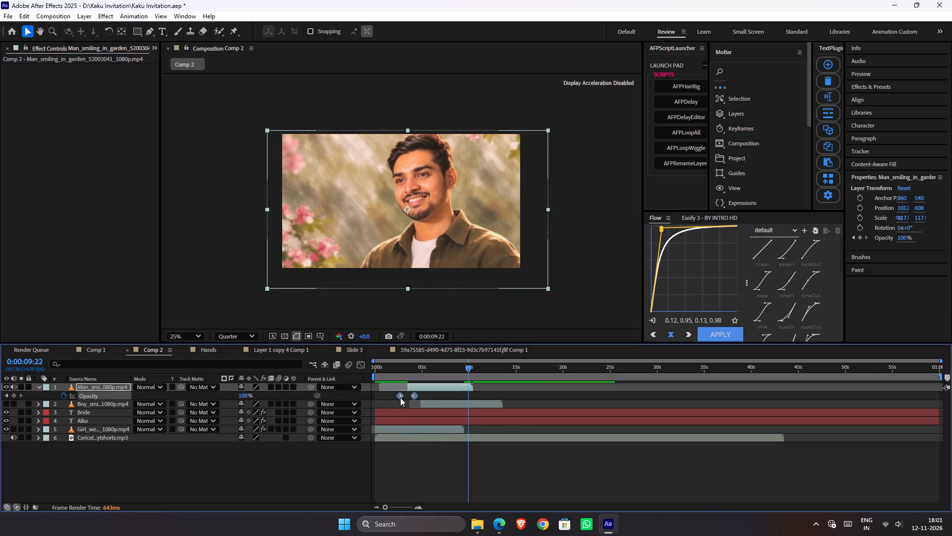
left_click_drag(400, 398, 421, 401)
left_click(413, 366)
key("space")
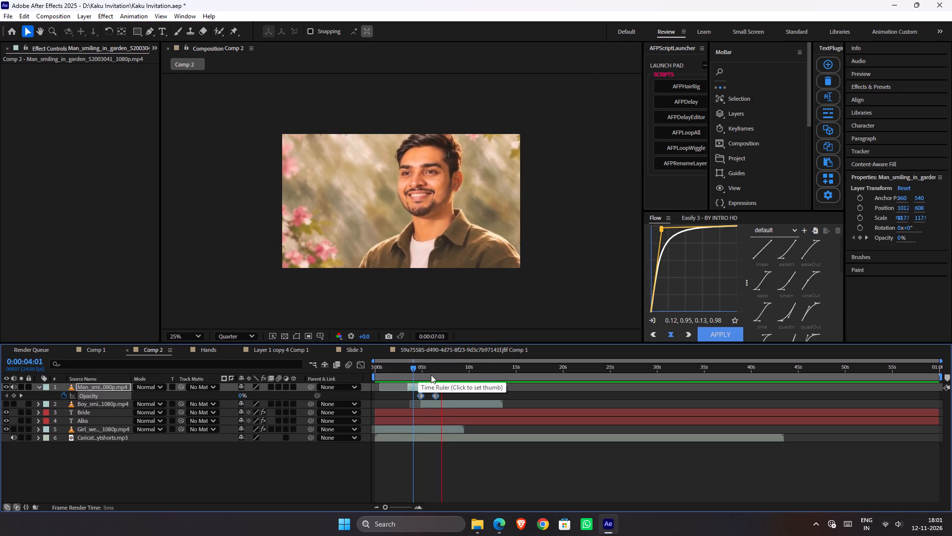
key("space")
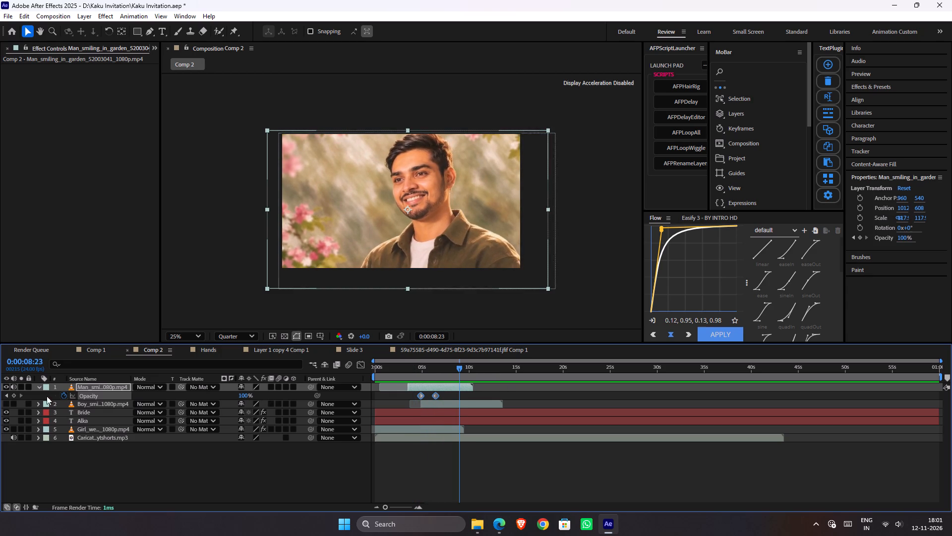
Mute the audio of the Man_smiling_in_garden clip.
left_click(13, 387)
Keyframe the Man_smiling_in_garden clip's scale from 117.9% at its first opacity keyframe to 122.9% at its end, and preview the zoom.
type("jj")
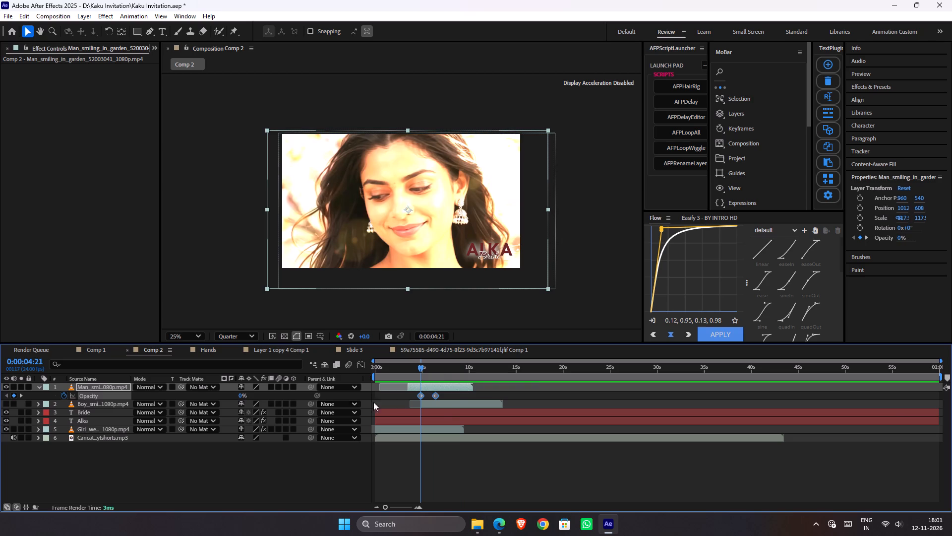
key("s")
left_click(65, 399)
key("o")
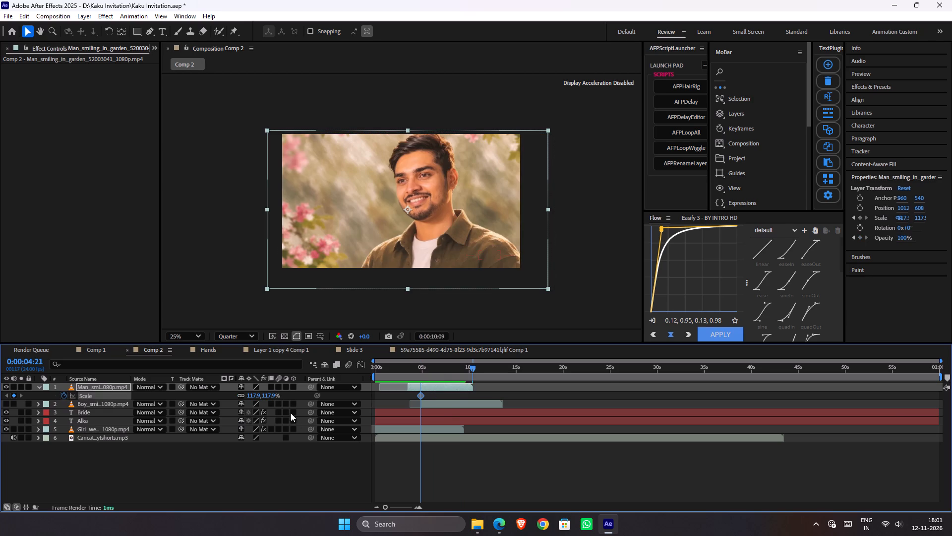
left_click(268, 392)
left_click(268, 396)
key("Up")
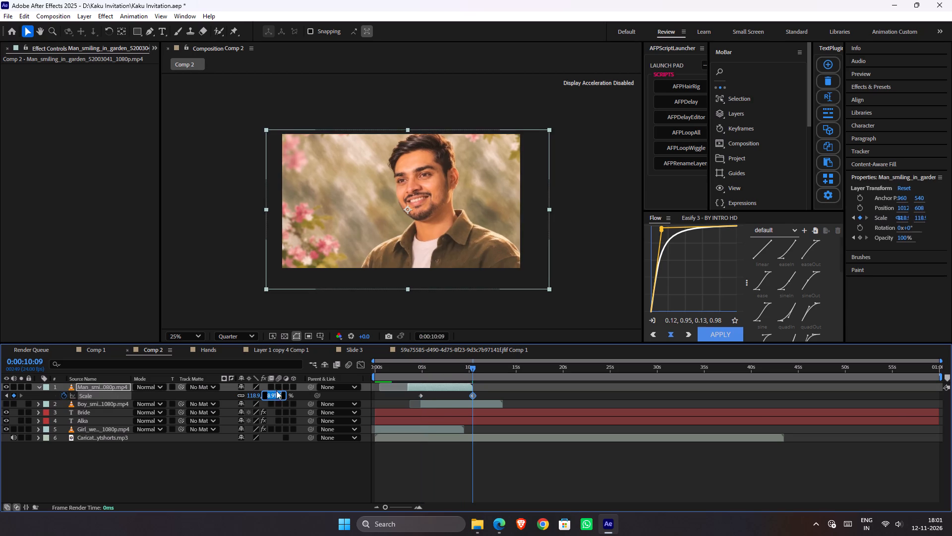
key("Up")
key("Up")
key("Up")
key("Up")
left_click(506, 441)
left_click(421, 369)
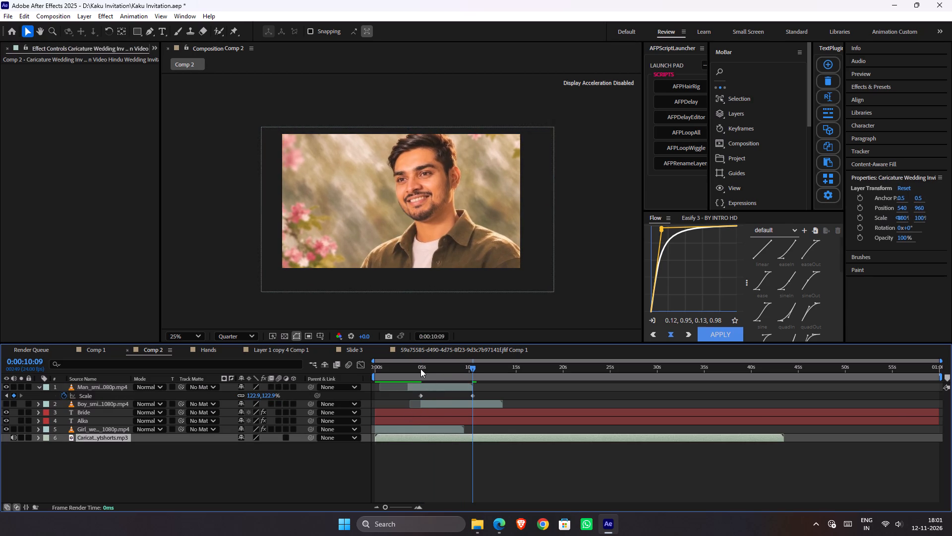
key("space")
key("space")
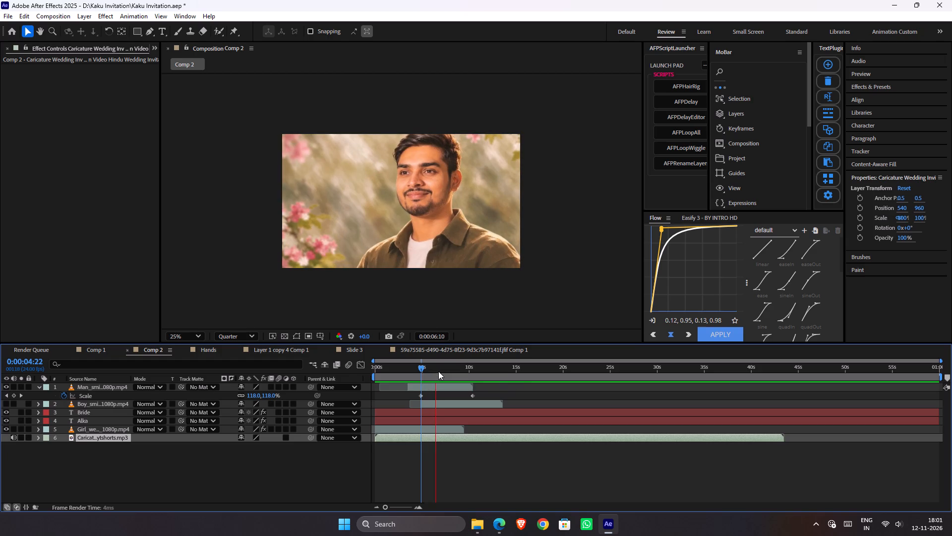
Add an Exposure effect to the Man_smiling_in_garden clip, keyframed from 5.58 at 0:00:04:21 to 0.00 at 0:00:06:11, and preview the flash.
left_click(433, 387)
key("ctrl+space")
key("e")
key("x")
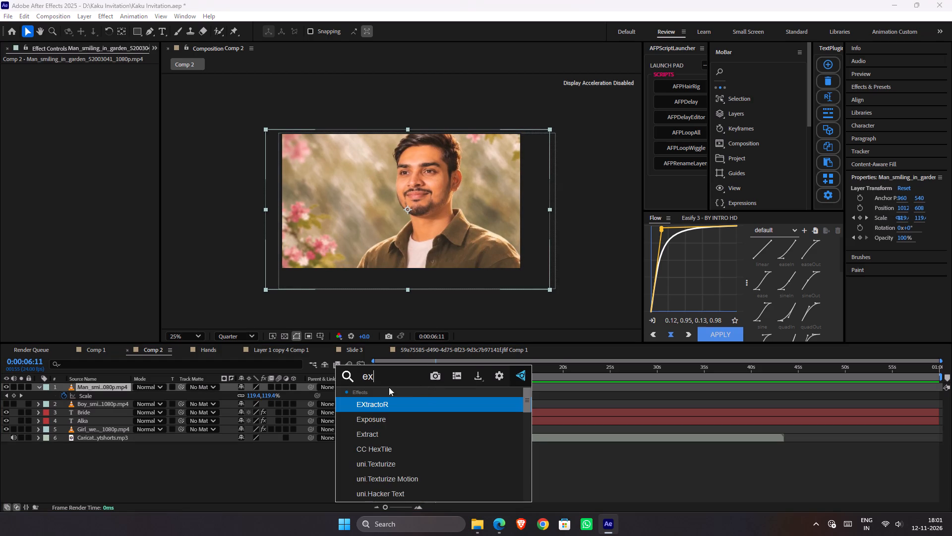
left_click(367, 418)
left_click(29, 97)
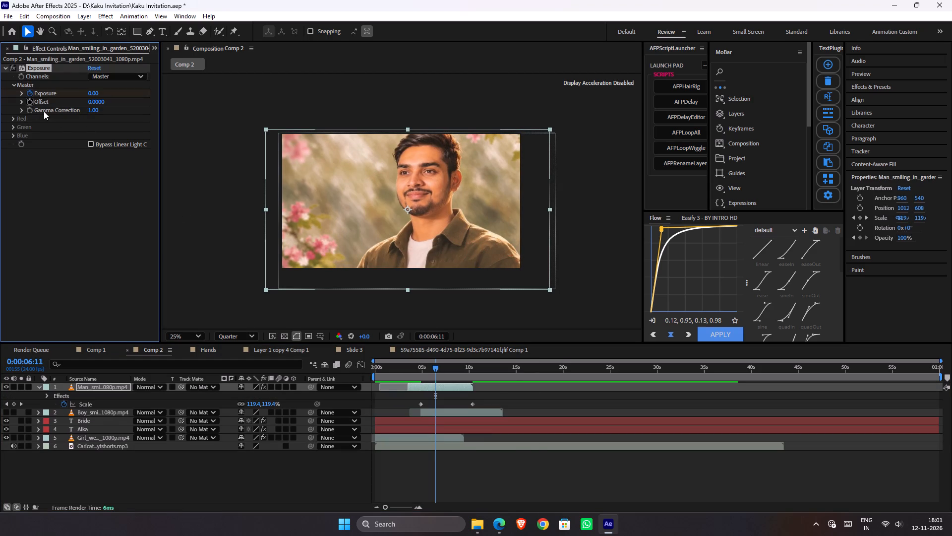
key("j")
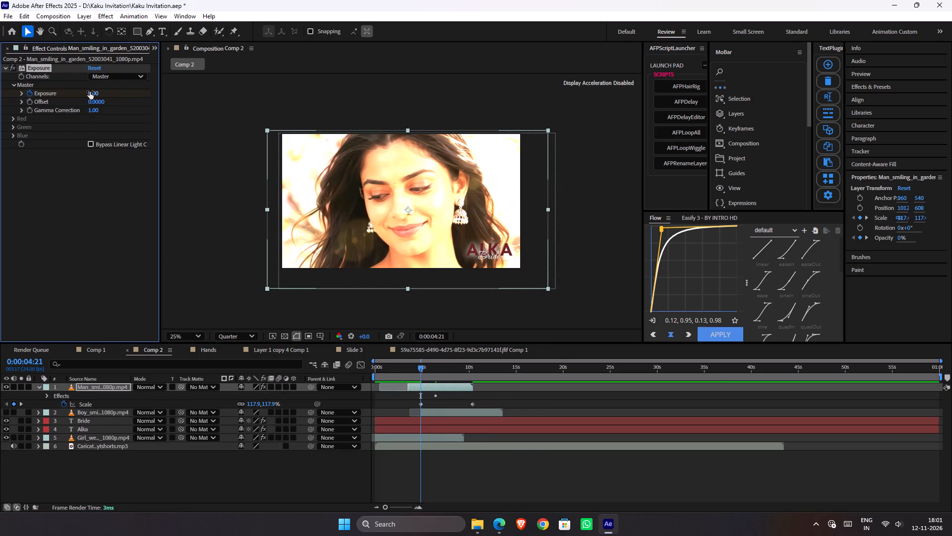
left_click_drag(90, 92, 371, 97)
key("space")
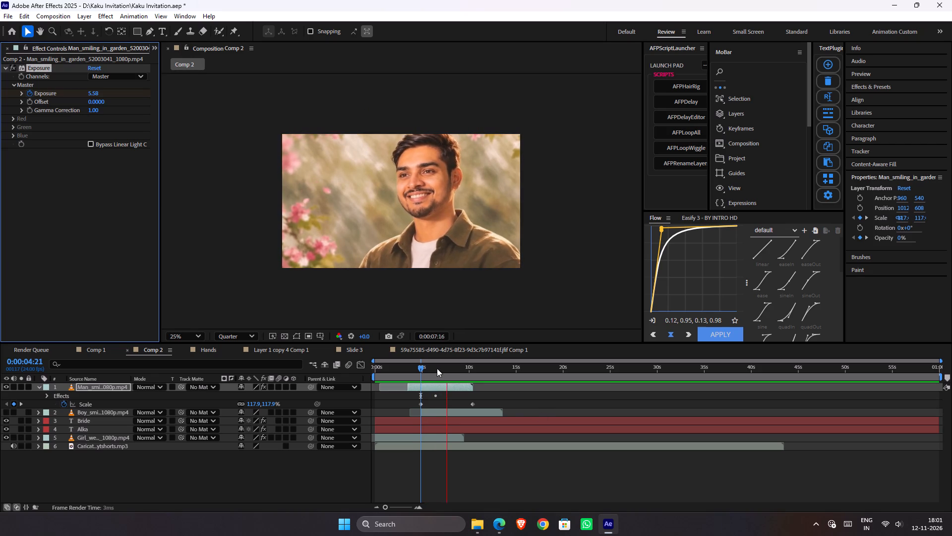
key("space")
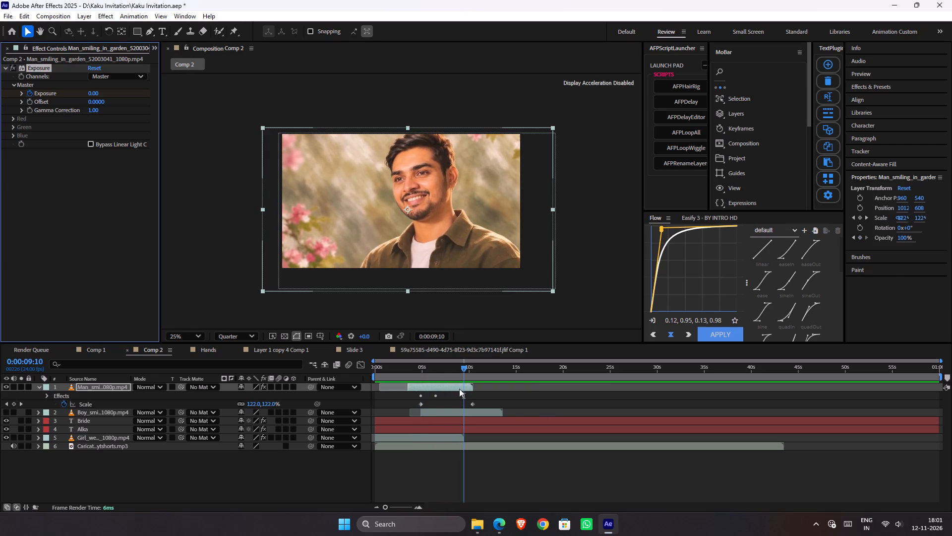
Raise the Man_smiling_in_garden clip's end scale keyframe to 133.9%, preview the stronger zoom, and save the project.
left_click(458, 388)
type("jjkk")
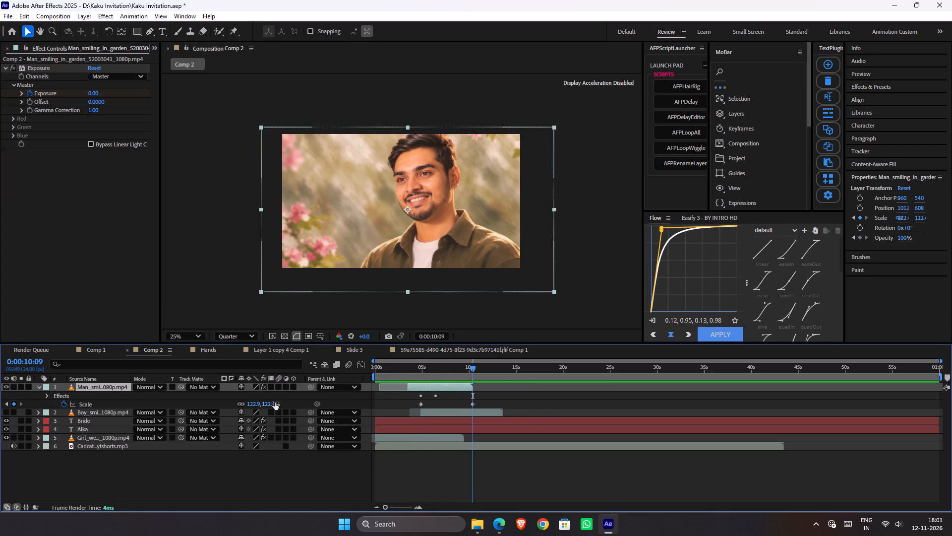
left_click_drag(272, 404, 277, 403)
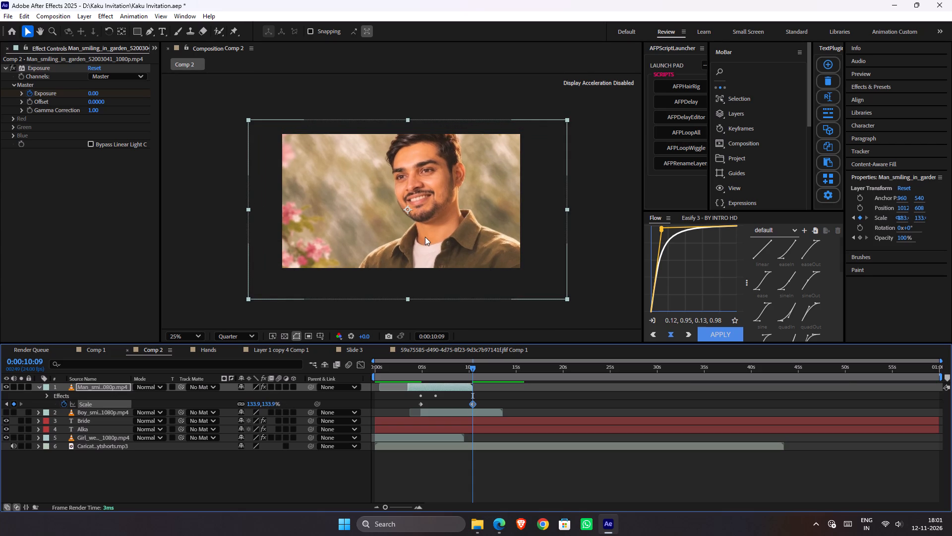
key("i")
key("space")
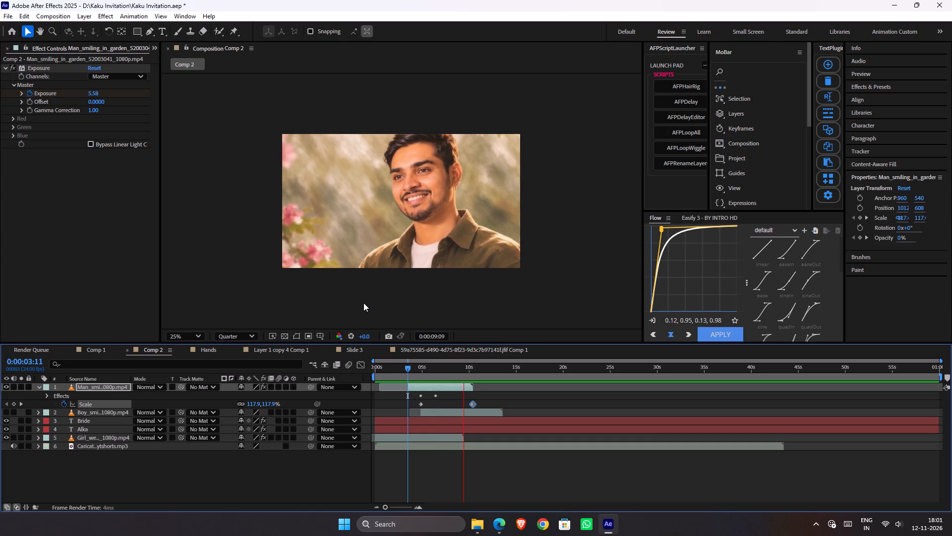
key("space")
key("ctrl+s")
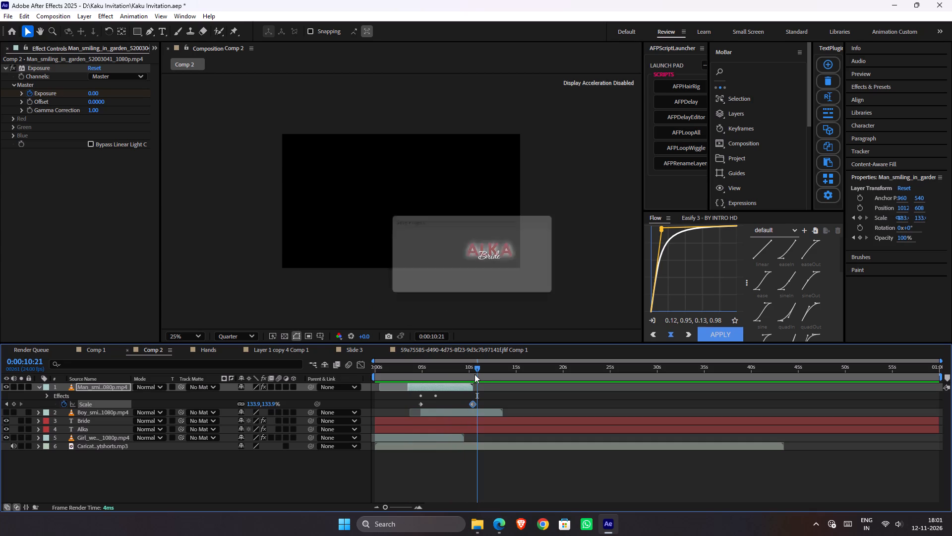
left_click_drag(474, 370, 453, 372)
key("space")
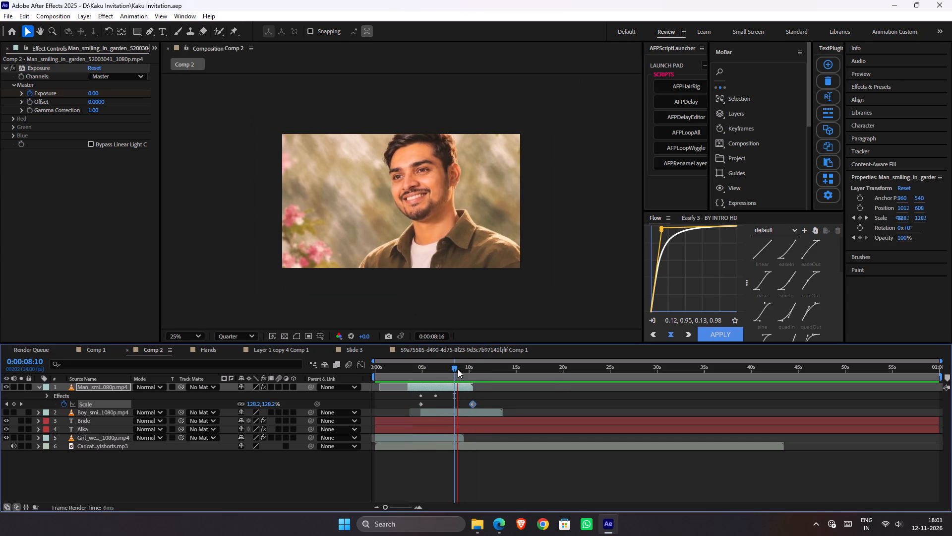
key("space")
key("ctrl+s")
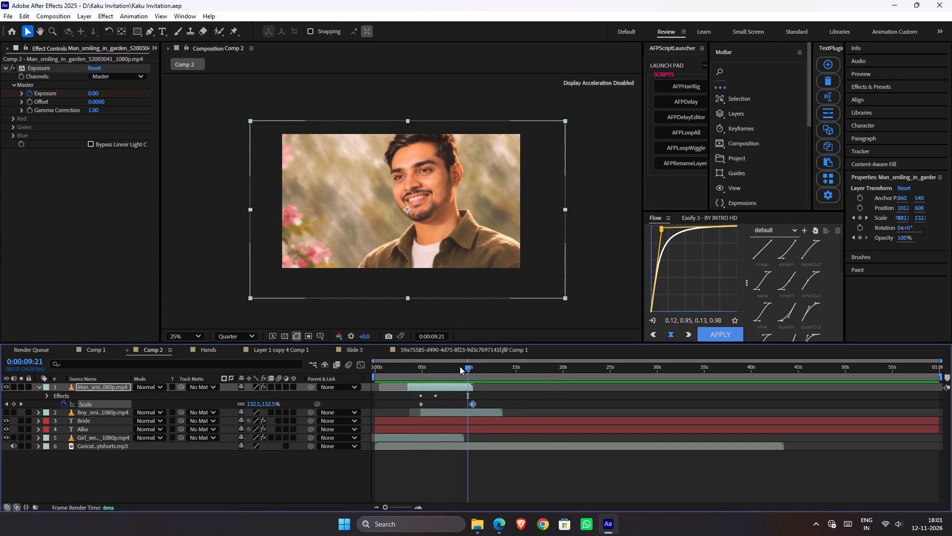
Copy the couple's wedding attire image and its Realistic video matte from Comp 1 into Comp 2, starting both at about nine seconds.
left_click(97, 353)
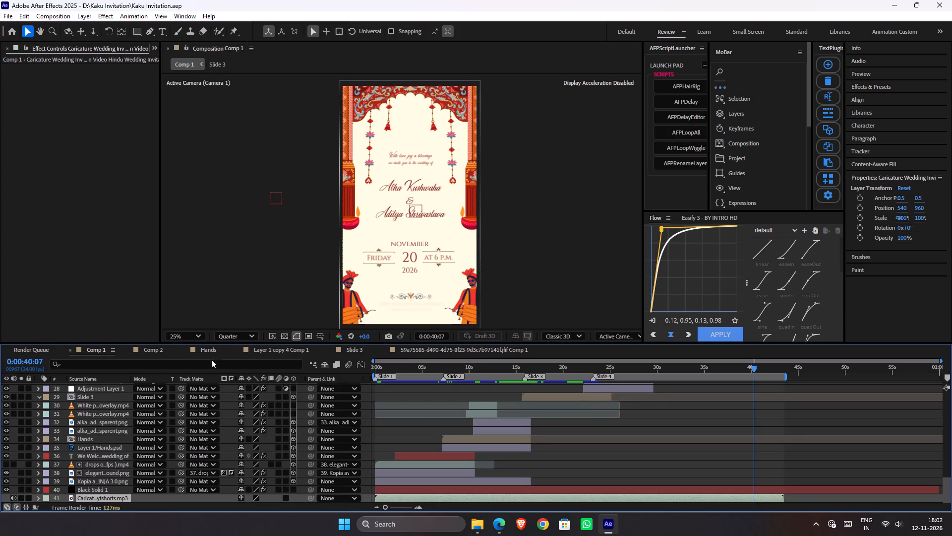
scroll(736, 458, "up", 2)
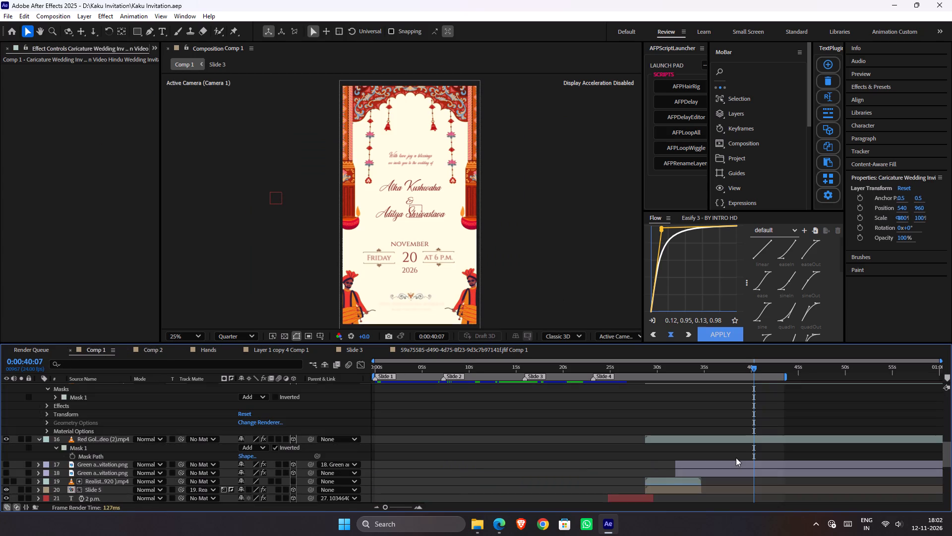
scroll(739, 455, "up", 2)
scroll(739, 455, "down", 1)
left_click(754, 447)
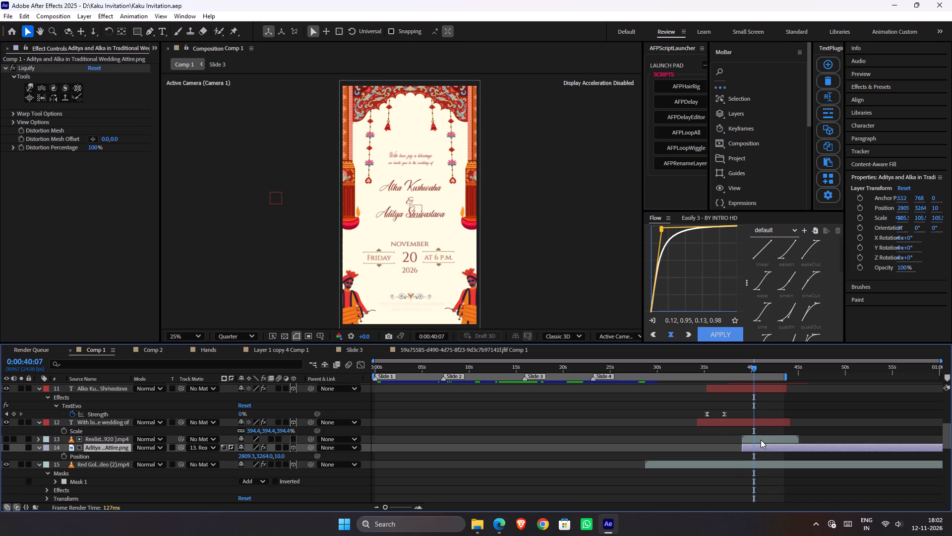
left_click(761, 439, "shift")
key("ctrl+c")
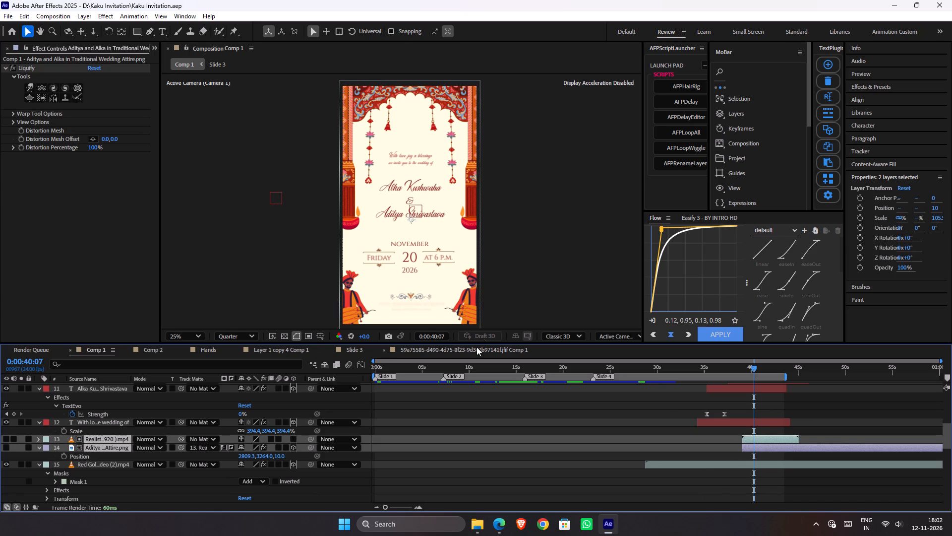
left_click(163, 349)
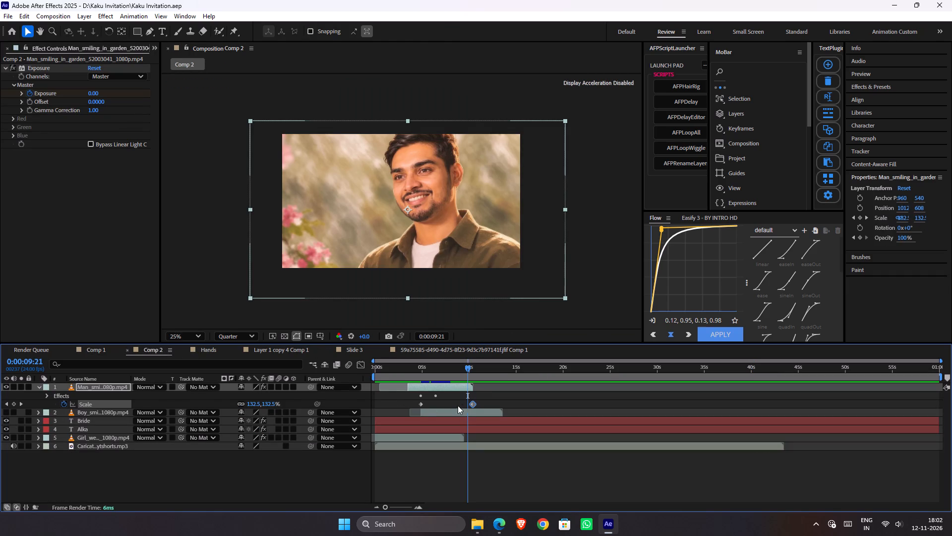
key("ctrl+v")
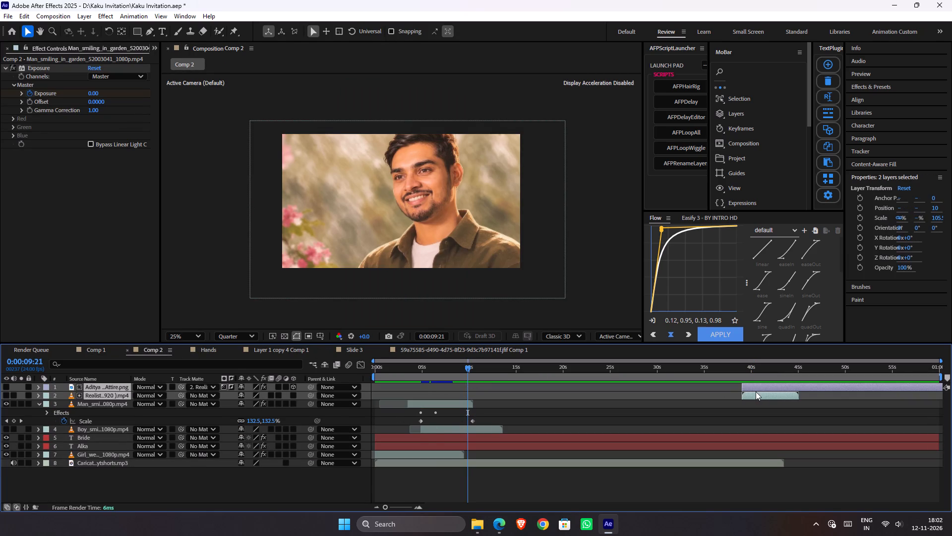
left_click_drag(756, 392, 475, 392)
left_click(485, 412)
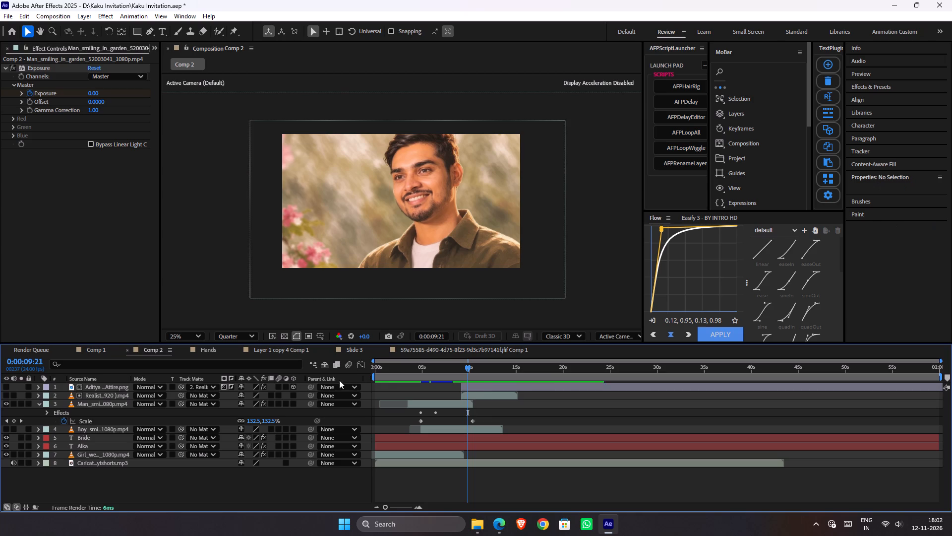
Make the couple's wedding attire image visible, place it below its matte video, and preview from about eight seconds.
left_click(4, 386)
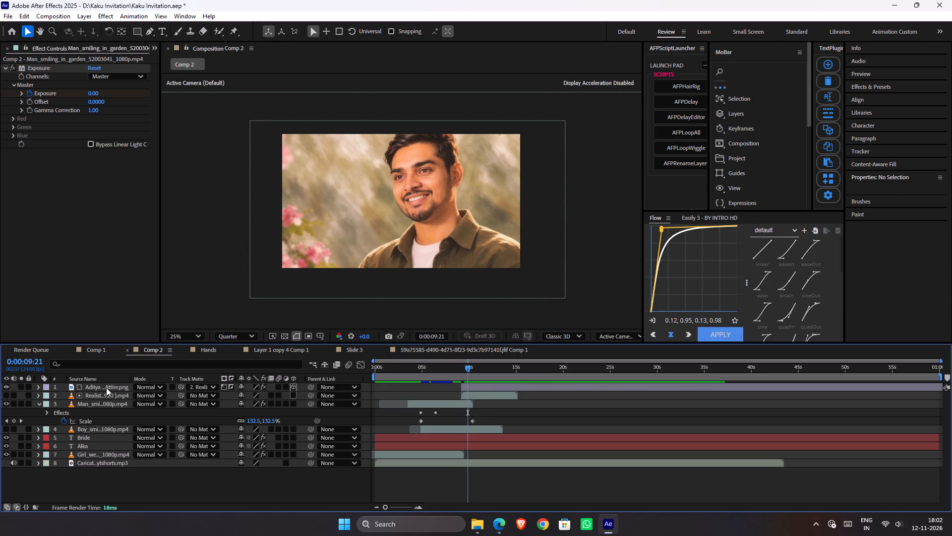
left_click_drag(106, 387, 106, 398)
left_click(452, 368)
key("space")
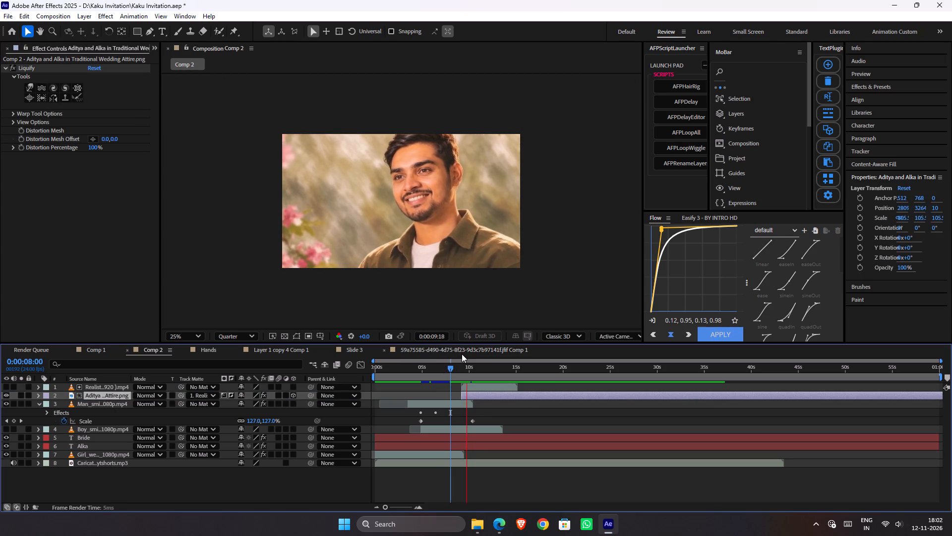
key("space")
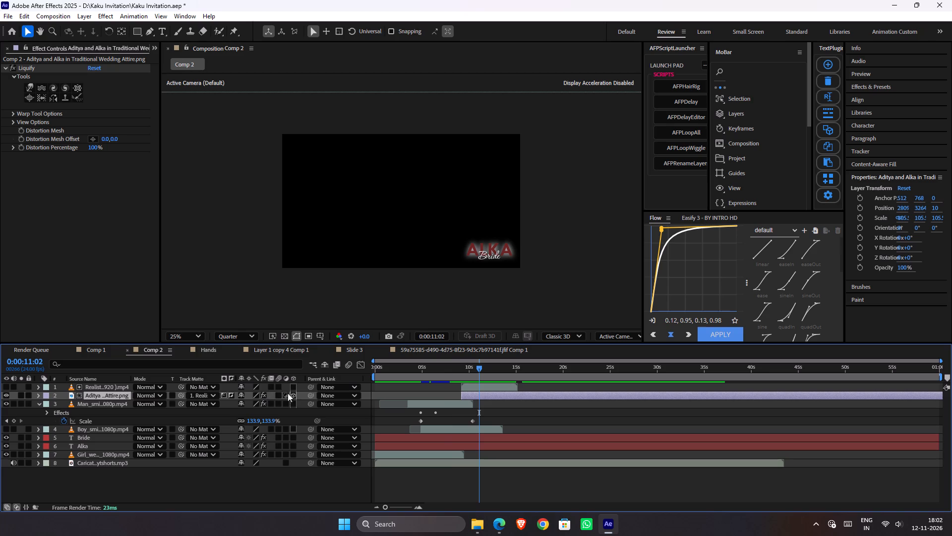
Turn off 3D for the couple's image, move it into the frame near the centre, and scale it down to about 68.7%.
left_click(293, 396)
scroll(522, 257, "down", 2)
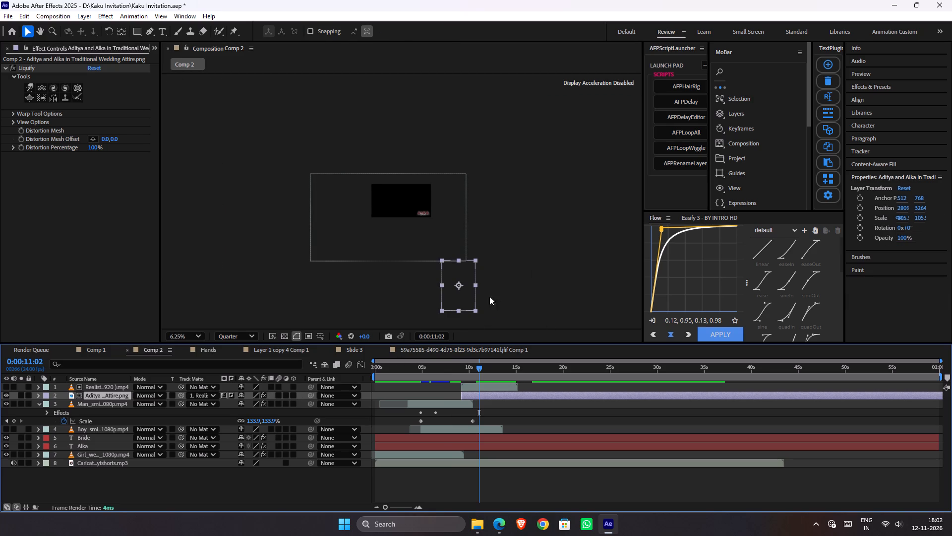
left_click_drag(450, 296, 392, 217)
scroll(399, 212, "up", 1)
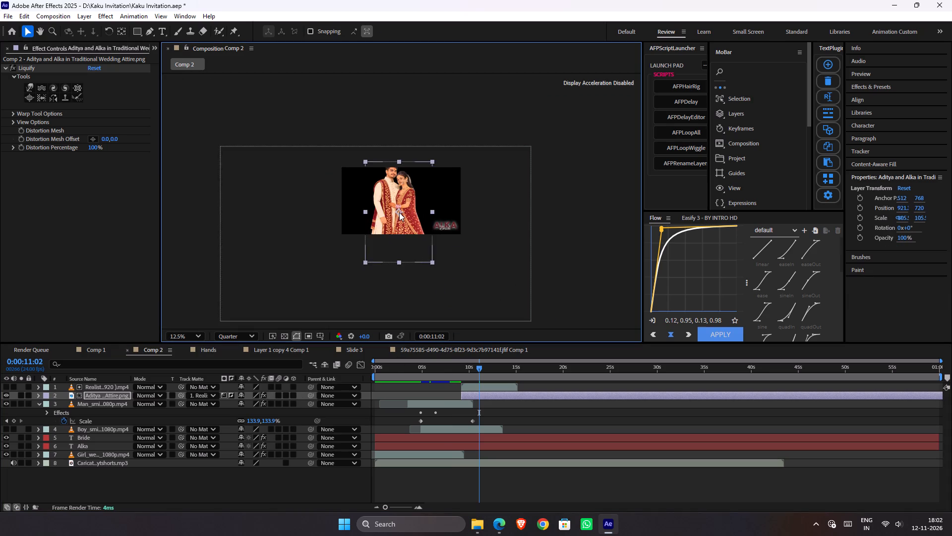
scroll(400, 212, "up", 1)
left_click_drag(464, 220, 441, 220)
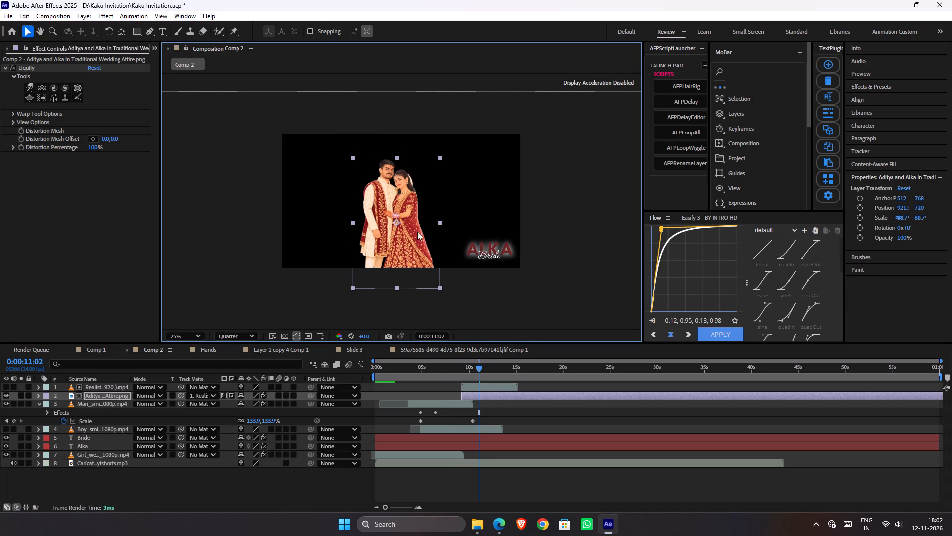
Move the couple's wedding attire image to position about 1021, 760 in the frame and save the project.
left_click_drag(410, 236, 422, 241)
key("ctrl+s")
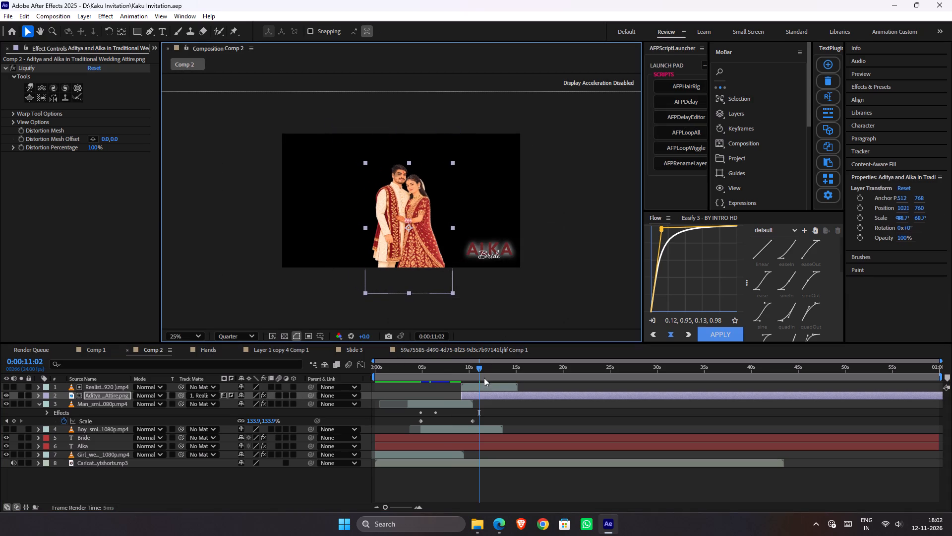
Duplicate the Realistic matte video and place the copy directly below the couple's wedding attire image.
left_click(471, 384)
key("ctrl+d")
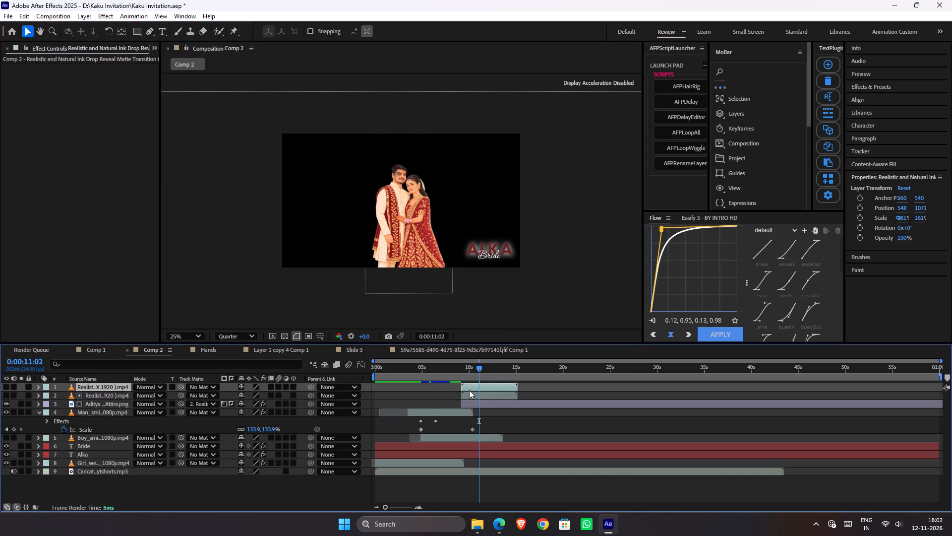
left_click_drag(100, 386, 101, 404)
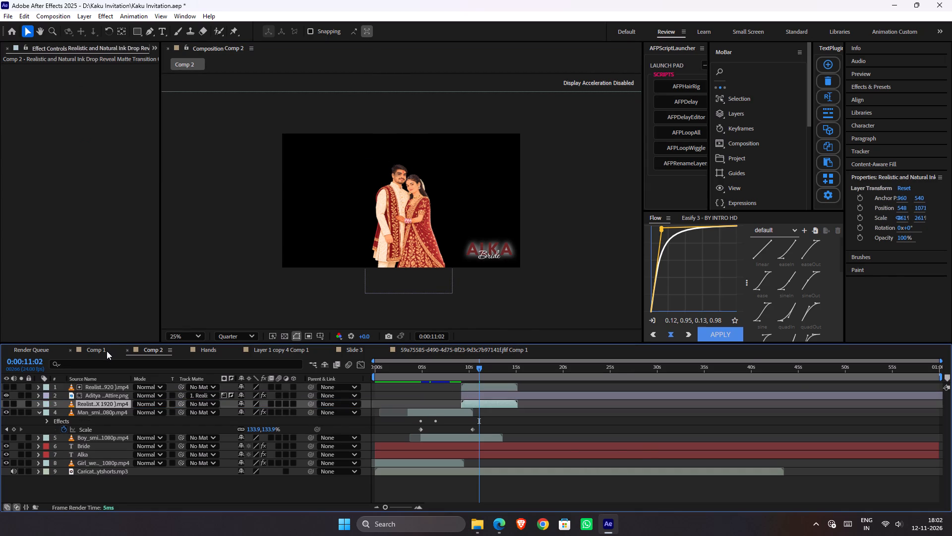
Copy the cream-filled Black Solid 1 from Comp 1 into Comp 2 below the couple's image and fit it to the composition.
left_click(105, 351)
scroll(605, 443, "down", 2)
scroll(626, 447, "up", 1)
scroll(633, 450, "down", 4)
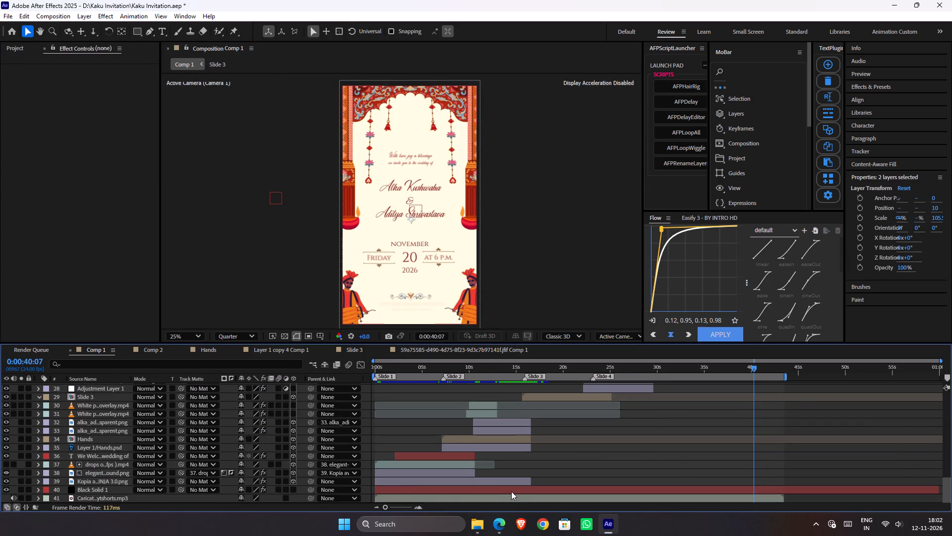
left_click(511, 491)
key("ctrl+c")
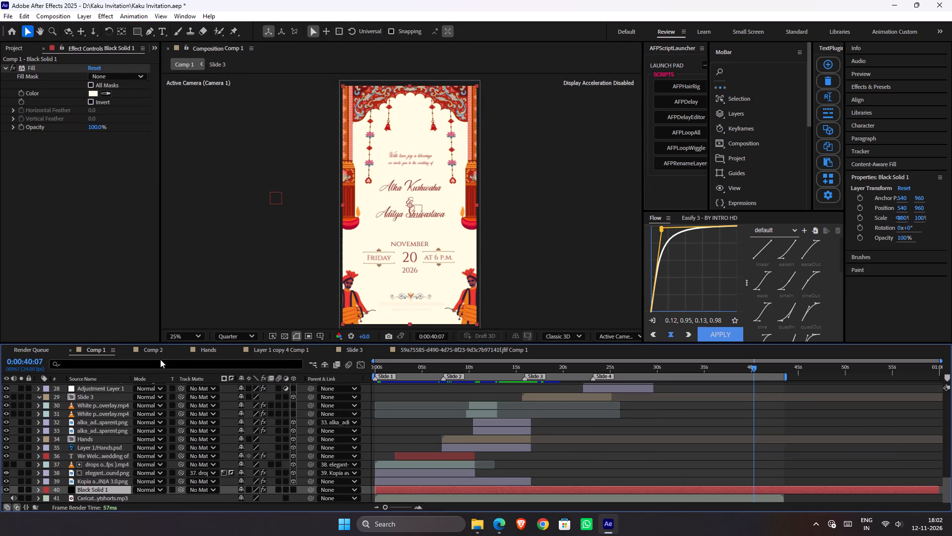
left_click(160, 348)
key("ctrl+v")
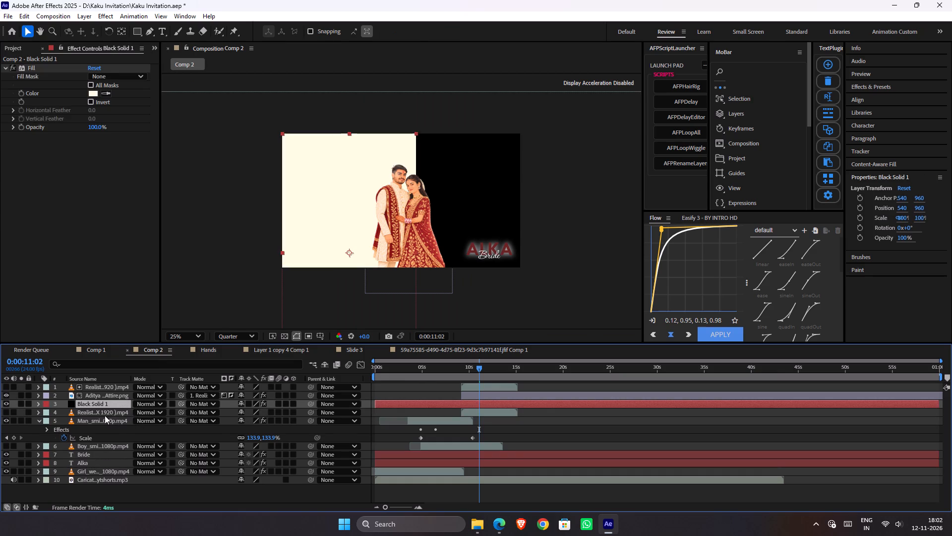
left_click_drag(107, 404, 118, 418)
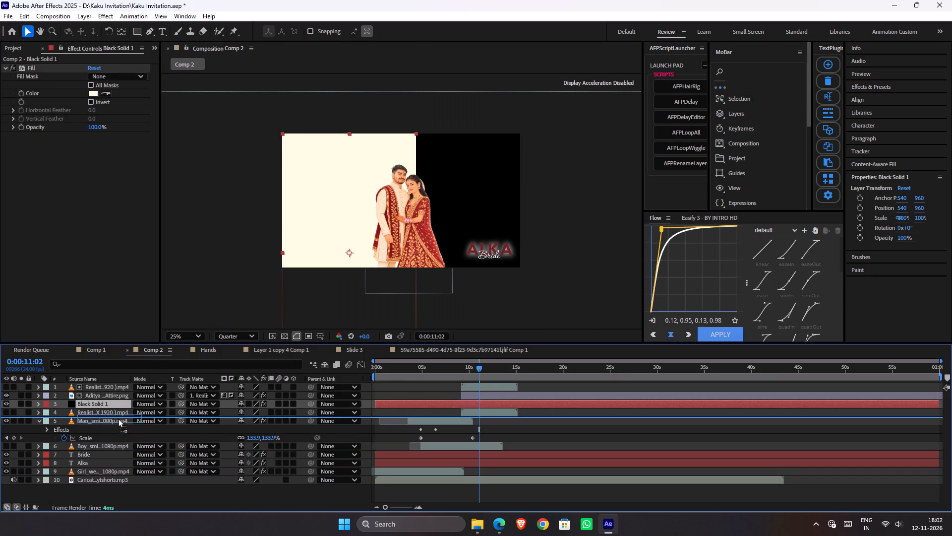
left_click_drag(118, 418, 121, 410)
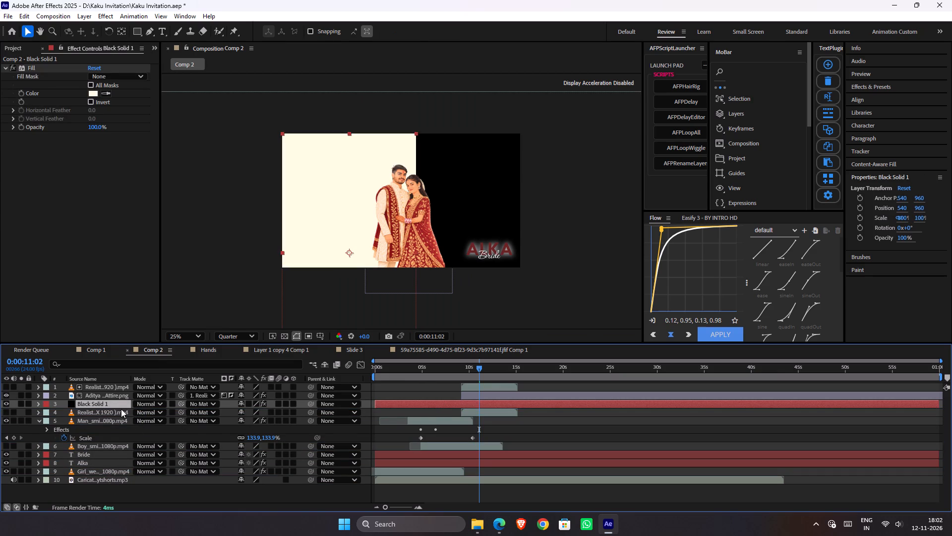
left_click(486, 395)
left_click(466, 402)
key("ctrl+alt+f")
Duplicate the top Realistic matte video, place it directly above Black Solid 1, and assign it as the solid's luma matte.
left_click(479, 389)
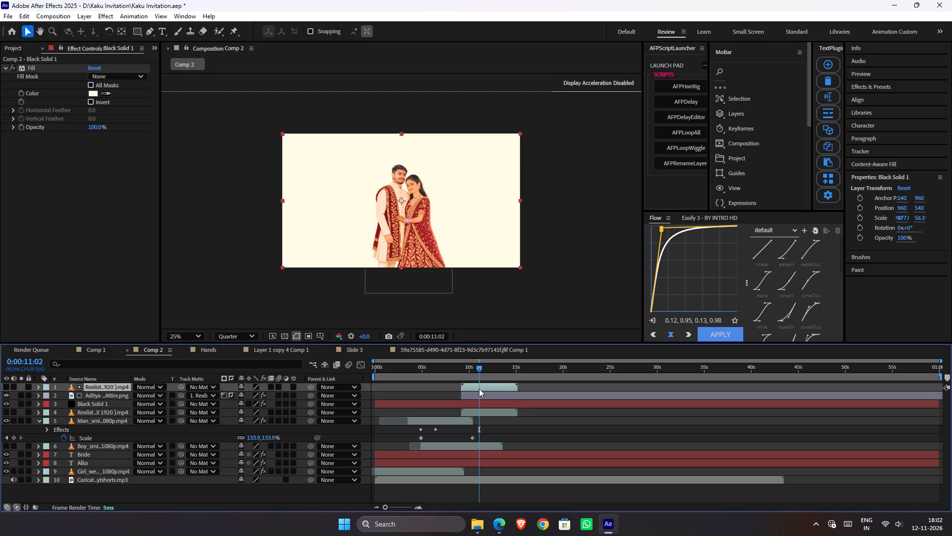
key("ctrl+d")
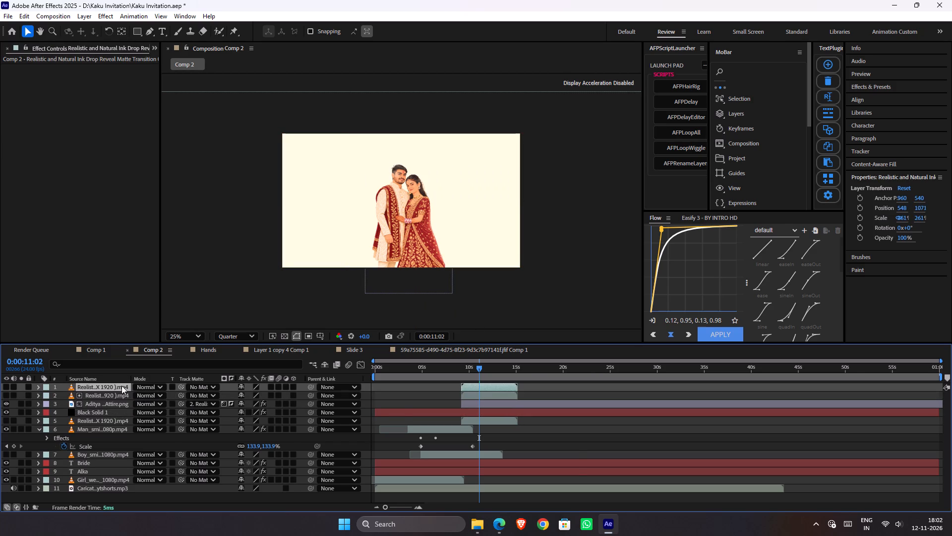
left_click_drag(121, 386, 120, 404)
left_click_drag(183, 411, 171, 403)
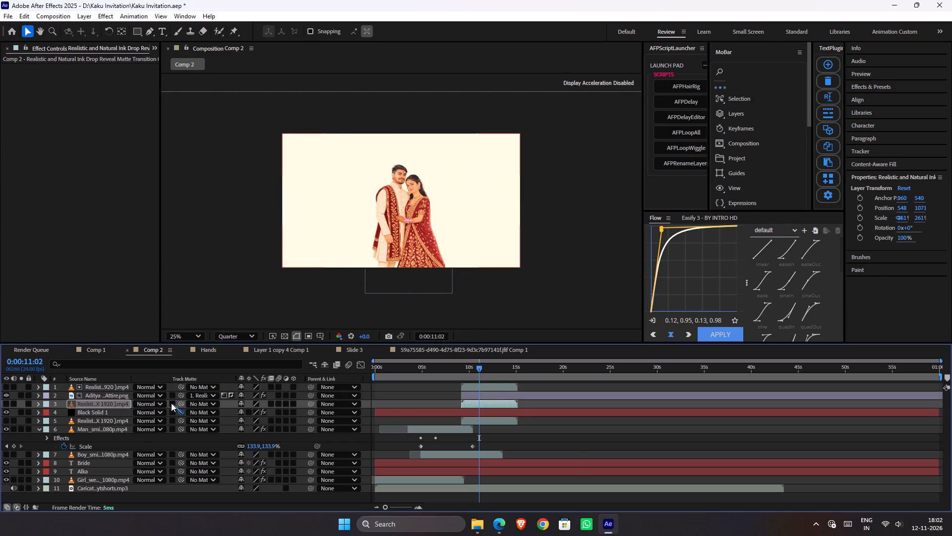
left_click_drag(171, 403, 170, 402)
left_click(223, 412)
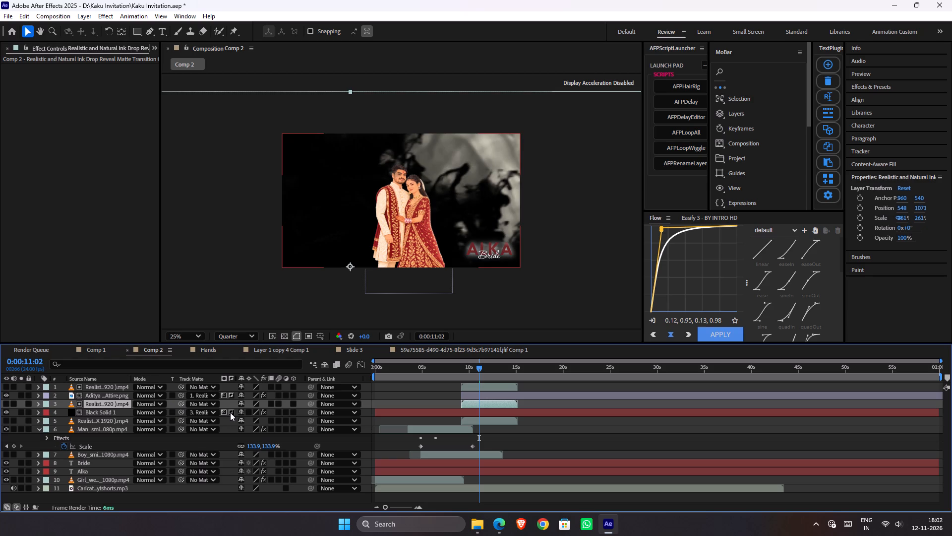
left_click(230, 412)
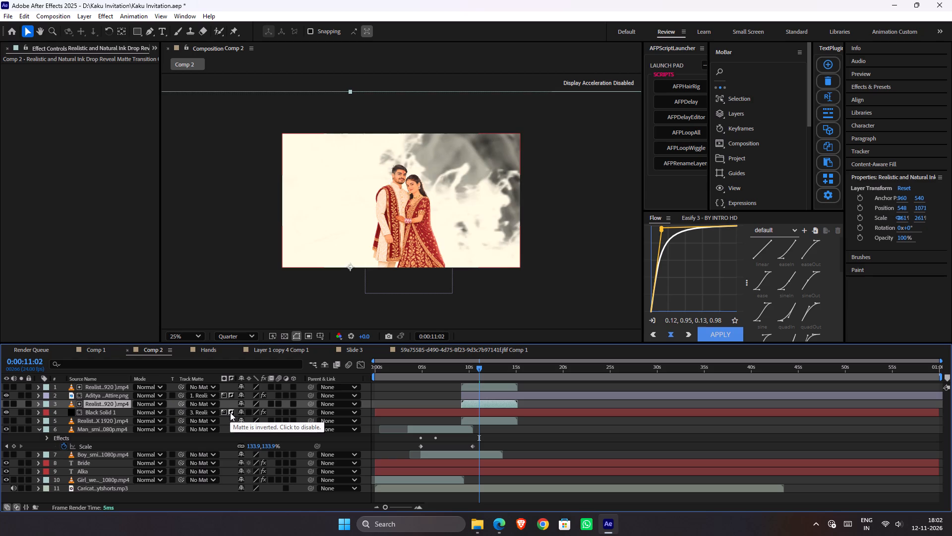
left_click(230, 412)
Shift the solid's matte video earlier to start at about 7.5 seconds and preview the transition from 0:00:06:00.
left_click_drag(486, 403, 472, 403)
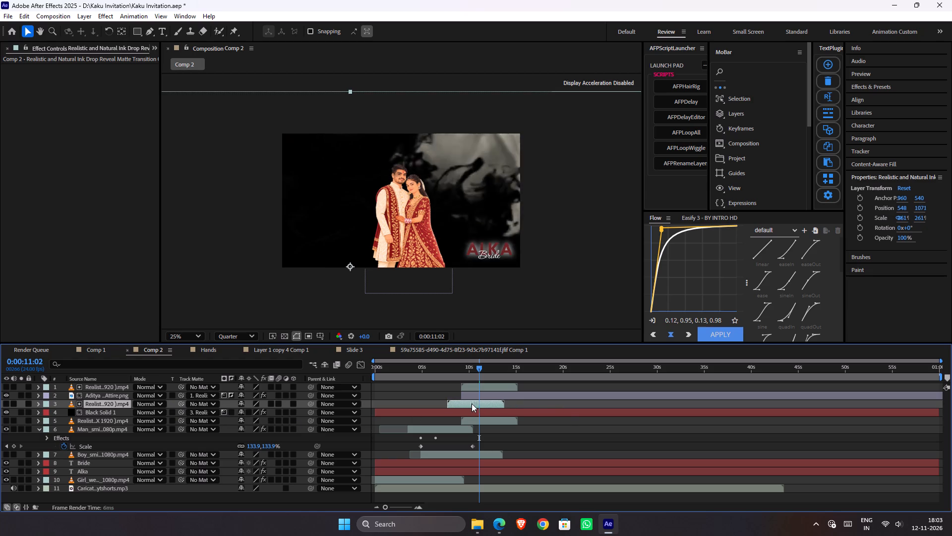
left_click_drag(472, 403, 470, 402)
left_click_drag(439, 367, 431, 366)
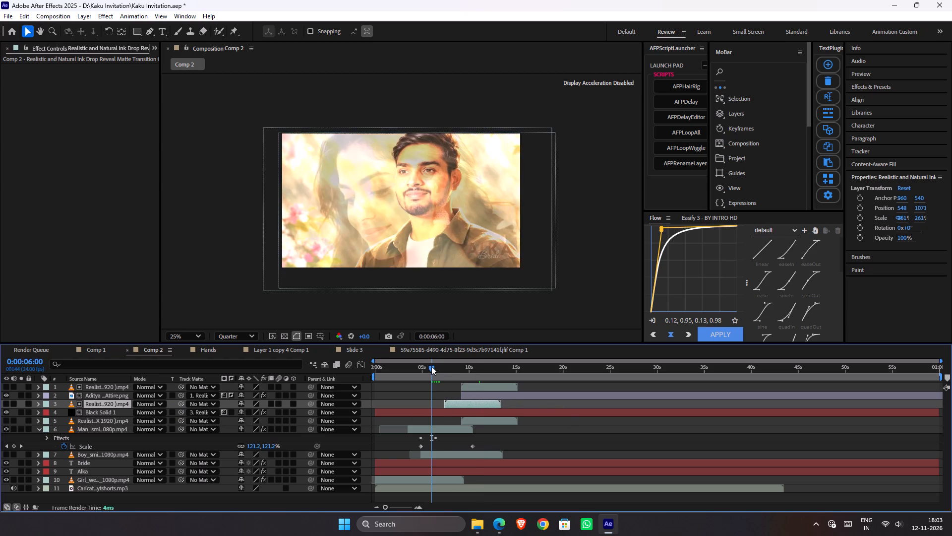
key("space")
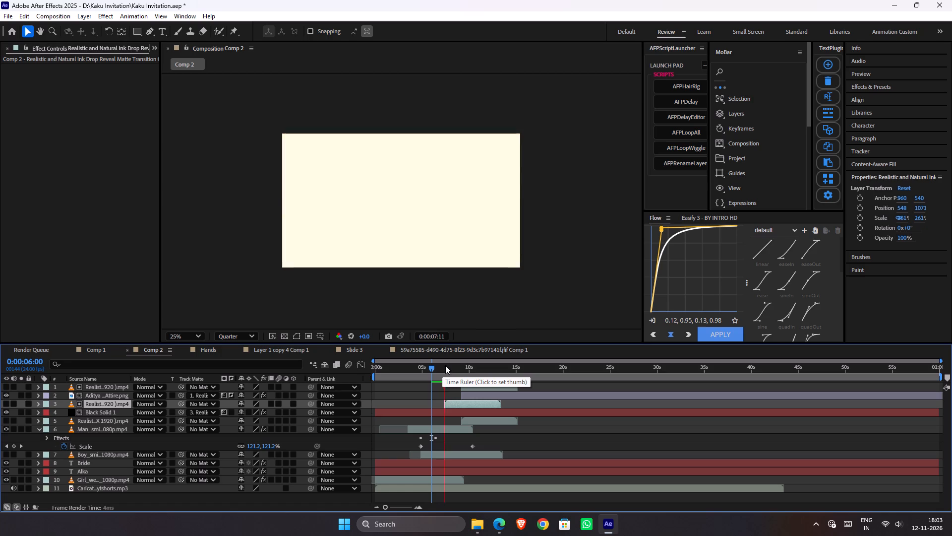
key("space")
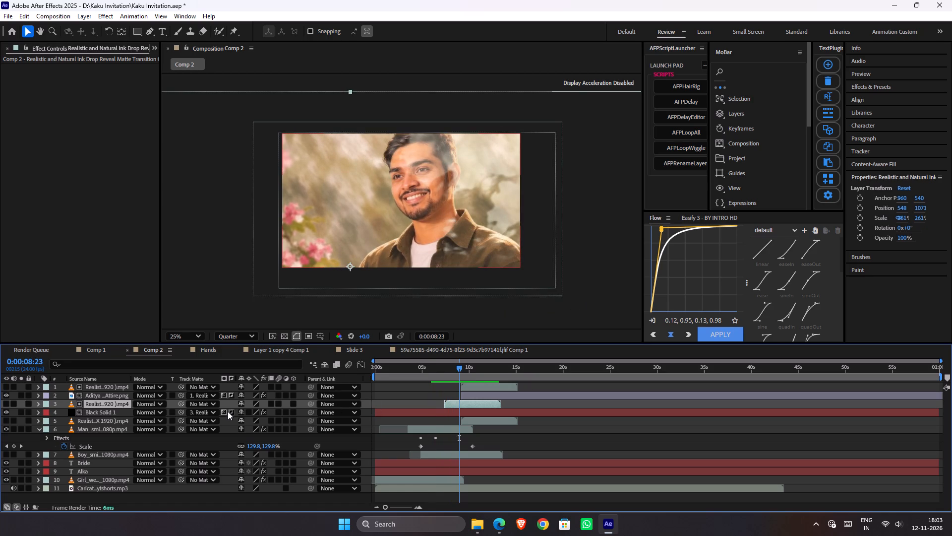
Invert the track matte on Black Solid 1 and preview the ink reveal from about six seconds.
left_click(230, 413)
left_click(433, 370)
key("space")
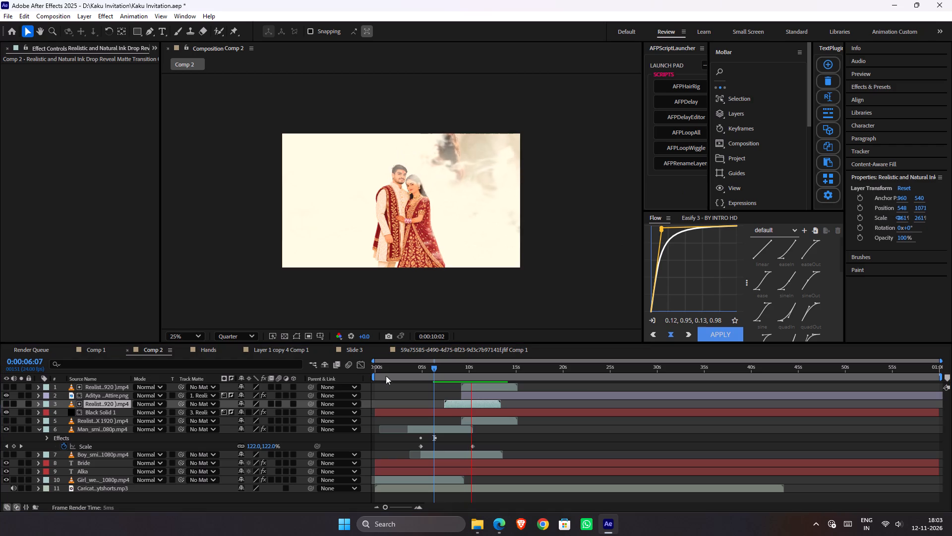
key("space")
left_click_drag(459, 370, 443, 377)
left_click(454, 374)
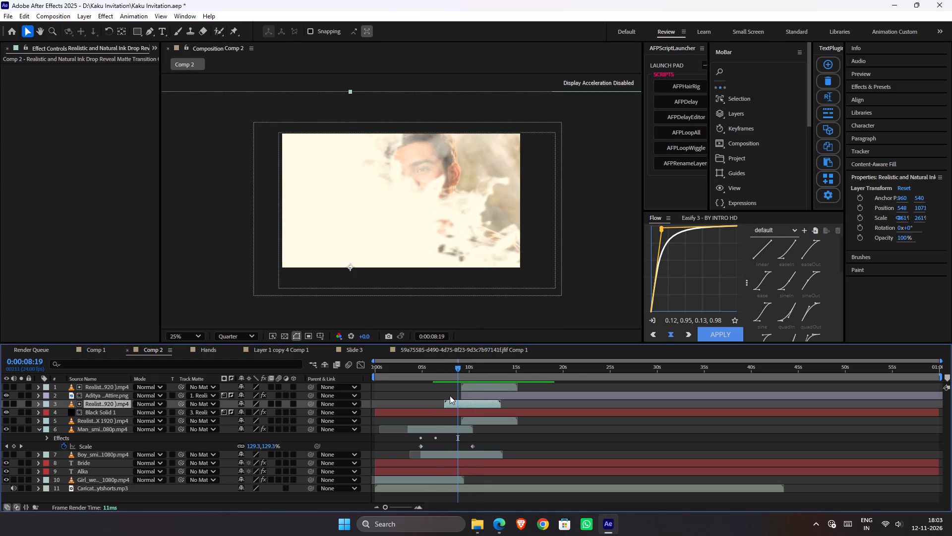
Duplicate Black Solid 1 and place the copy above the solid's matte video, just below the couple's image.
left_click(454, 401)
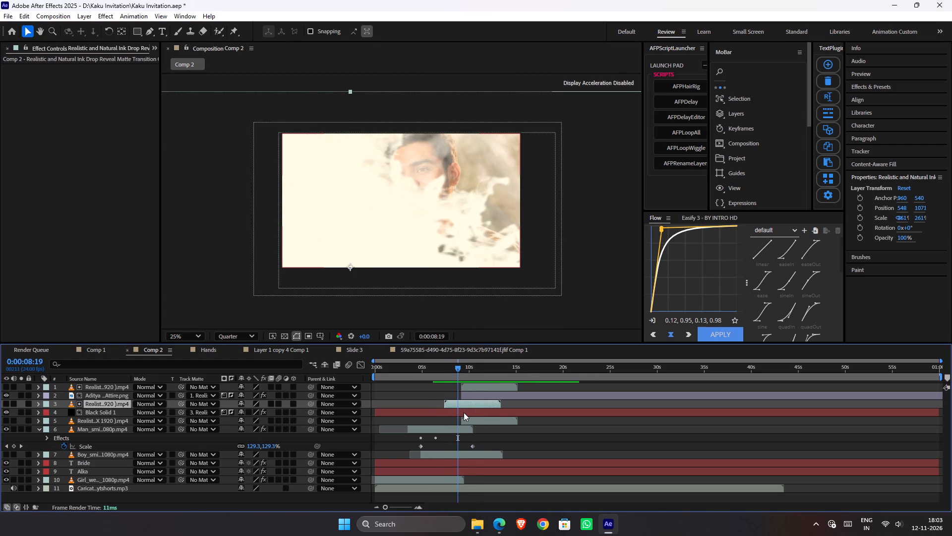
left_click(464, 412)
key("ctrl+d")
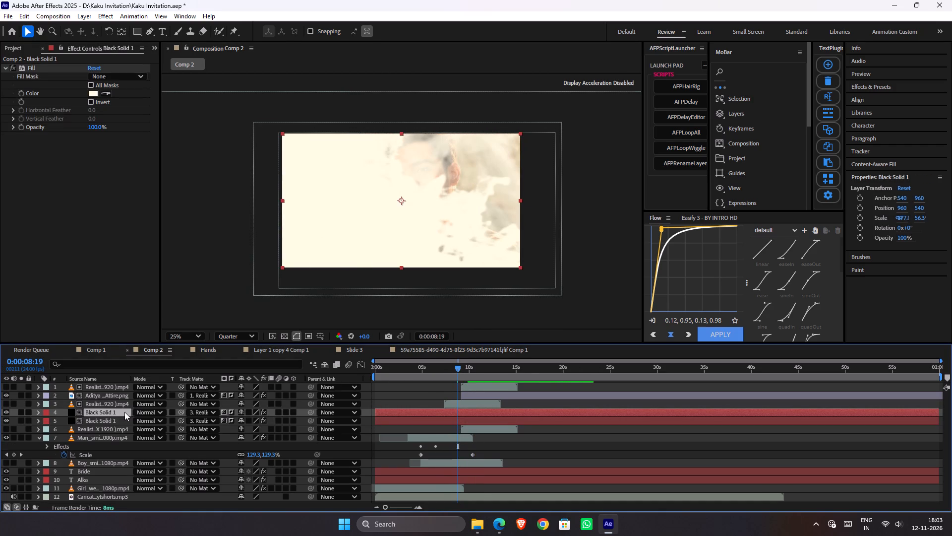
left_click_drag(124, 412, 124, 402)
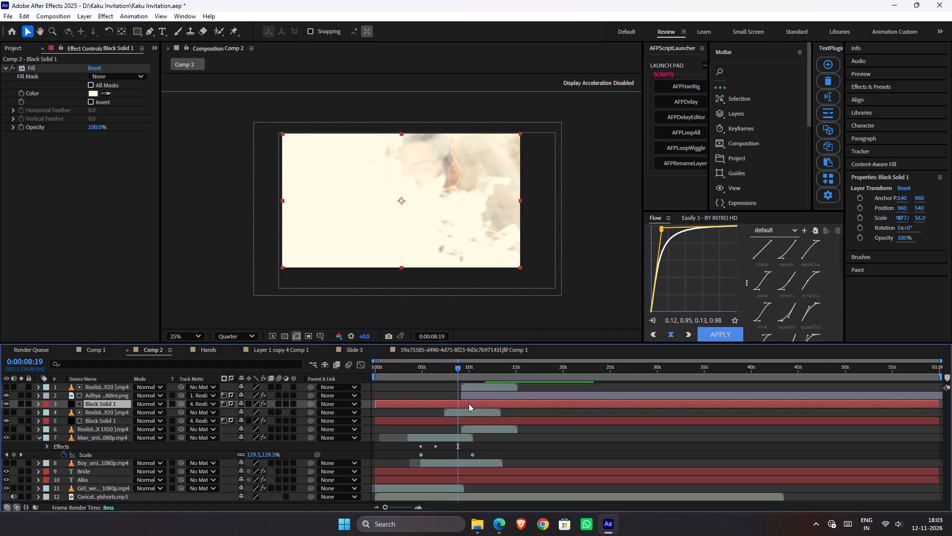
Keyframe the upper Black Solid 1's opacity from 0% at 0:00:08:14 to 100% at 0:00:10:05, and preview the fade.
key("t")
left_click_drag(462, 368, 471, 376)
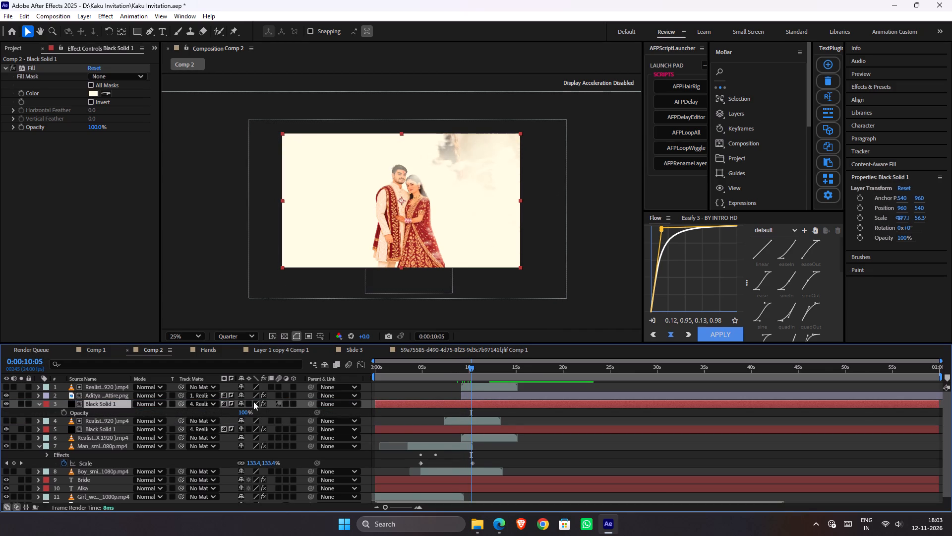
left_click(64, 412)
key("i")
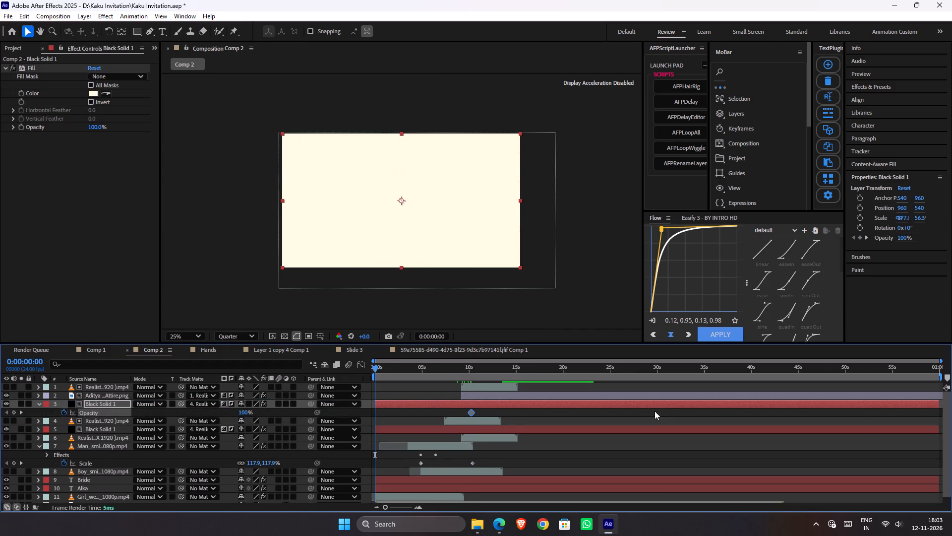
left_click_drag(454, 365, 456, 377)
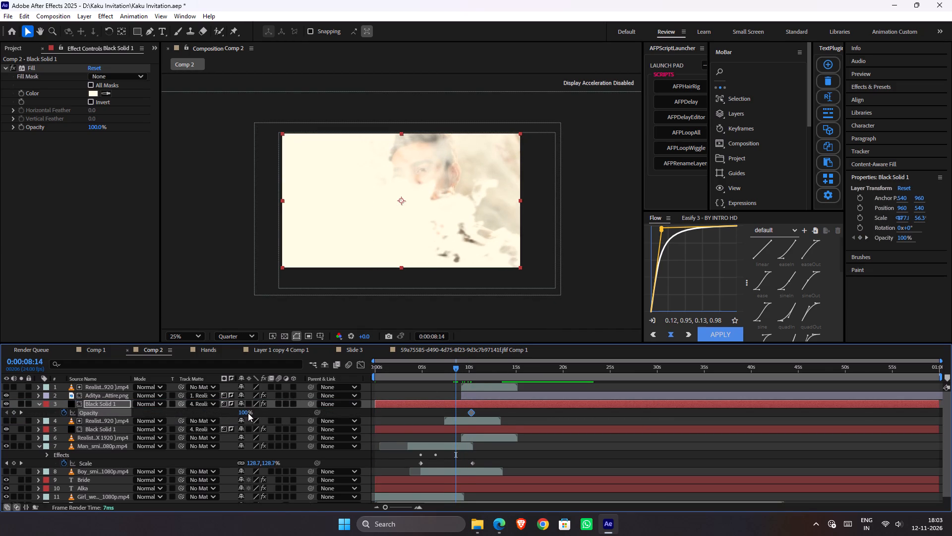
left_click_drag(244, 413, 76, 410)
left_click_drag(450, 362, 437, 365)
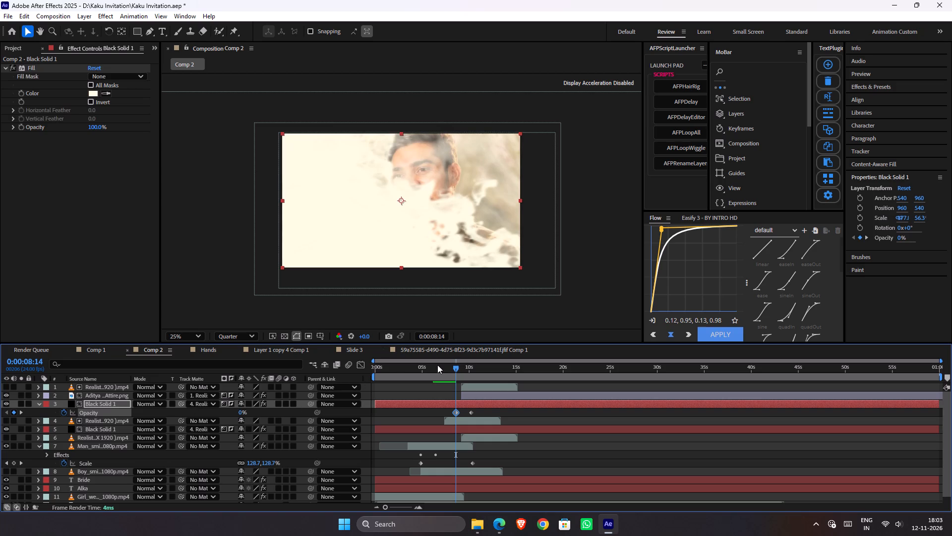
left_click_drag(437, 365, 434, 365)
left_click(433, 365)
key("space")
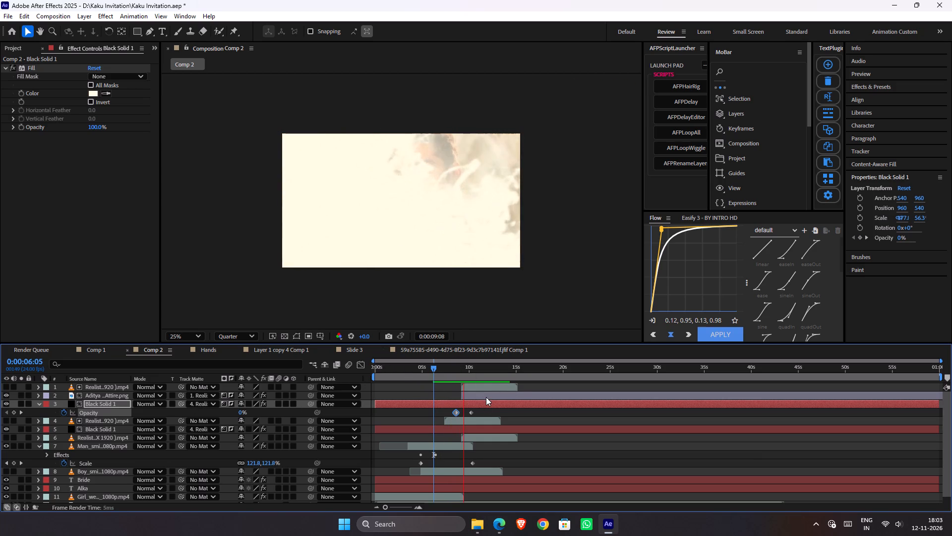
key("space")
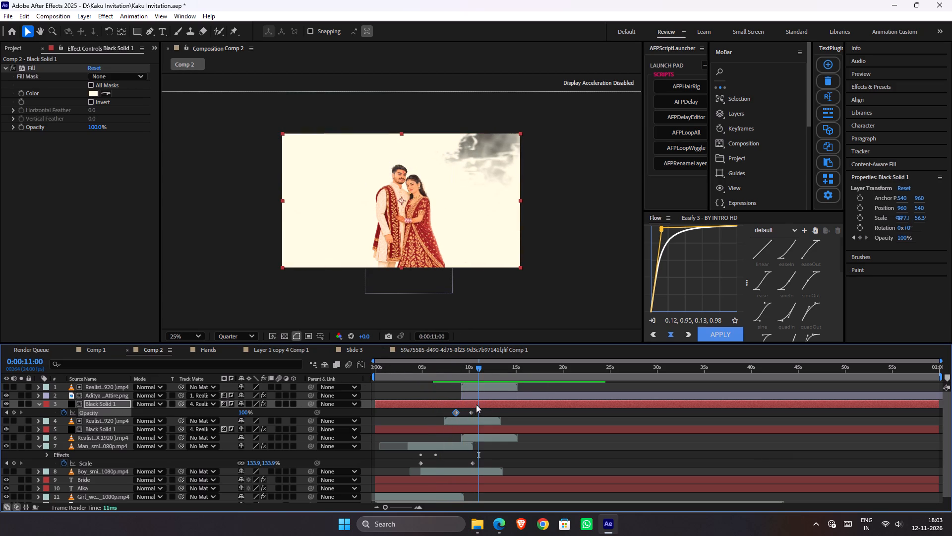
Set the upper Black Solid 1's track matte to No Matte, preview from 0:00:07:17, and save the project.
left_click(473, 403)
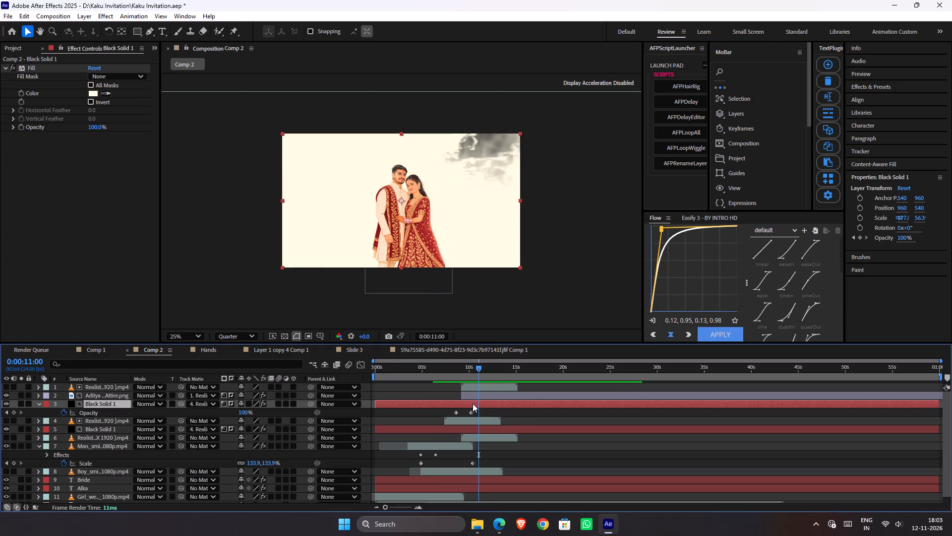
left_click(196, 406)
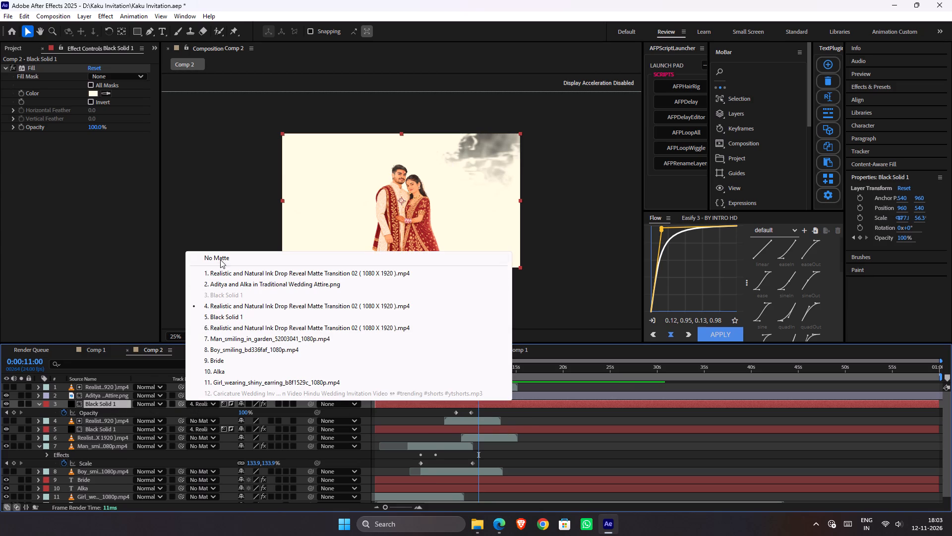
left_click(221, 259)
left_click(447, 370)
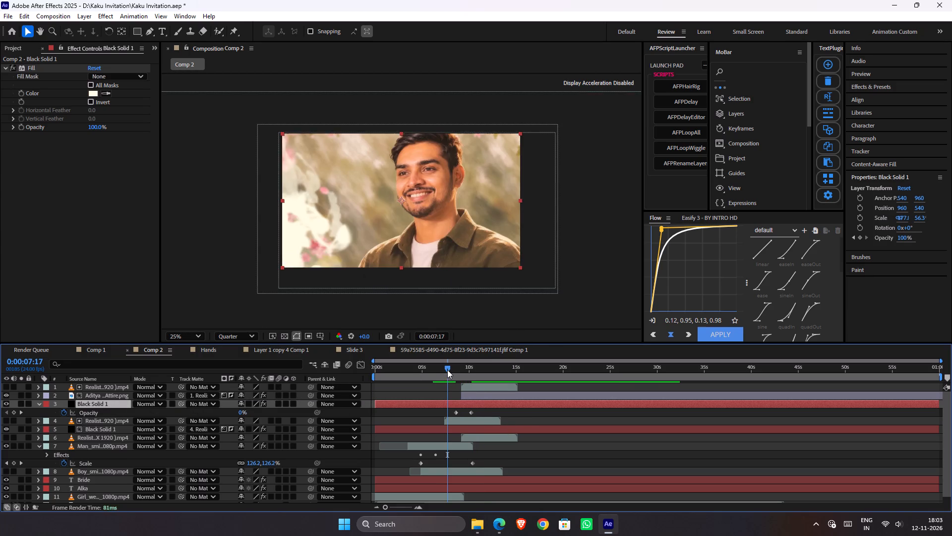
key("space")
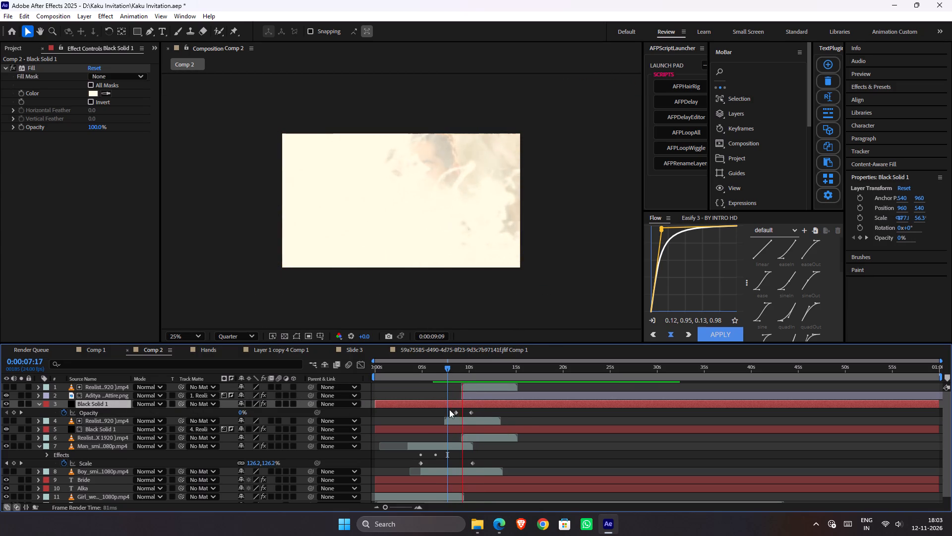
key("space")
key("ctrl+s")
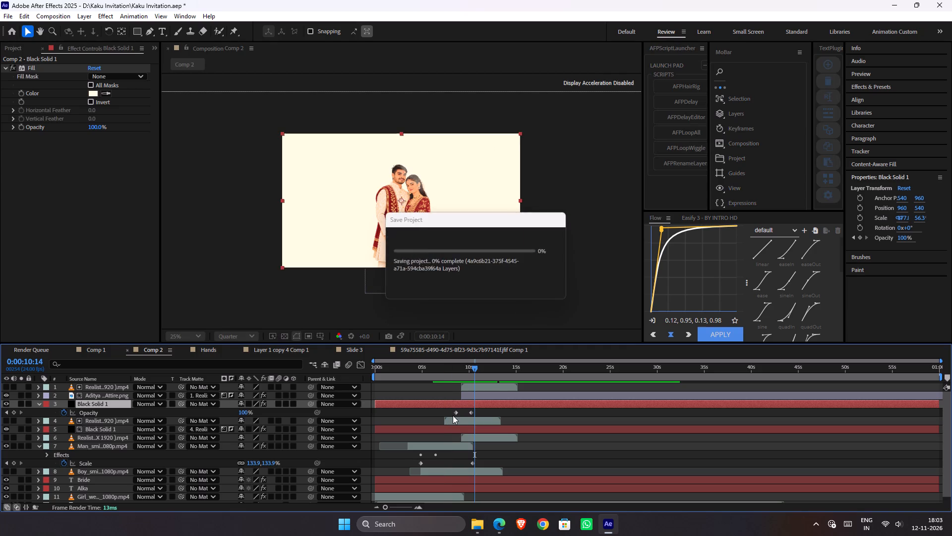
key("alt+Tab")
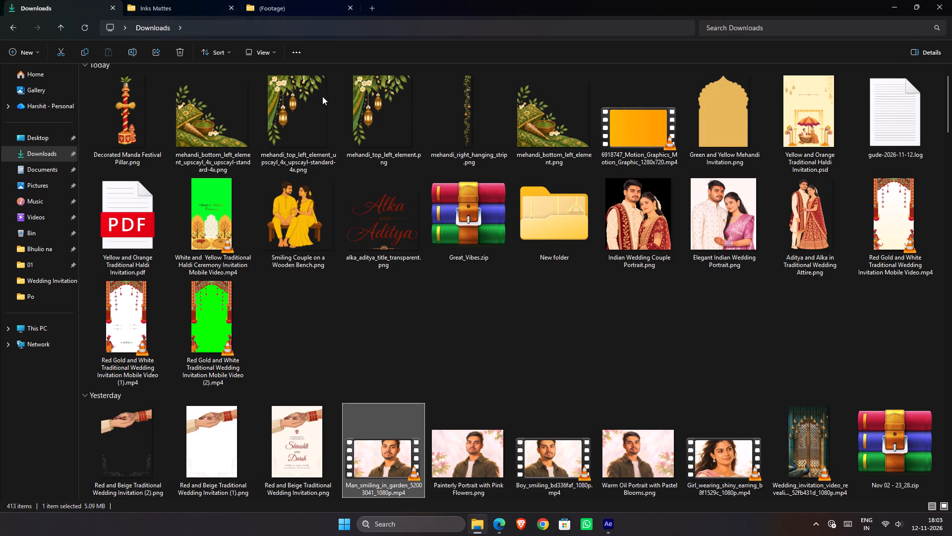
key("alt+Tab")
Copy the Kopia av 84 BY NINJA 3.0.png watercolour layer from Comp 1 into Comp 2, just below the couple's image.
left_click(101, 350)
scroll(277, 426, "down", 5)
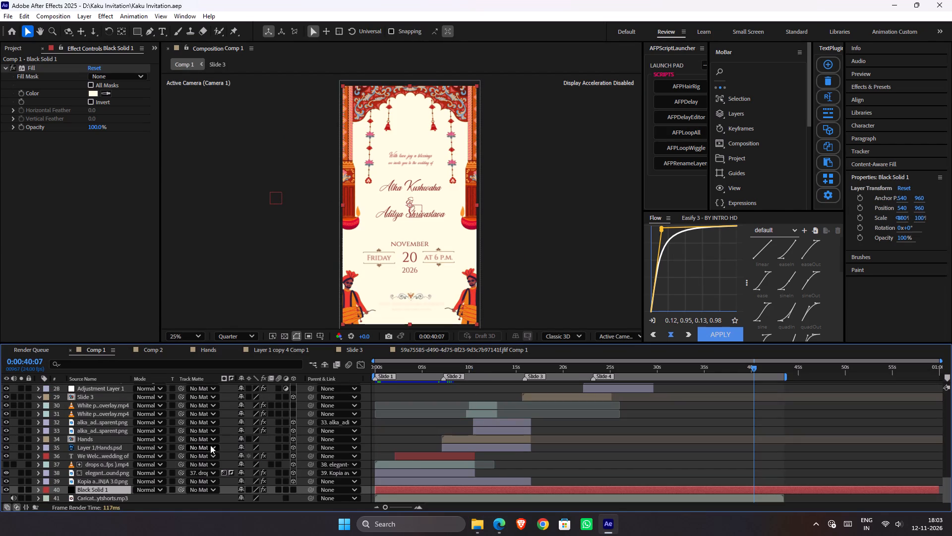
left_click(107, 483)
key("ctrl+c")
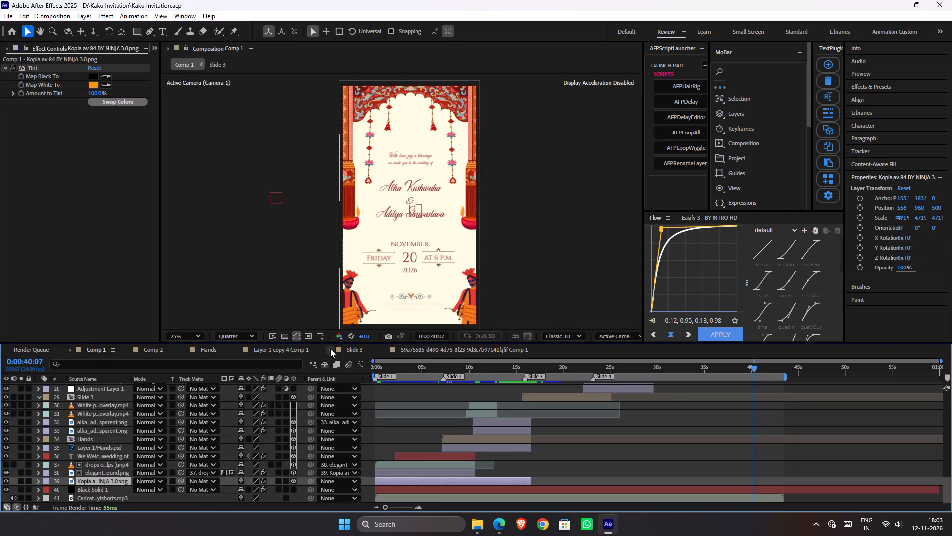
left_click(149, 352)
key("ctrl+v")
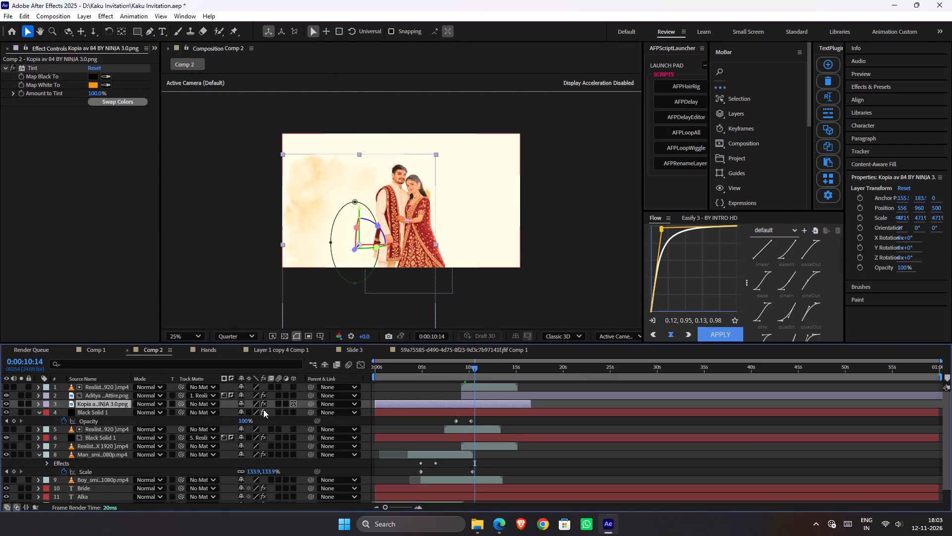
Make the pasted watercolour layer 2D and reposition it behind the couple at about 1000, 904.
left_click(291, 405)
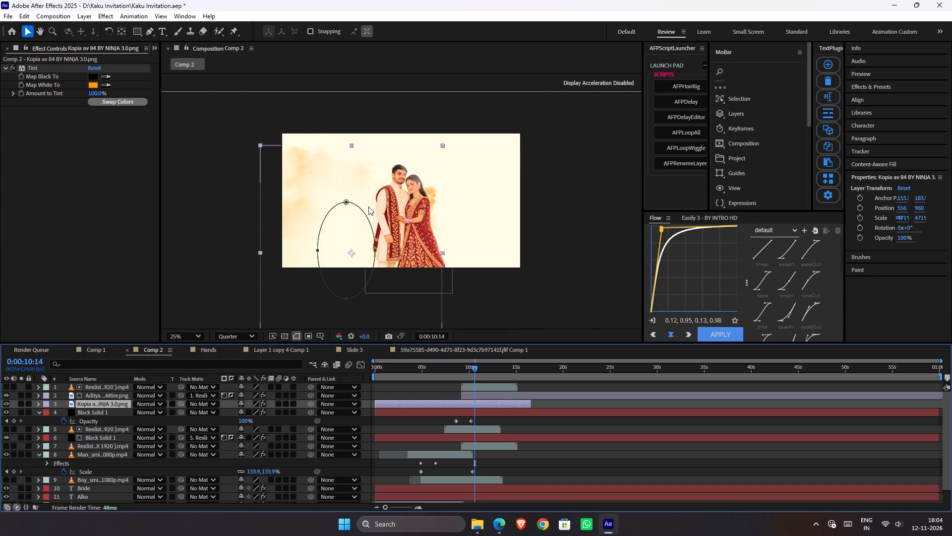
left_click_drag(342, 197, 397, 190)
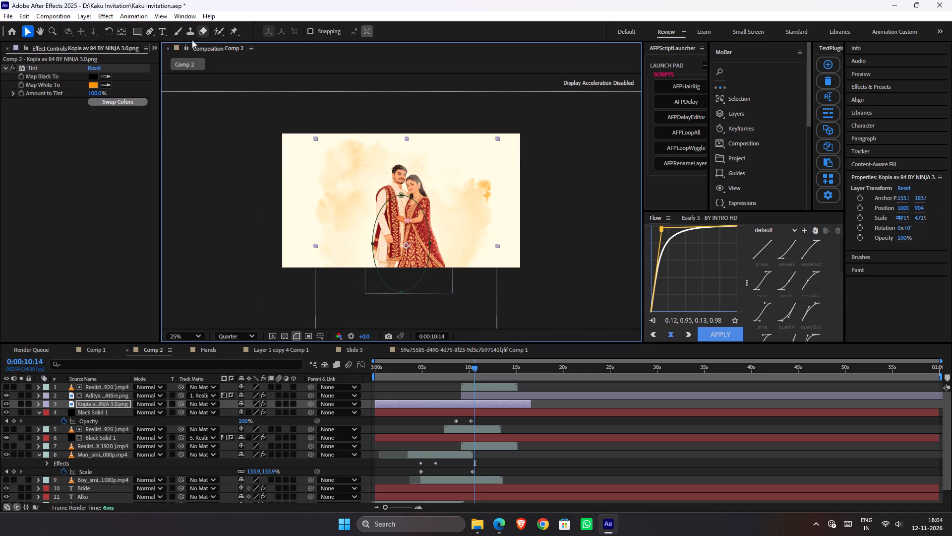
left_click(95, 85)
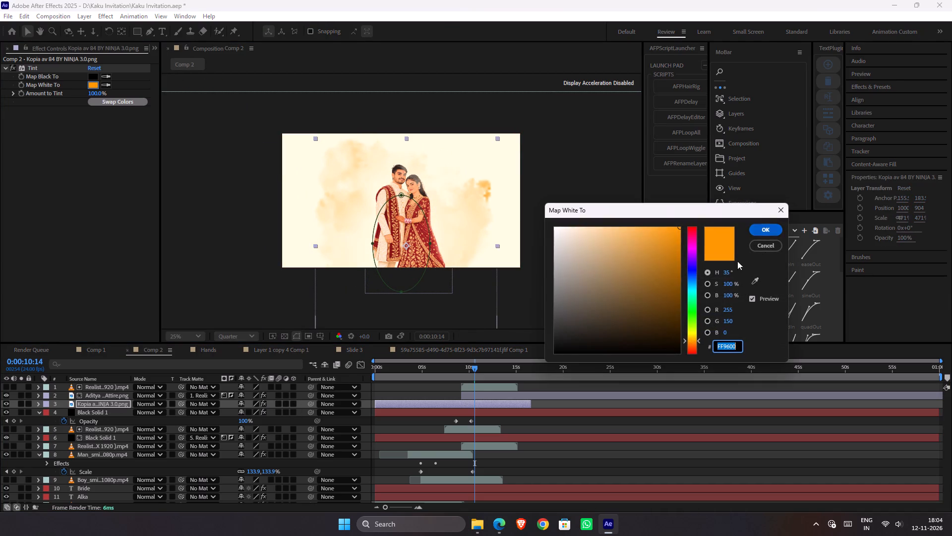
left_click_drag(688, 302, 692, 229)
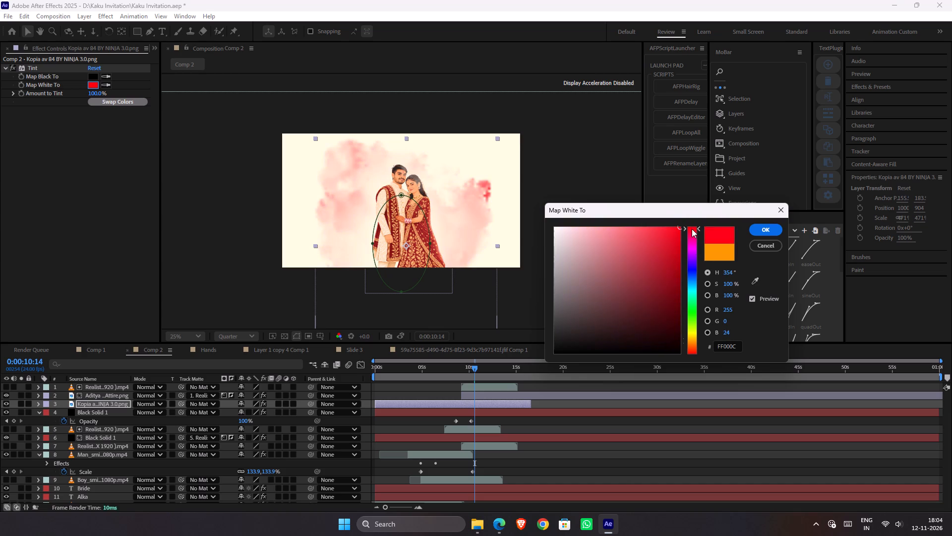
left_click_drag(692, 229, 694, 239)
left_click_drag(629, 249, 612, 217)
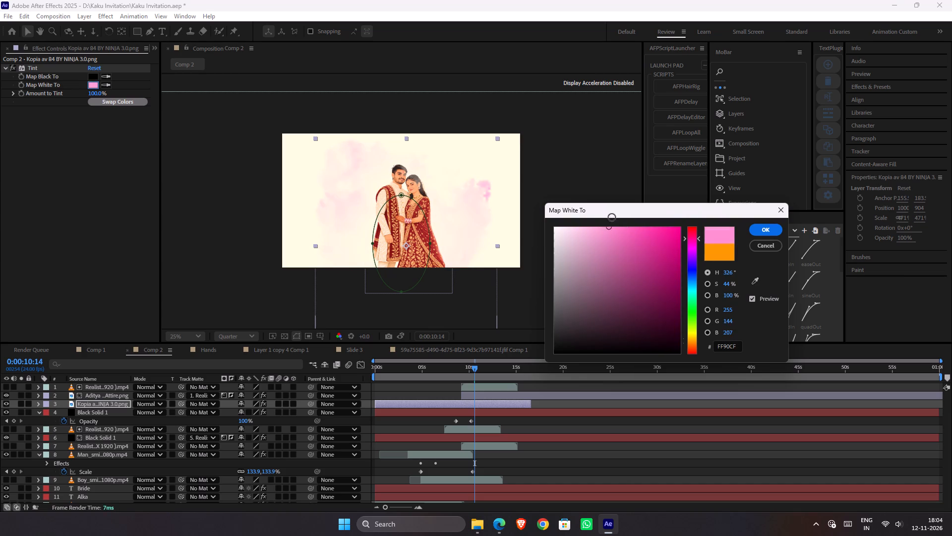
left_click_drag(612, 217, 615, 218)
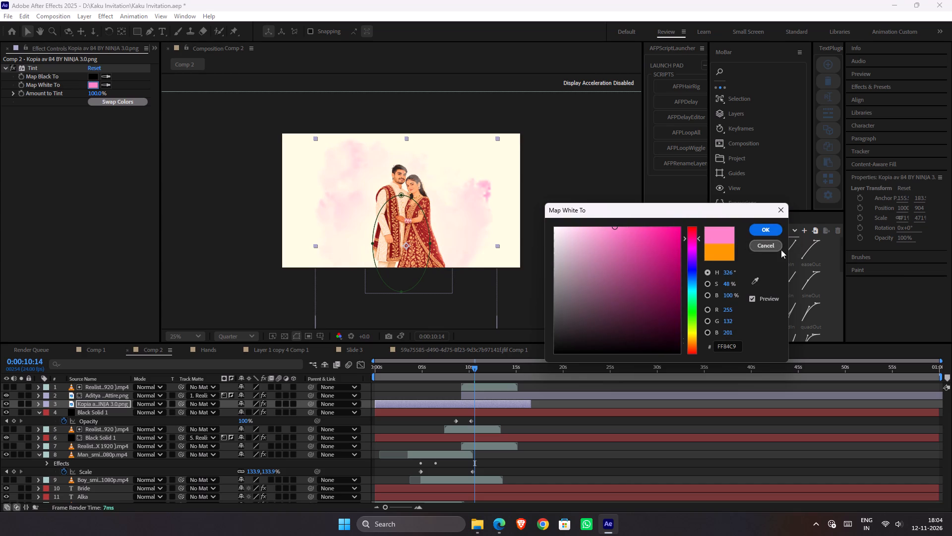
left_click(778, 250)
Shift the watercolour layer in time to start at 0:00:09:04 along with the couple's image, and preview it.
left_click_drag(476, 367, 461, 372)
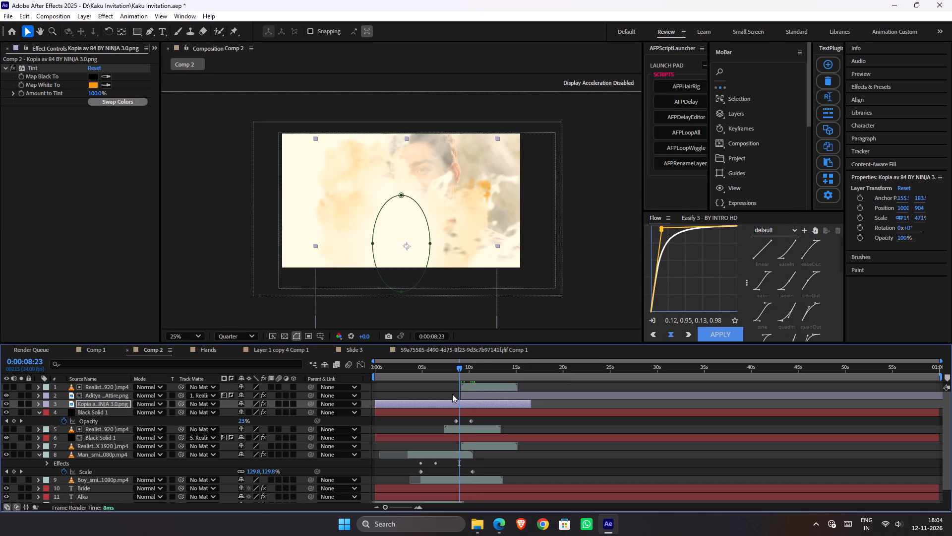
left_click_drag(447, 403, 534, 400)
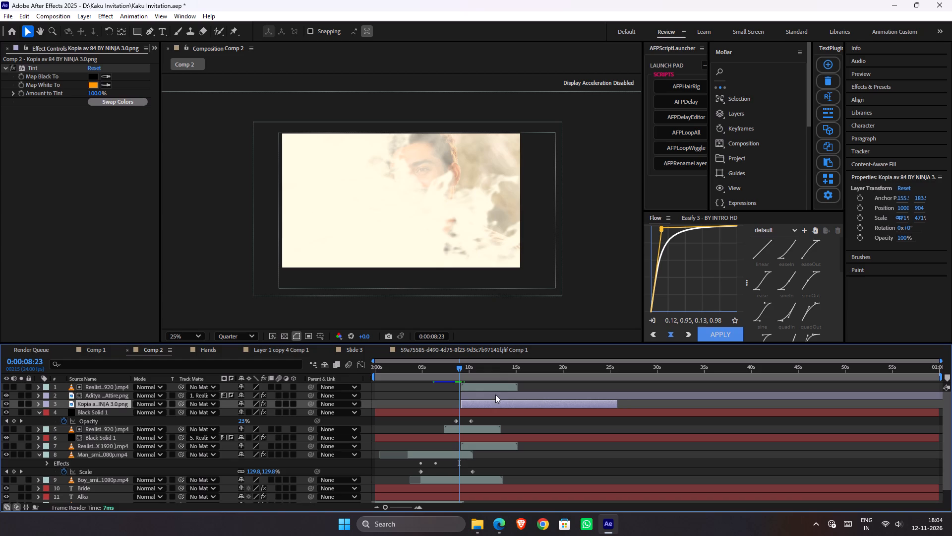
key("space")
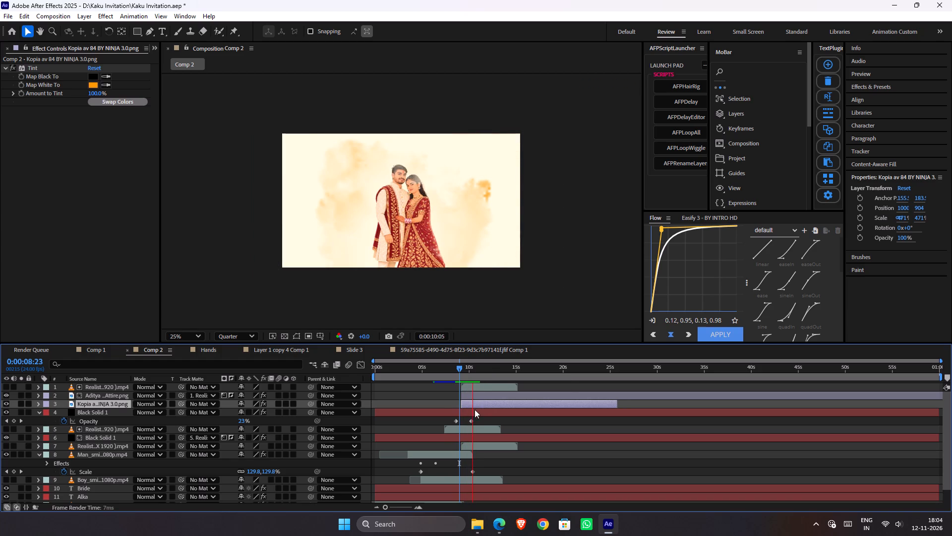
key("space")
Keyframe the watercolour layer's opacity from 0% at 0:00:09:04 to 100% at 0:00:10:14, and preview from 0:00:05:07.
key("t")
left_click(64, 415)
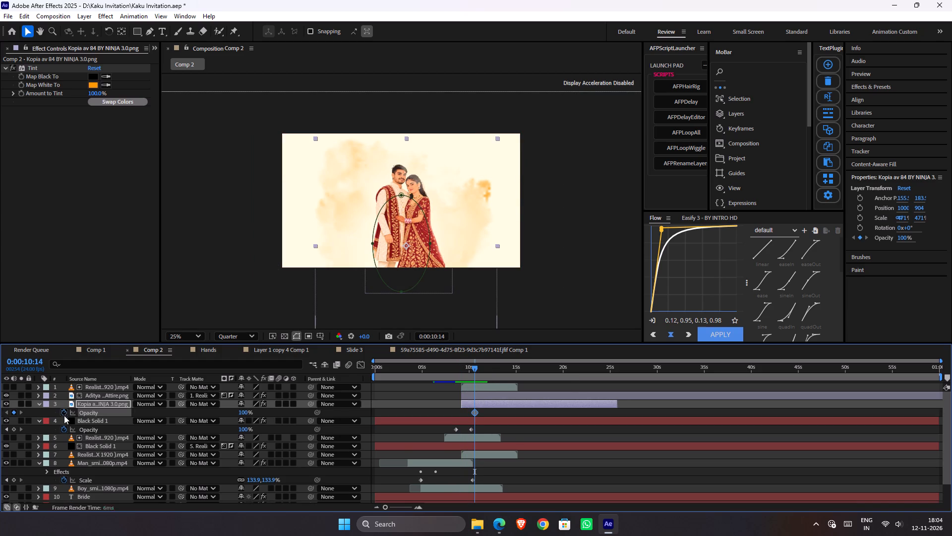
key("i")
left_click_drag(241, 410, 9, 420)
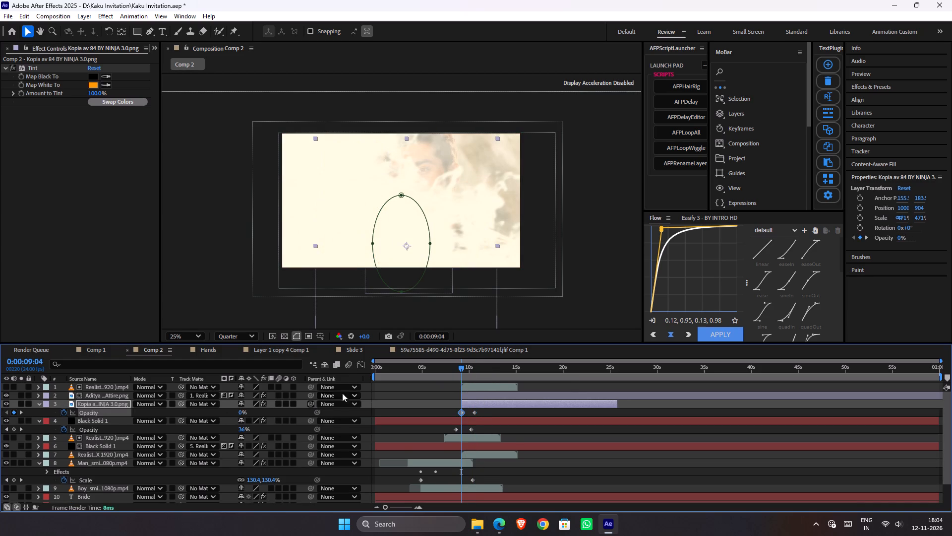
left_click_drag(456, 366, 423, 365)
key("space")
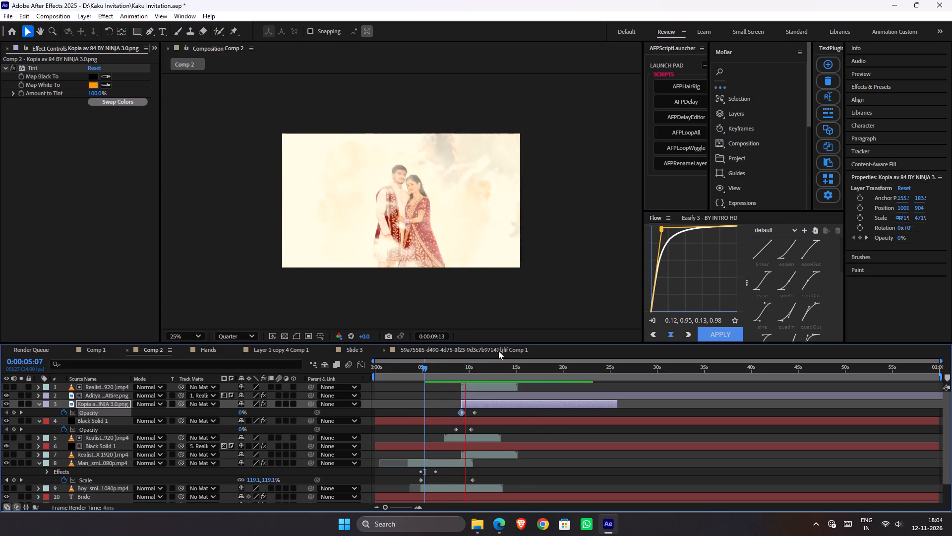
key("space")
Trim the lower Black Solid 1's start to match the start of its matte video, and preview from the beginning.
left_click_drag(424, 366, 329, 390)
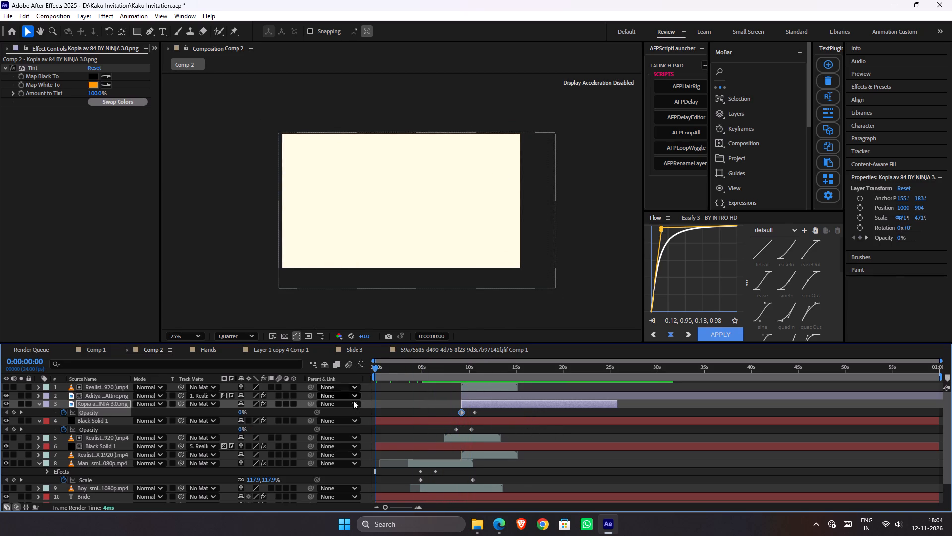
left_click(380, 446)
left_click_drag(374, 447, 443, 451)
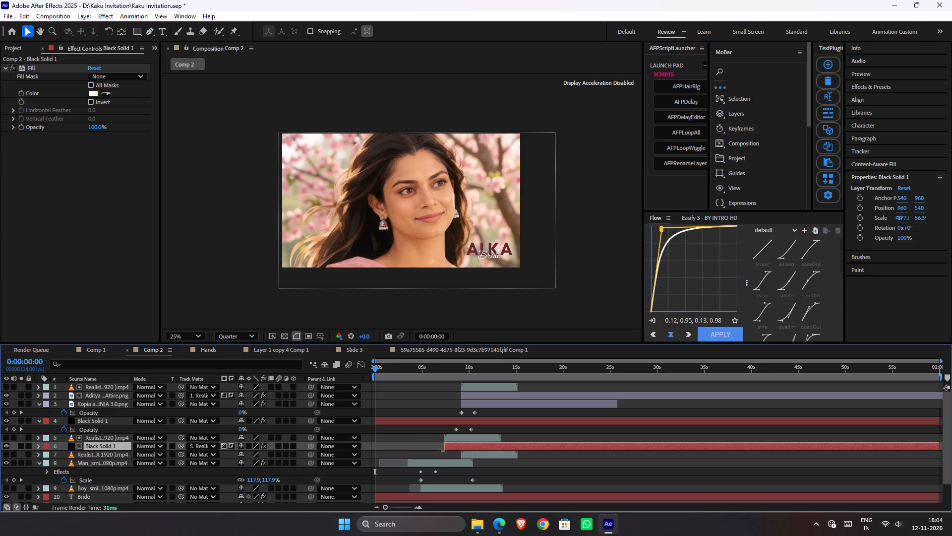
left_click_drag(443, 451, 447, 451)
key("space")
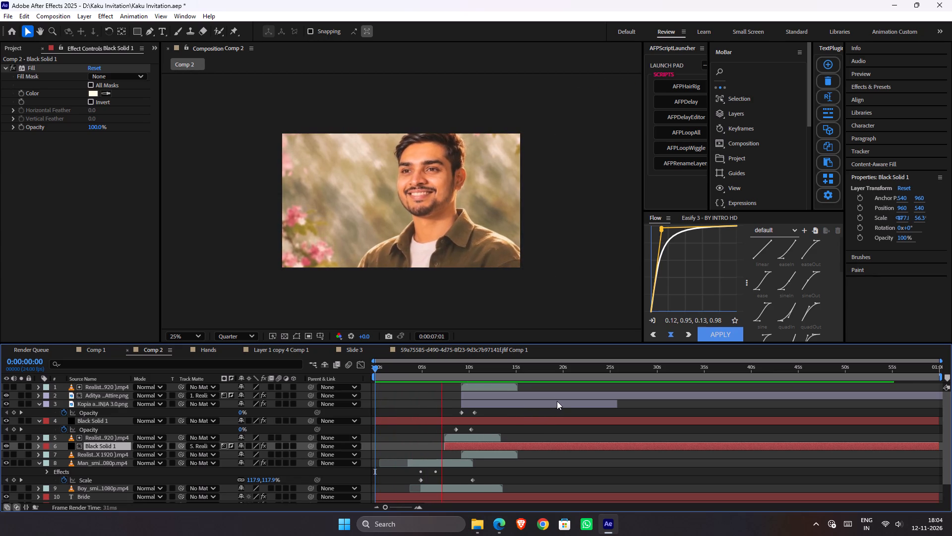
key("space")
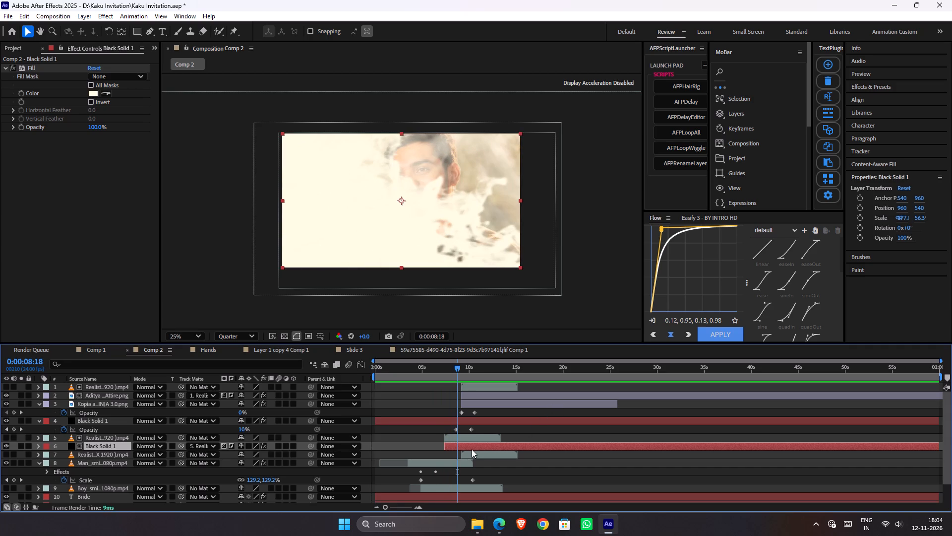
Shift the couple's image, watercolour, both Black Solid 1 layers and their two matte videos about one second later, and preview.
left_click(470, 446)
left_click(482, 382, "shift")
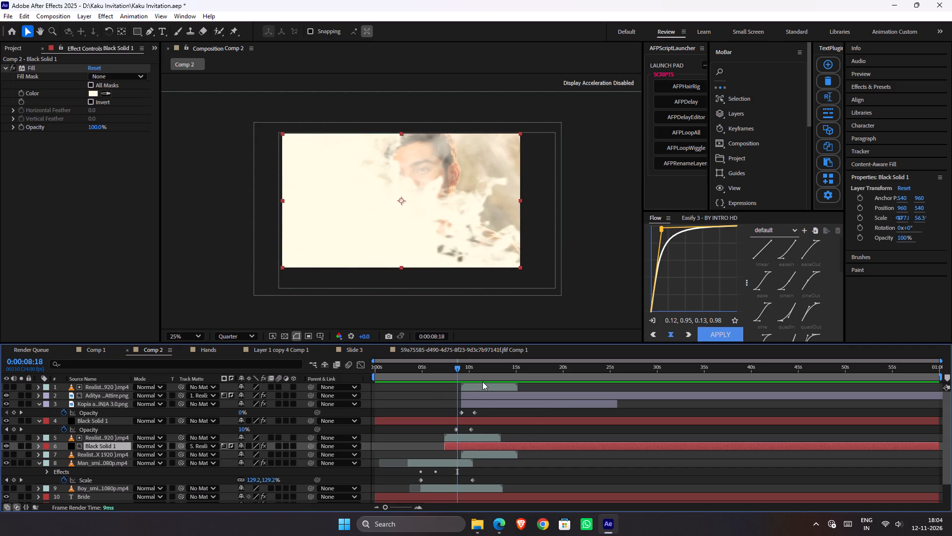
left_click(480, 390, "shift")
left_click_drag(473, 403, 484, 405)
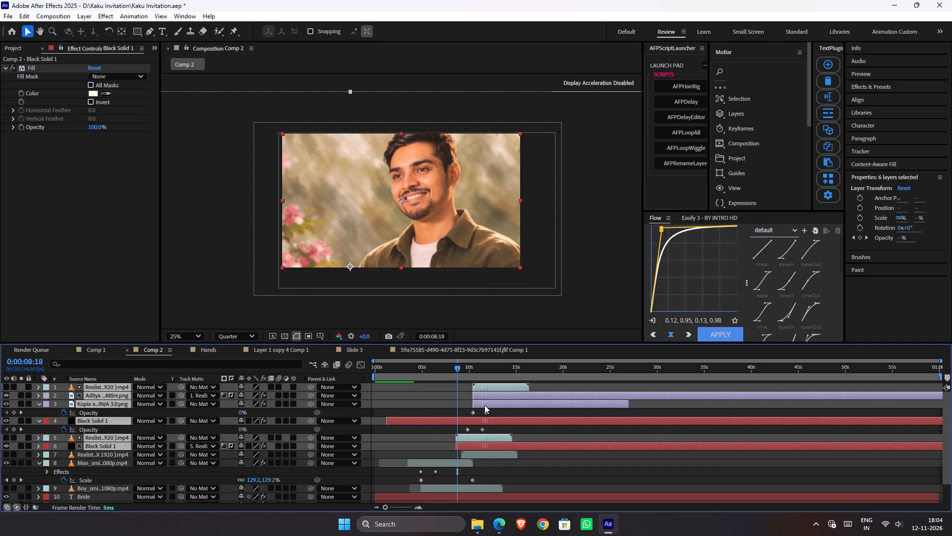
left_click_drag(484, 405, 483, 405)
key("space")
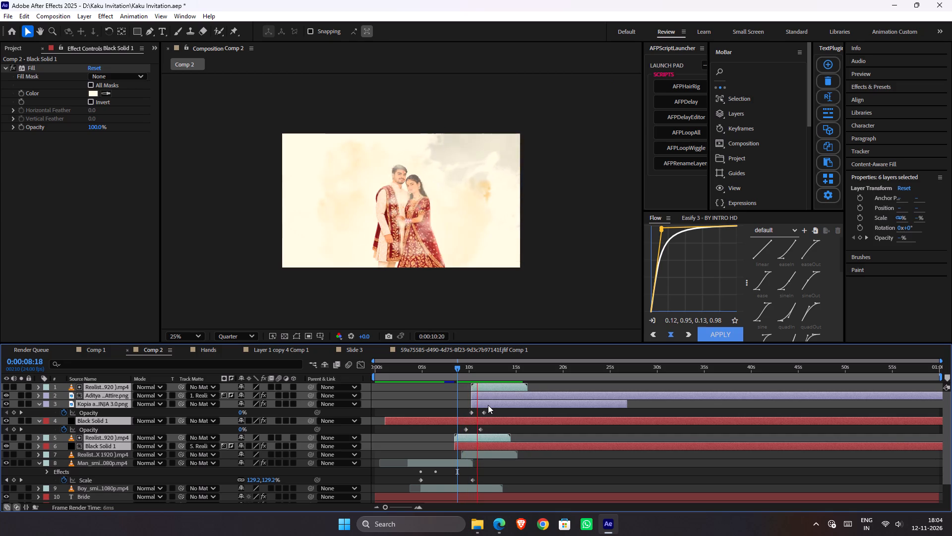
key("space")
Move both opacity keyframes of the upper Black Solid 1 slightly earlier, preview from 0:00:09:00, and save the project.
left_click_drag(486, 429, 461, 436)
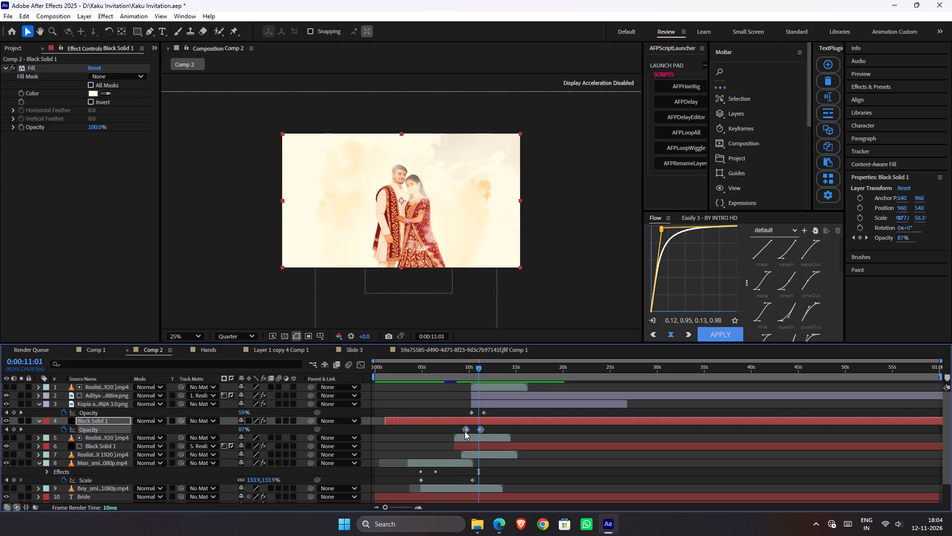
left_click(465, 431)
left_click(460, 370)
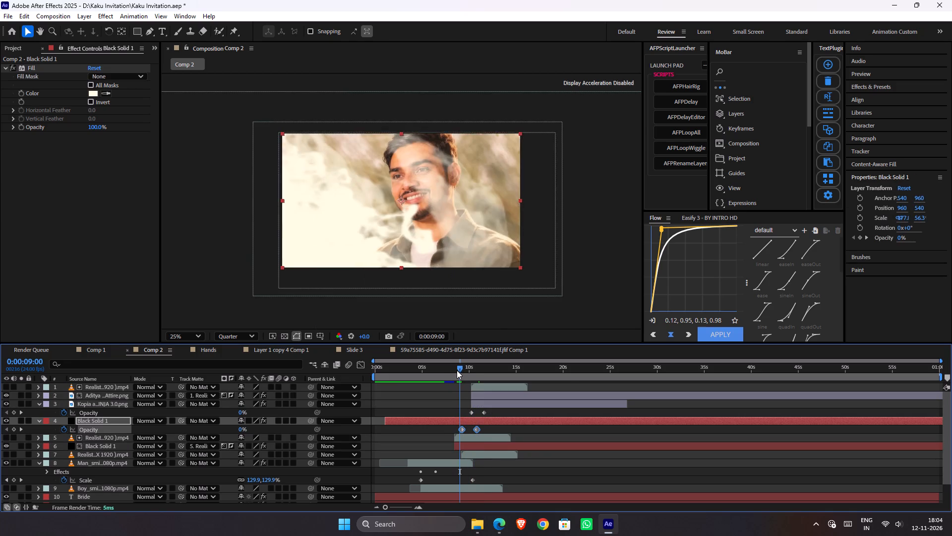
key("space")
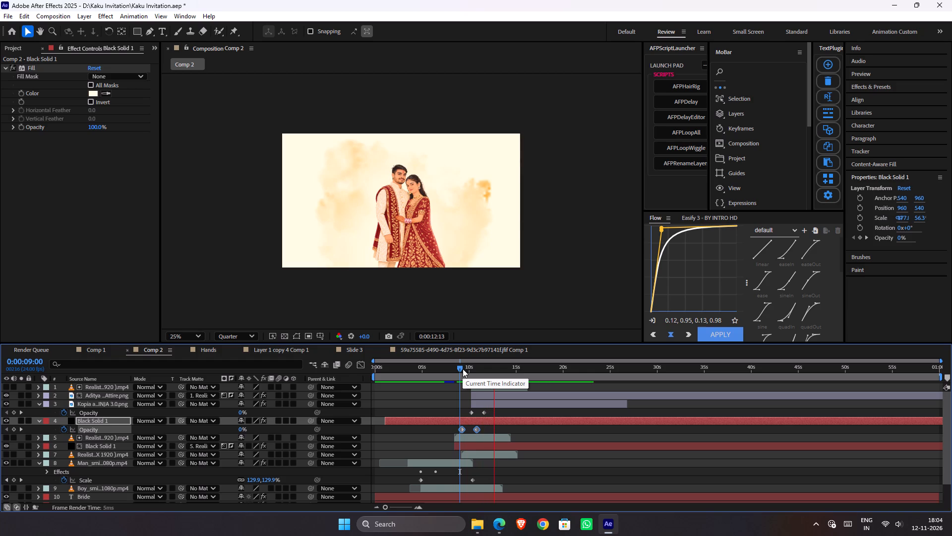
key("space")
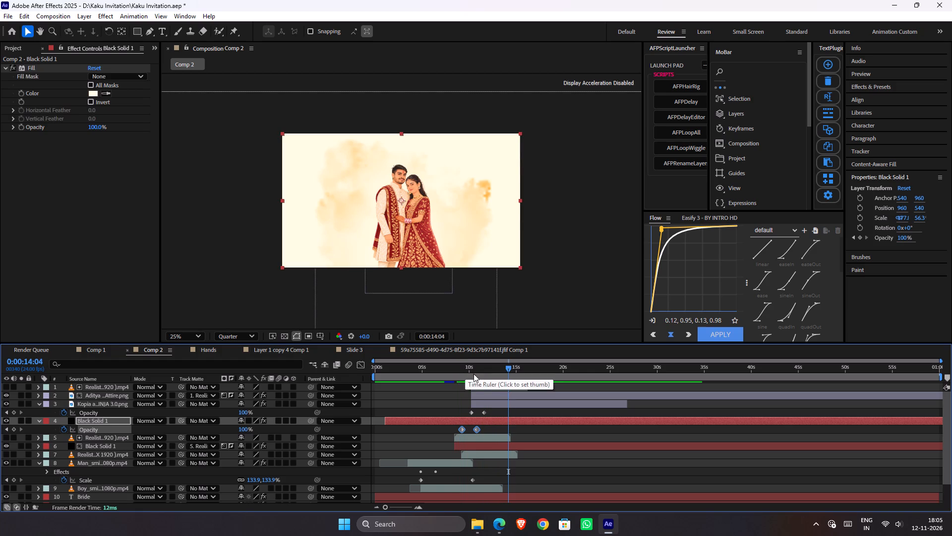
key("ctrl+s")
Preview Comp 2 from the start, move the upper Black Solid 1's second opacity keyframe about half a second earlier, and save.
left_click_drag(473, 371, 294, 422)
key("space")
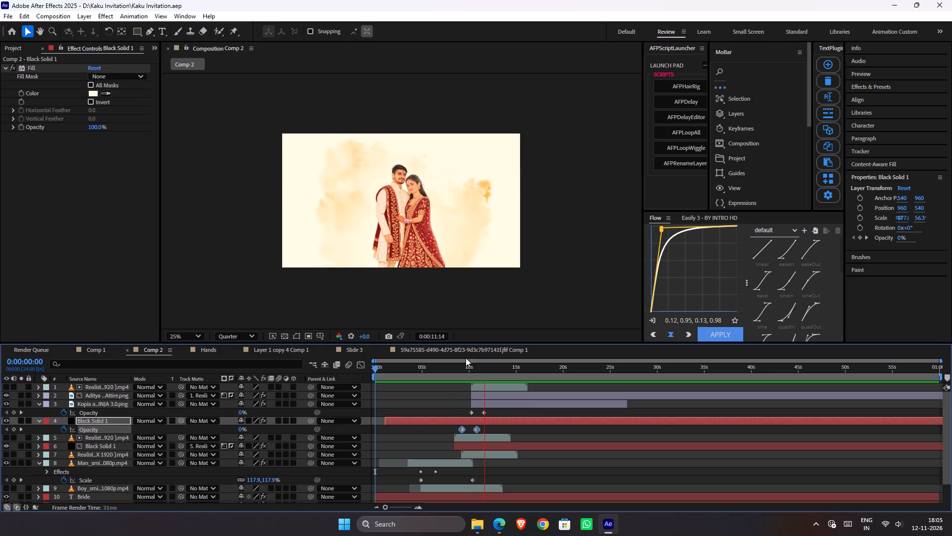
left_click(493, 428)
left_click_drag(476, 431, 472, 430)
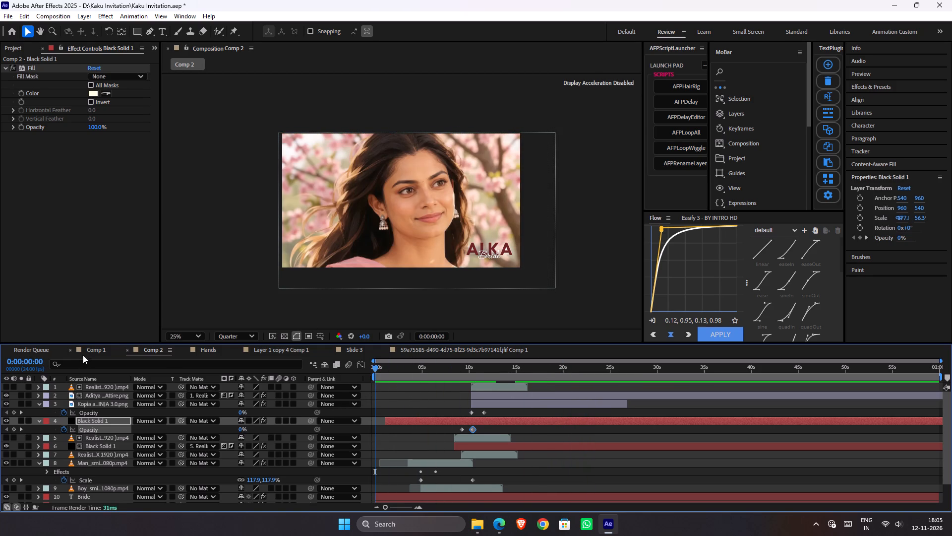
key("ctrl+s")
Add Comp 1 to the render queue.
left_click(96, 350)
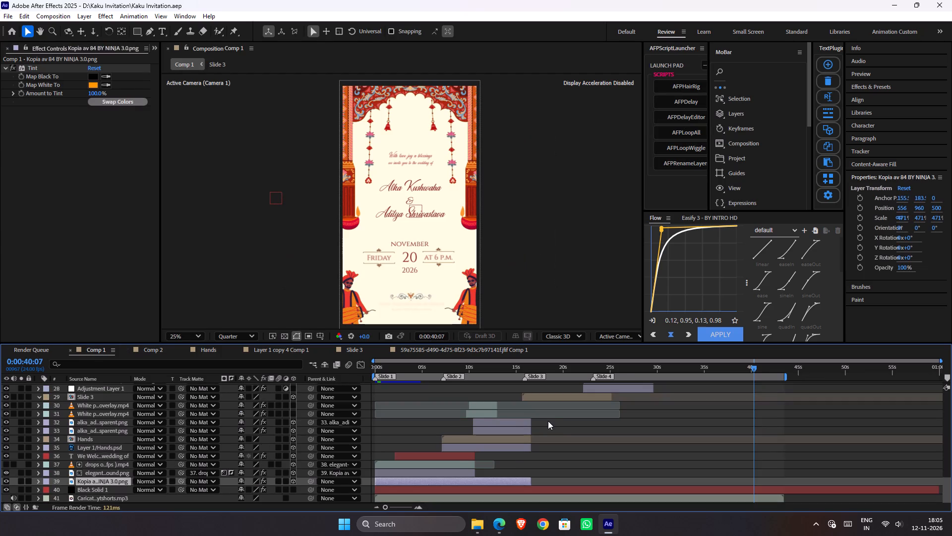
key("ctrl+m")
Set Comp 1's H.264 output to a 50 Mbps target bitrate with 32-bit audio.
left_click(122, 434)
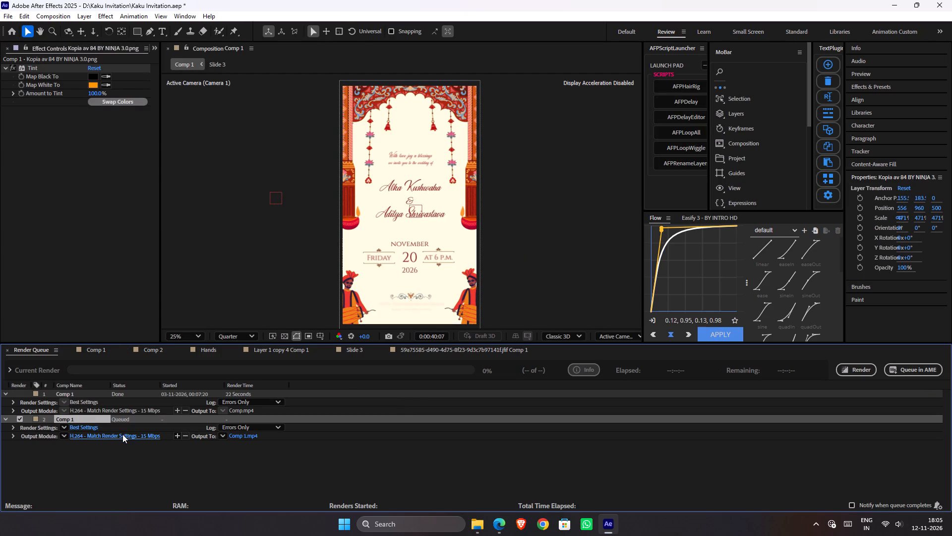
left_click(553, 180)
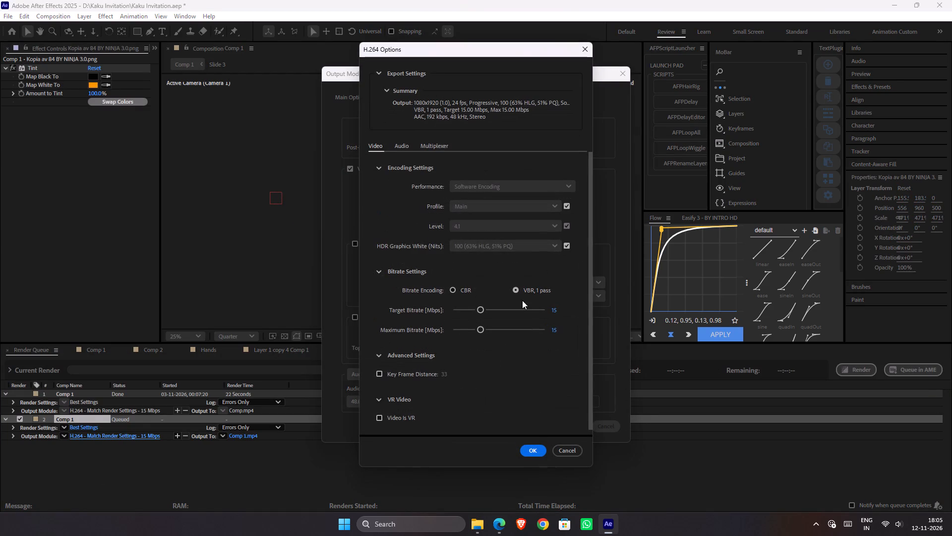
left_click_drag(519, 308, 615, 314)
left_click(530, 452)
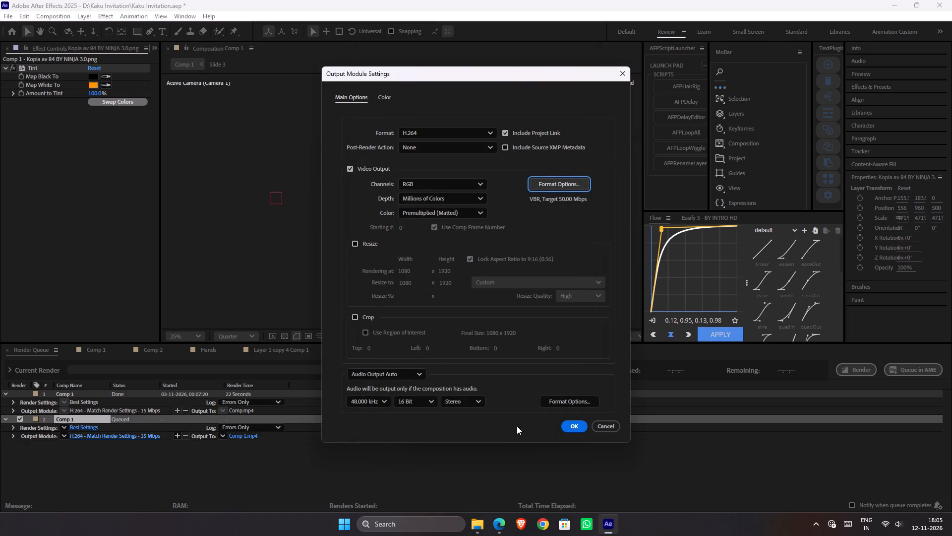
left_click(398, 401)
left_click(403, 446)
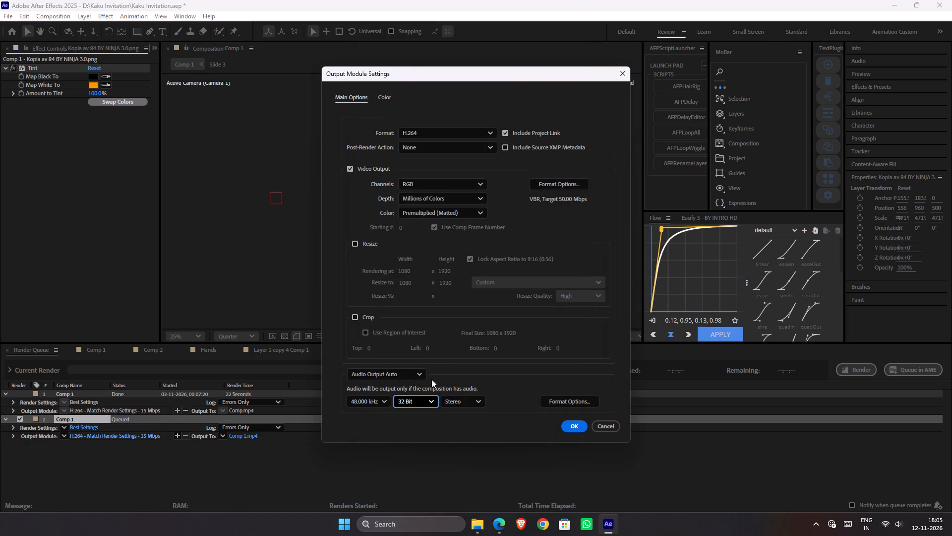
left_click(569, 425)
Set Comp 1's output file to Kaku Invitation in the D: drive's Kaku Invitation folder, and save the project.
left_click(252, 435)
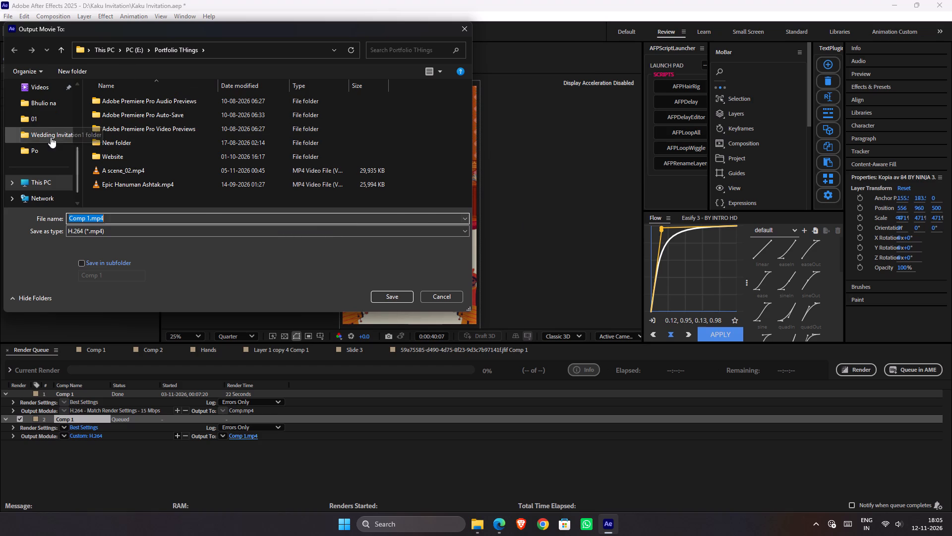
left_click(45, 184)
double_click(254, 115)
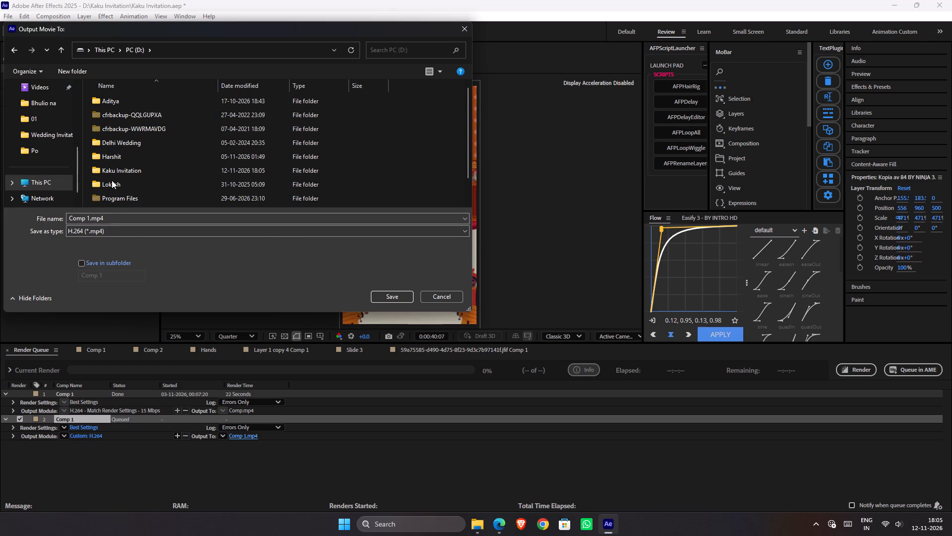
double_click(125, 169)
left_click(121, 235)
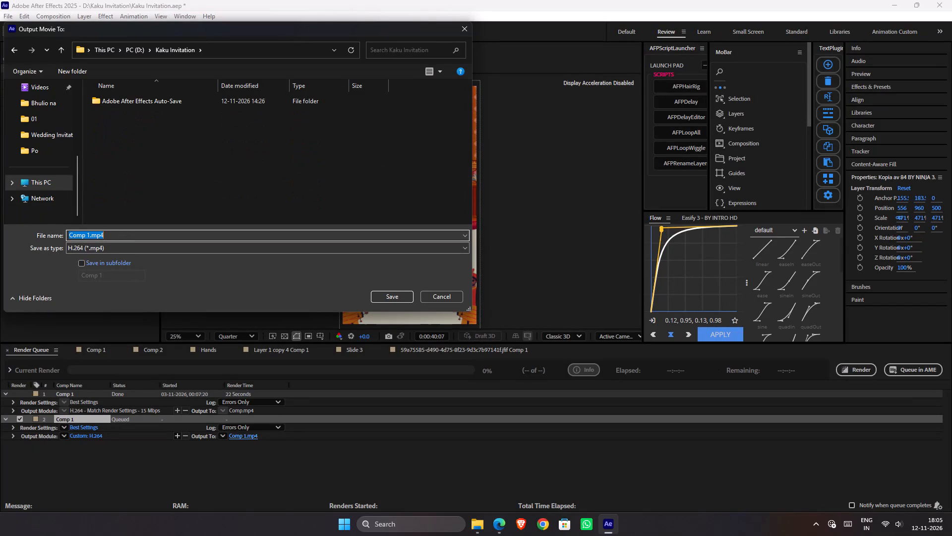
type("Kaku Invitat")
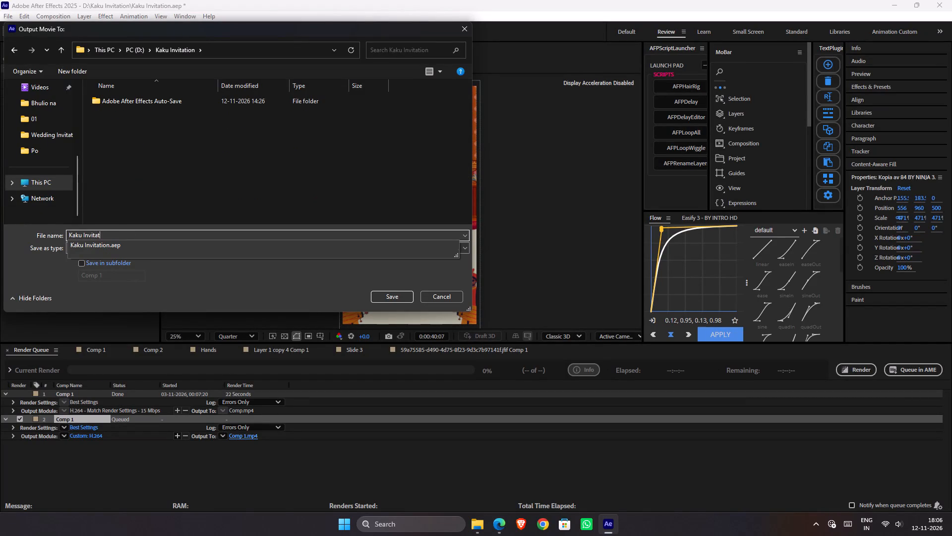
type("ion Draf")
key("BackSpace")
key("BackSpace")
key("BackSpace")
key("BackSpace")
key("BackSpace")
key("Return")
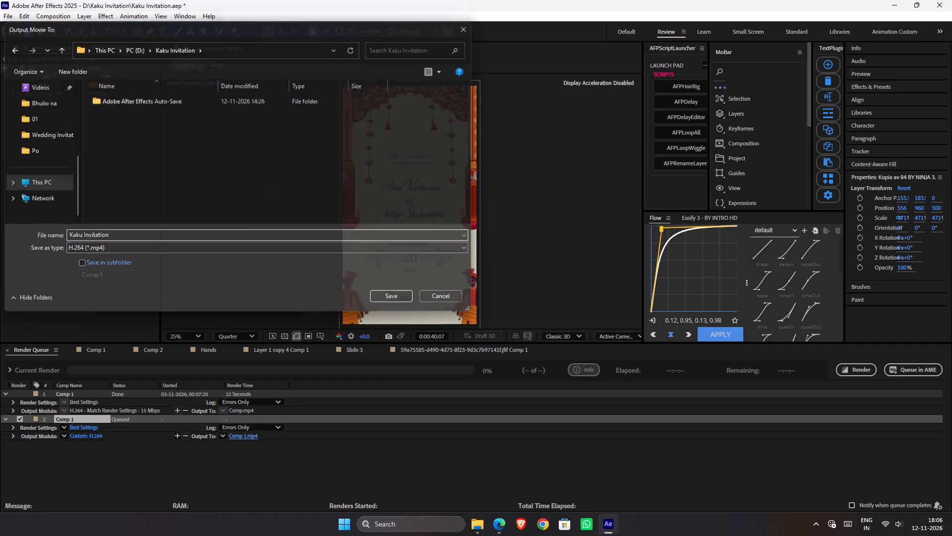
key("ctrl+s")
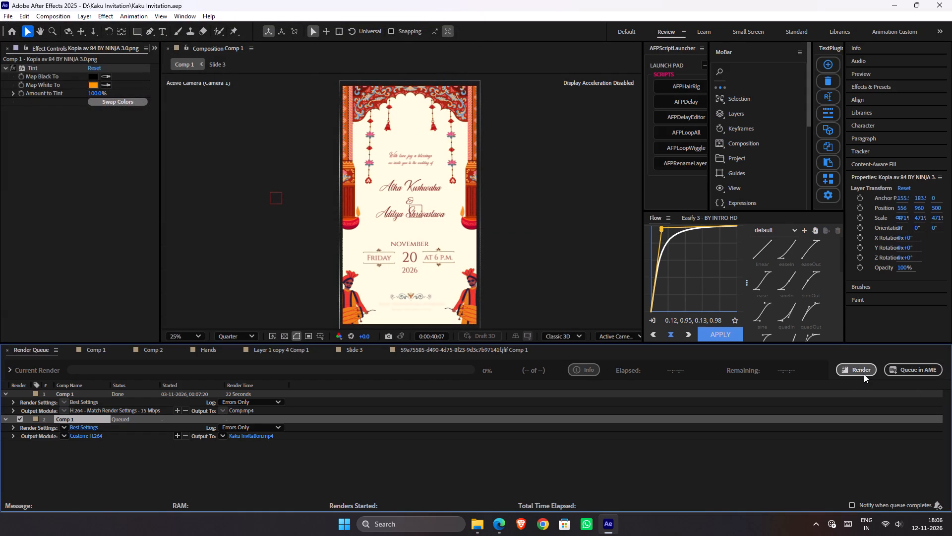
Empty all of the program's cache before rendering.
key("F9")
key("F8")
left_click(526, 432)
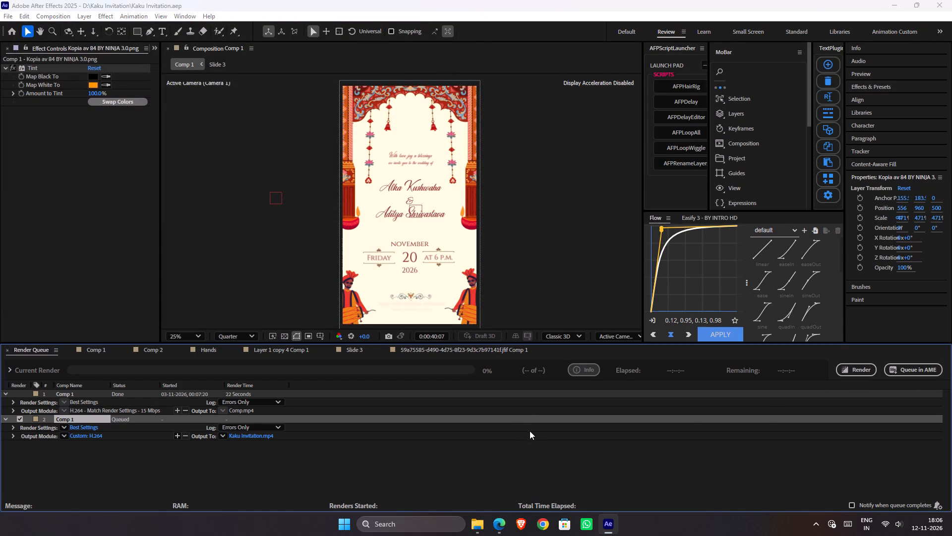
key("F8")
left_click(526, 281)
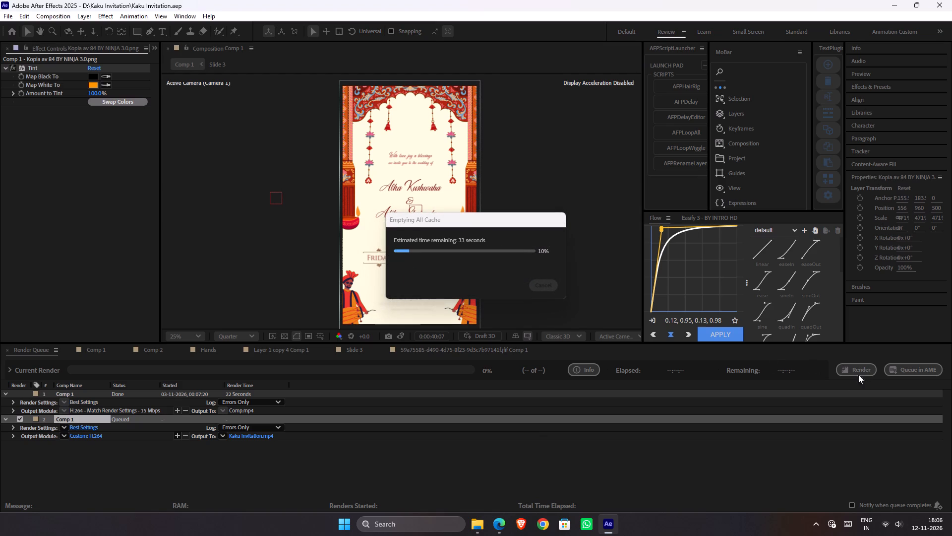
Switch to Microsoft Edge and close its window.
left_click(502, 533)
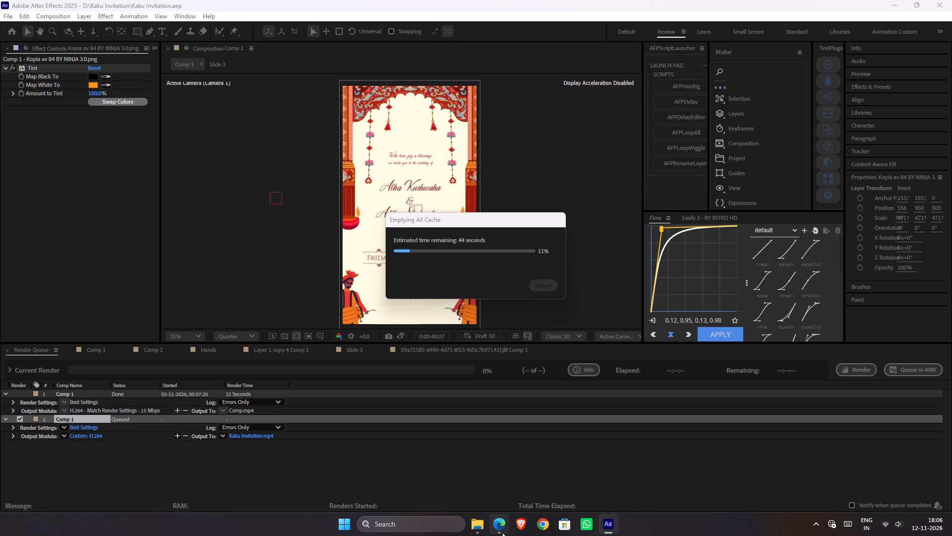
left_click(942, 9)
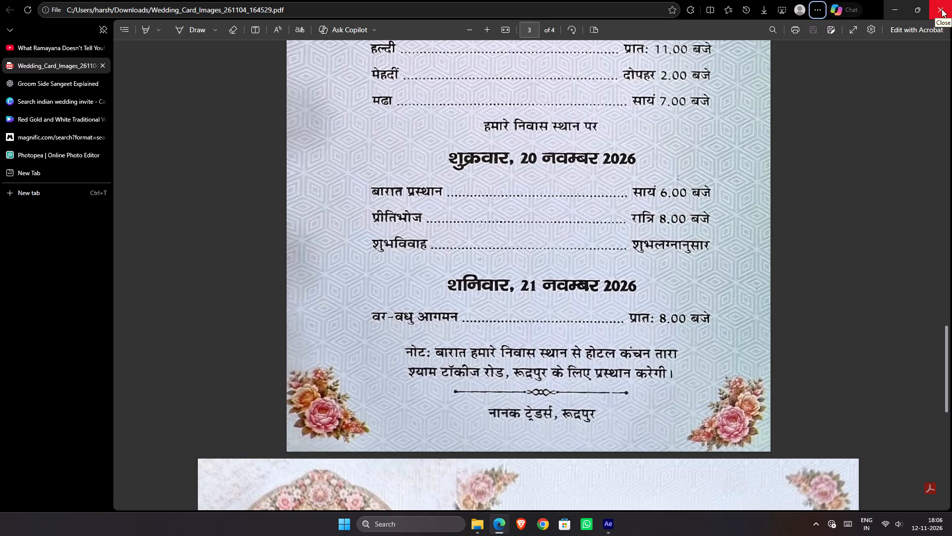
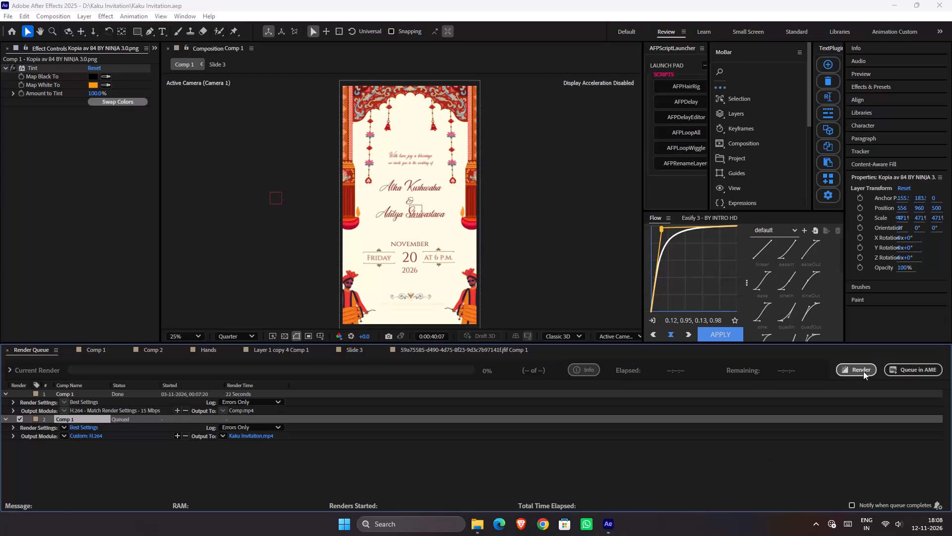
Start rendering the queued Comp 1 to Kaku Invitation.mp4 with the custom H.264 output.
left_click(863, 371)
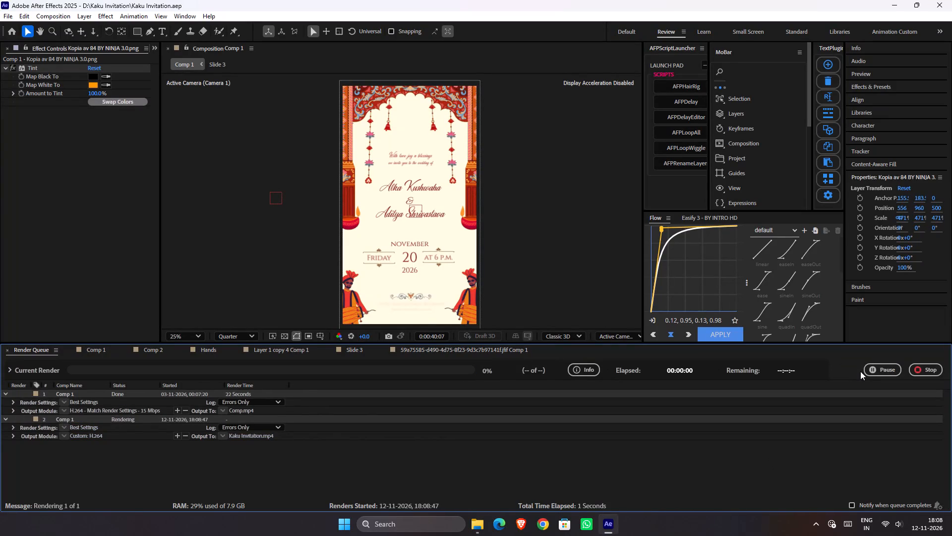
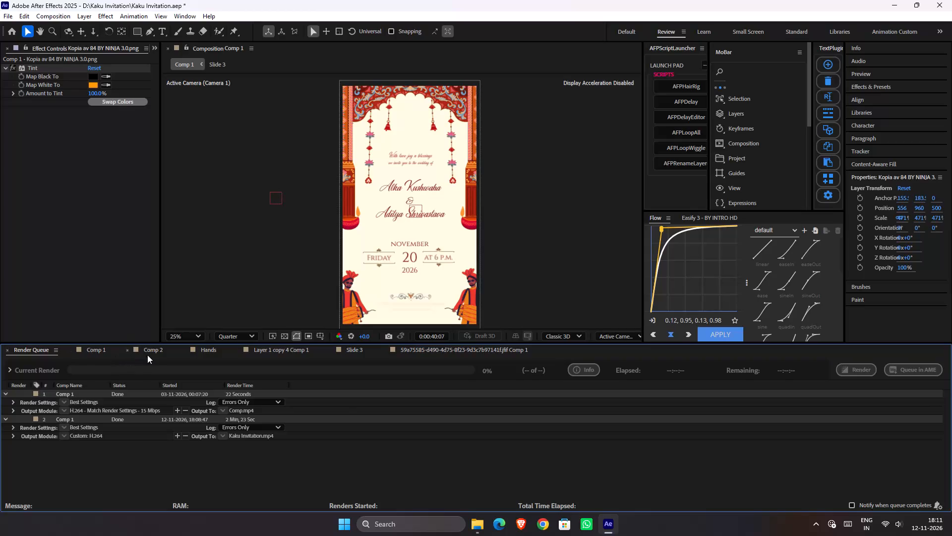
In Comp 2, set the work area to end at 0:00:18:02 and save the project.
left_click(157, 355)
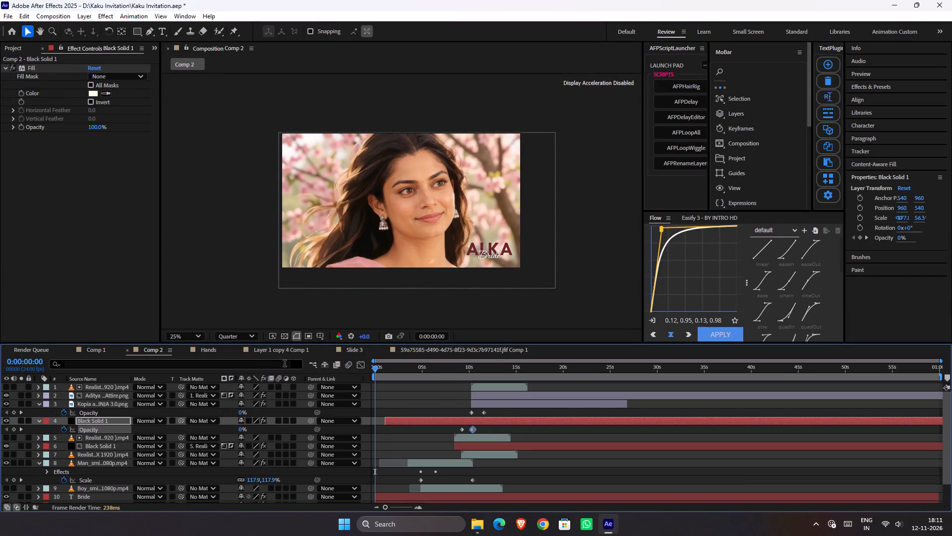
left_click_drag(576, 366, 679, 370)
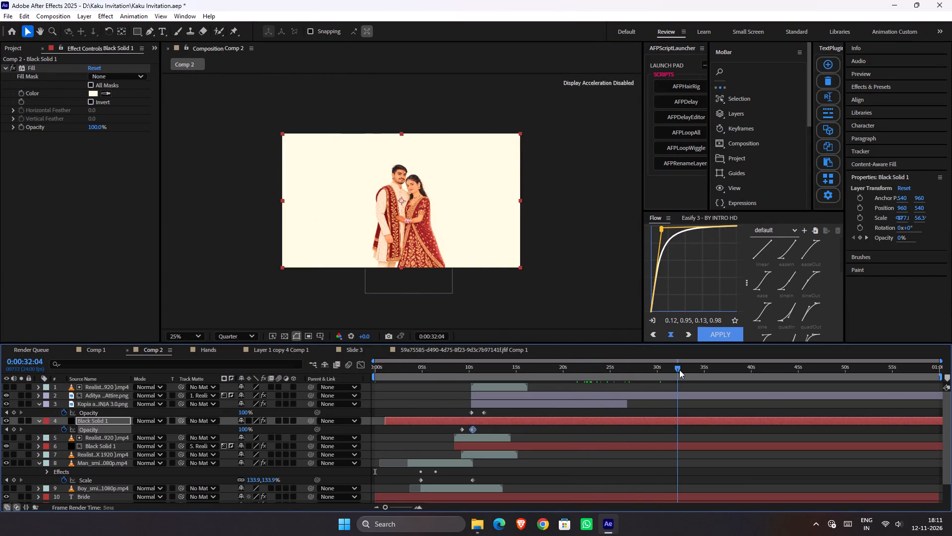
left_click_drag(679, 370, 525, 361)
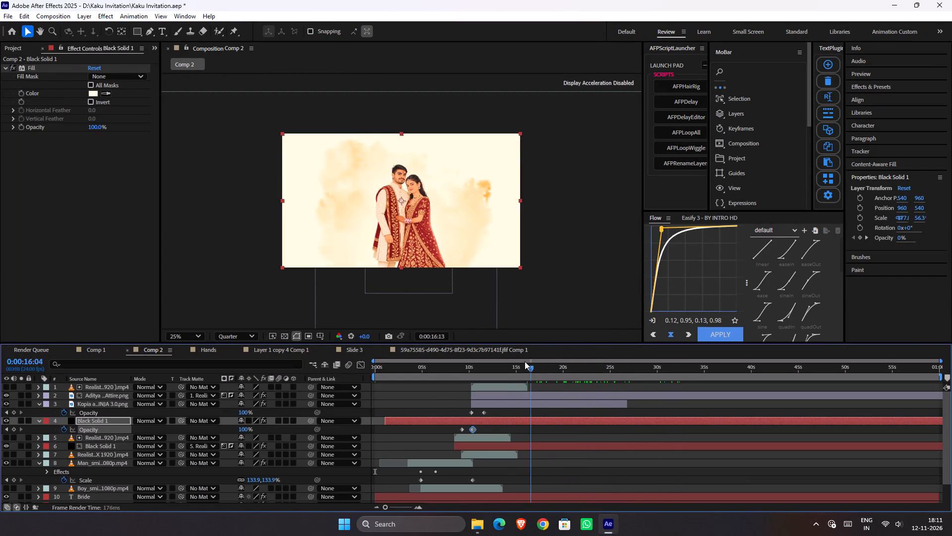
left_click_drag(525, 361, 476, 358)
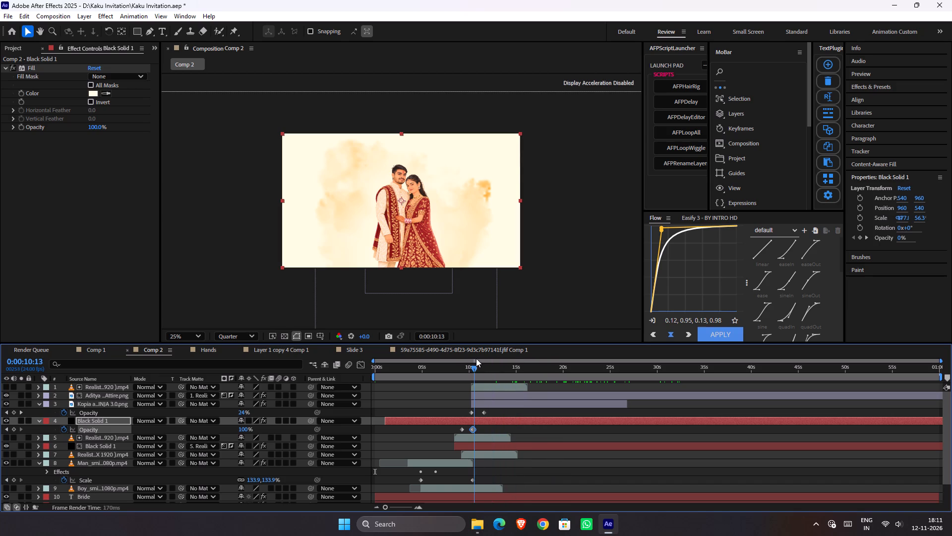
left_click_drag(476, 358, 545, 378)
key("n")
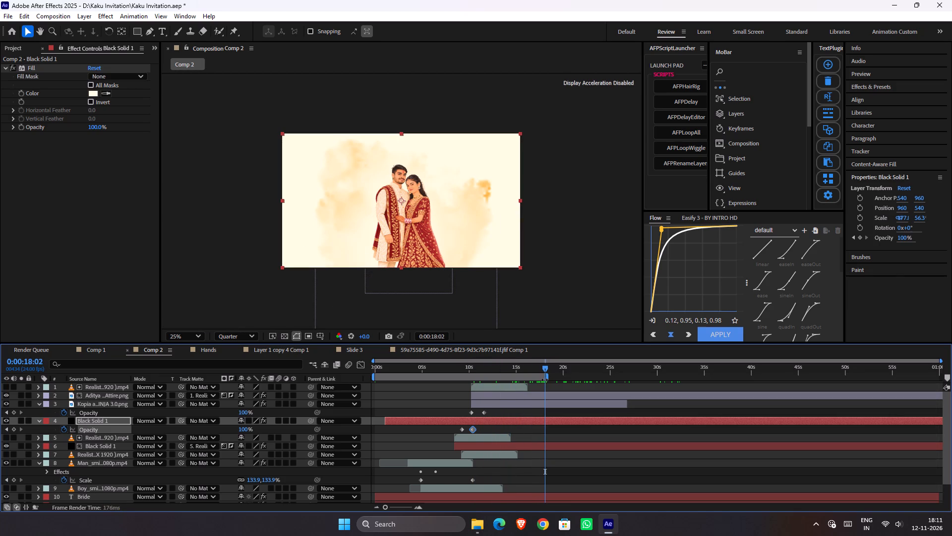
key("ctrl+s")
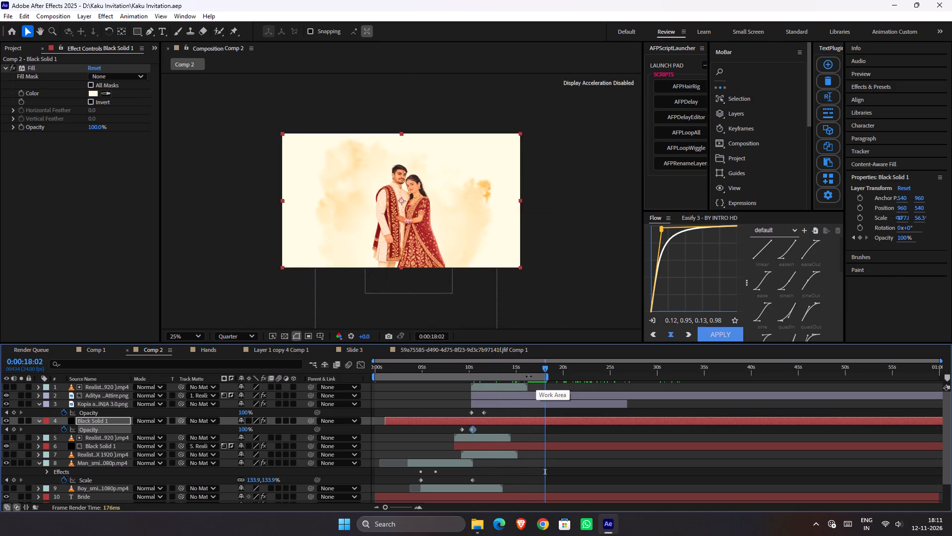
Queue Comp 2 and render it to Comp 2.mp4 with the H.264 - Match Render Settings - 15 Mbps output.
key("ctrl+m")
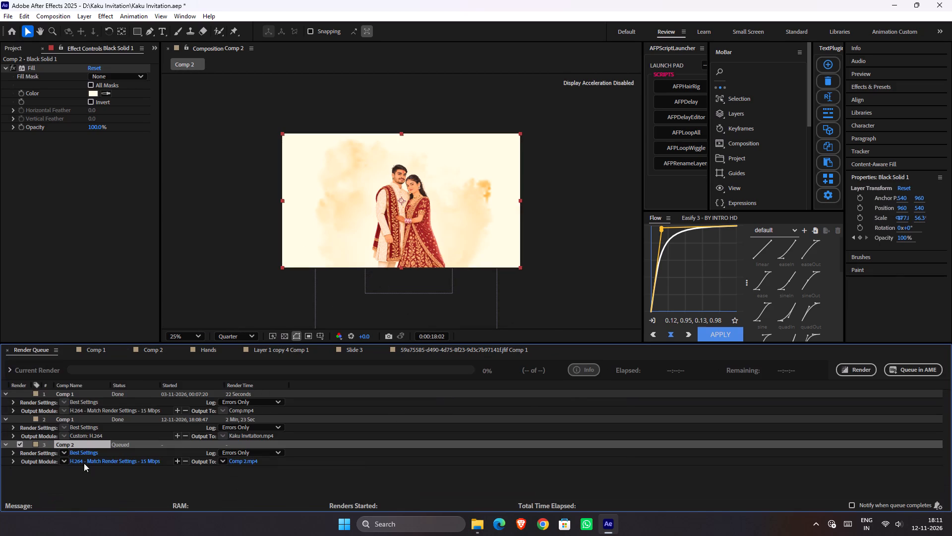
left_click(106, 463)
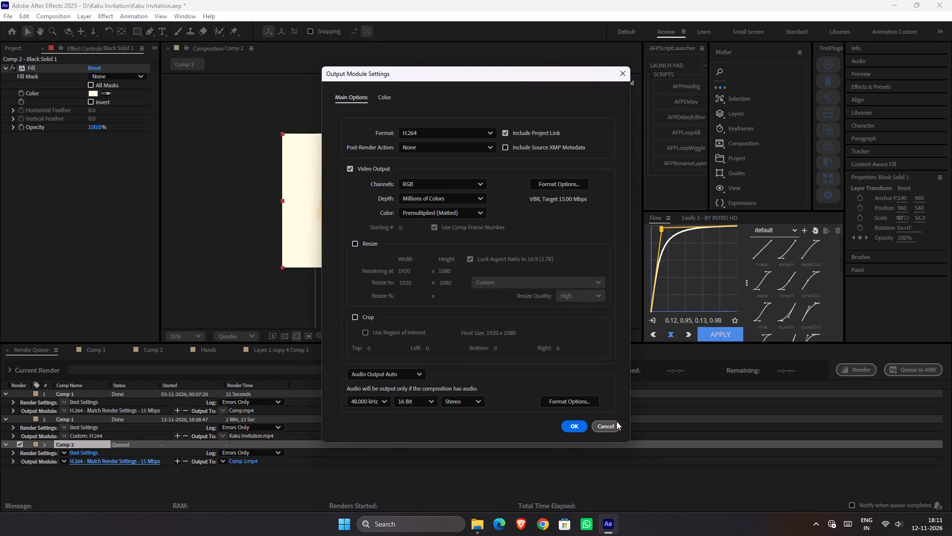
left_click(616, 421)
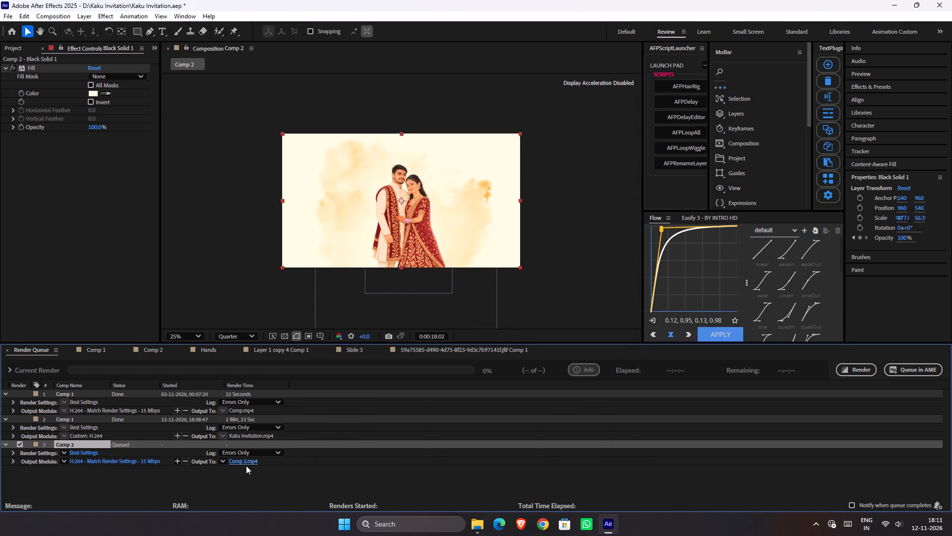
left_click(250, 464)
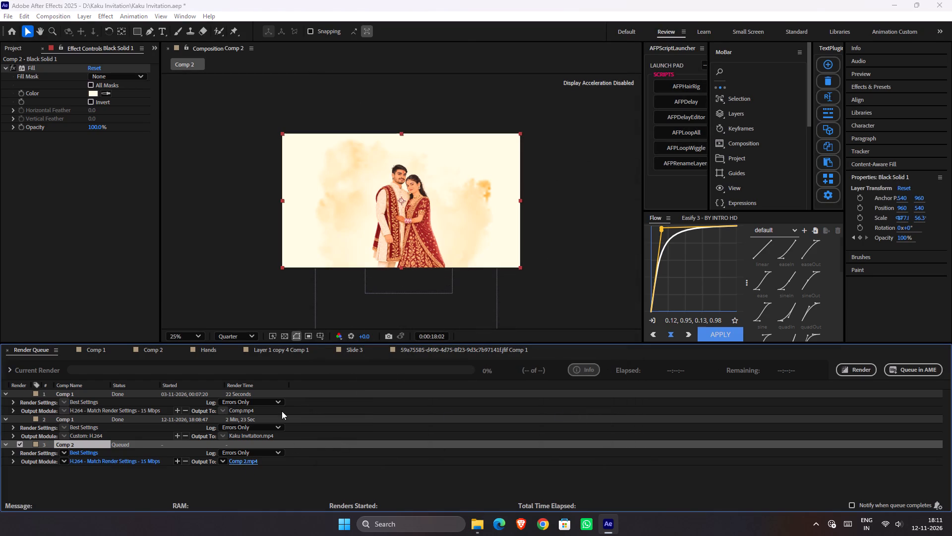
left_click(437, 299)
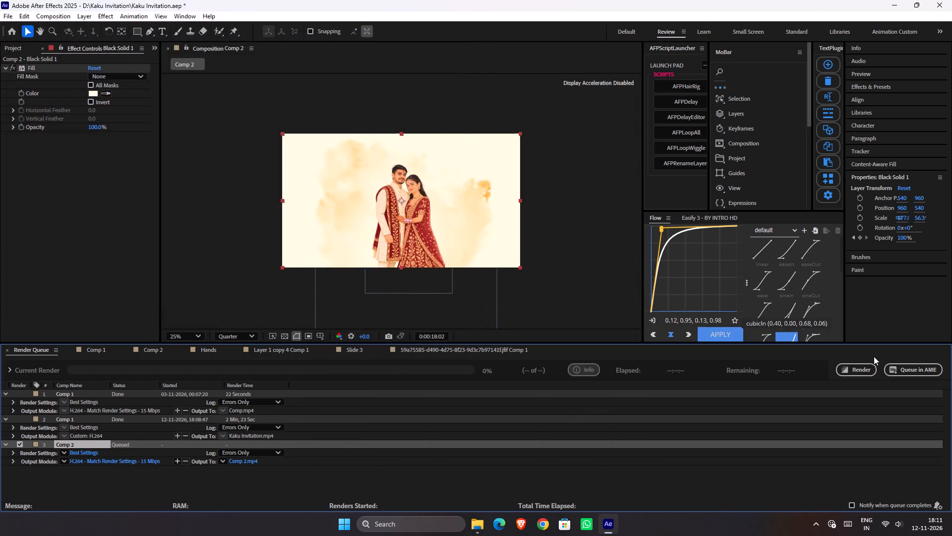
left_click(868, 368)
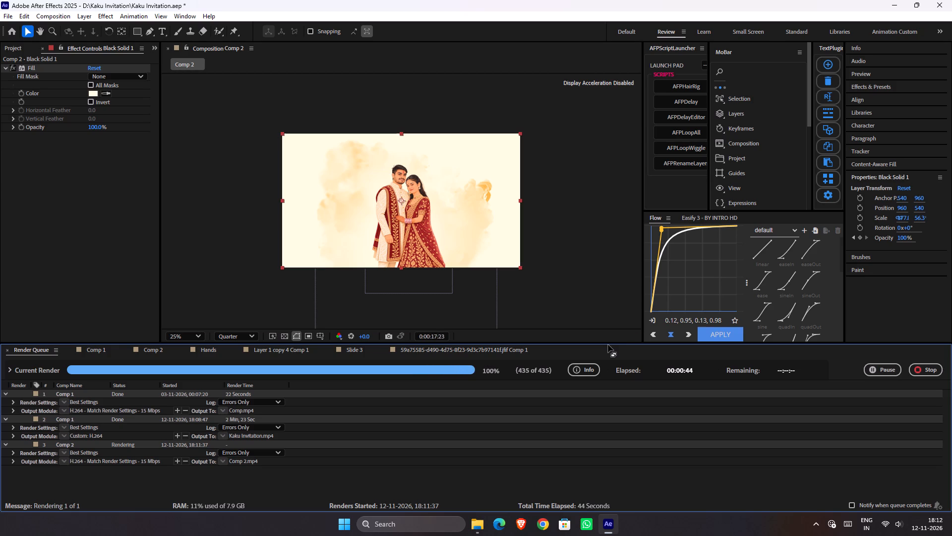
Close After Effects and save the changes to Kaku Invitation.aep.
left_click(937, 4)
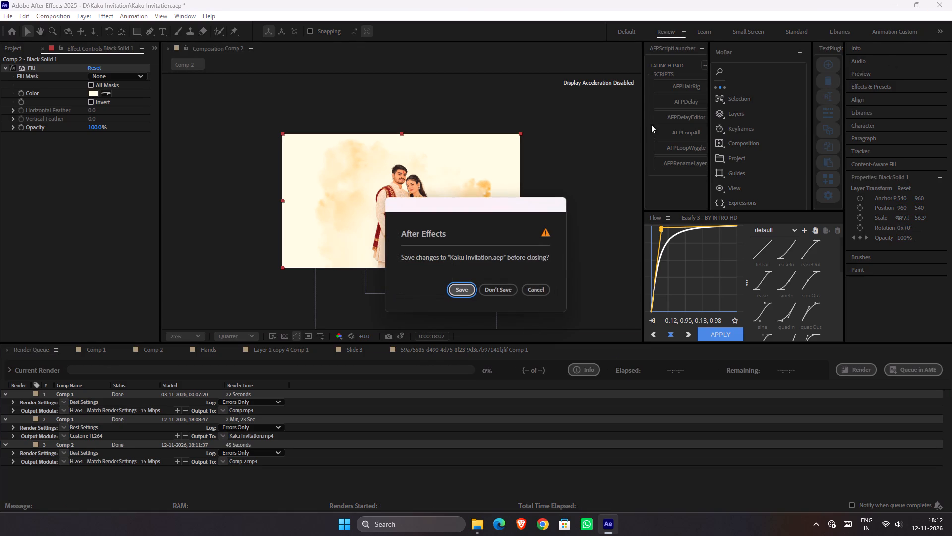